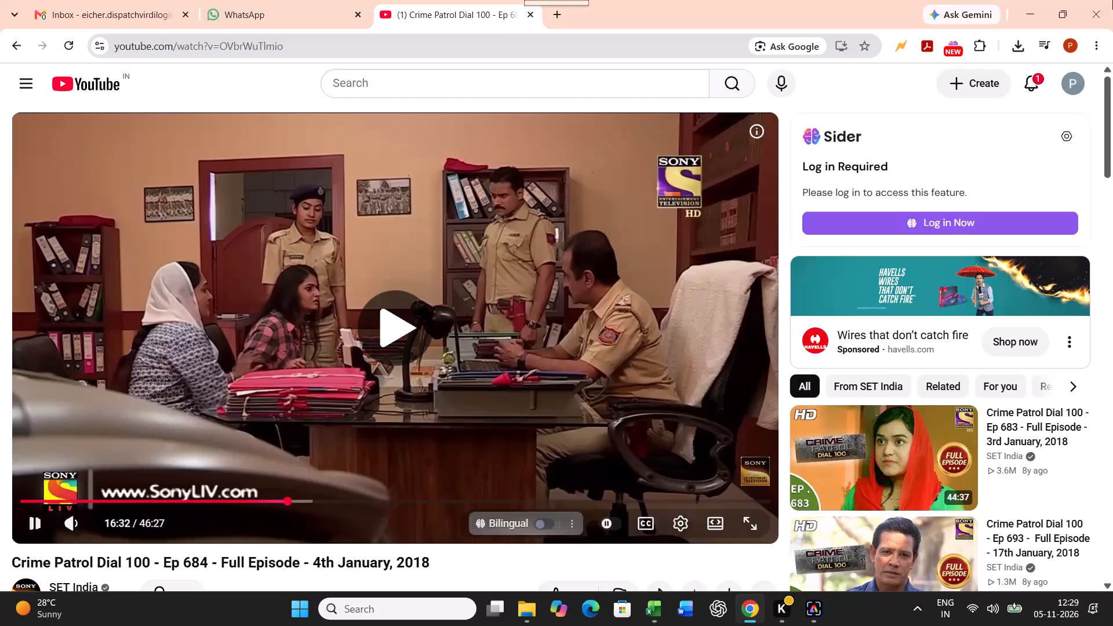
Leave the browser video and close the Virdi Logistics MIS report workbook without saving its changes.
left_click(1034, 3)
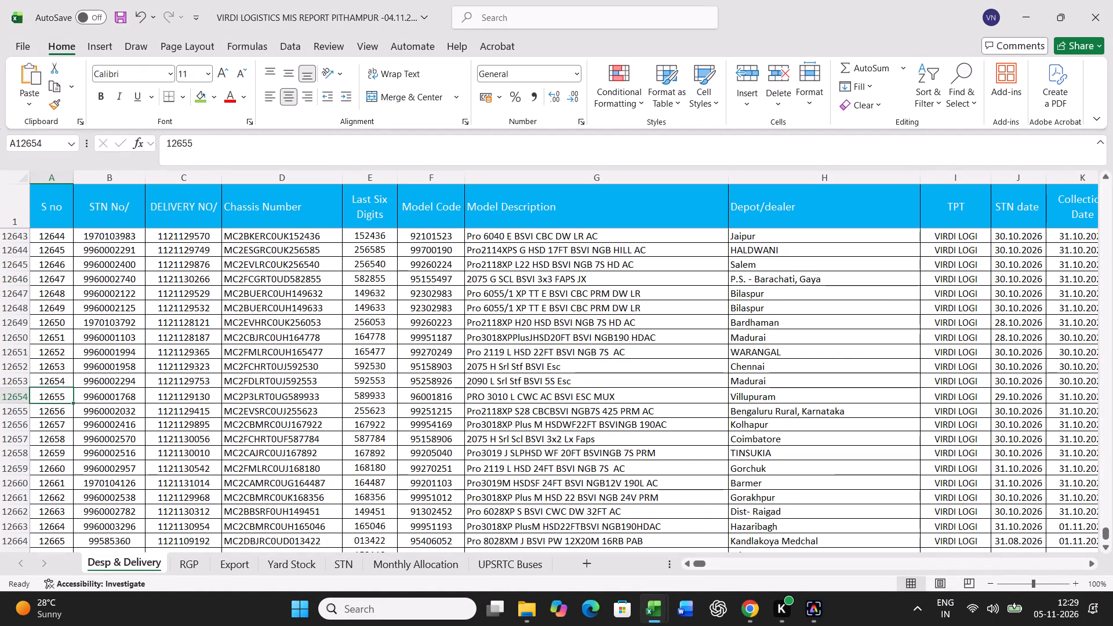
left_click(1094, 13)
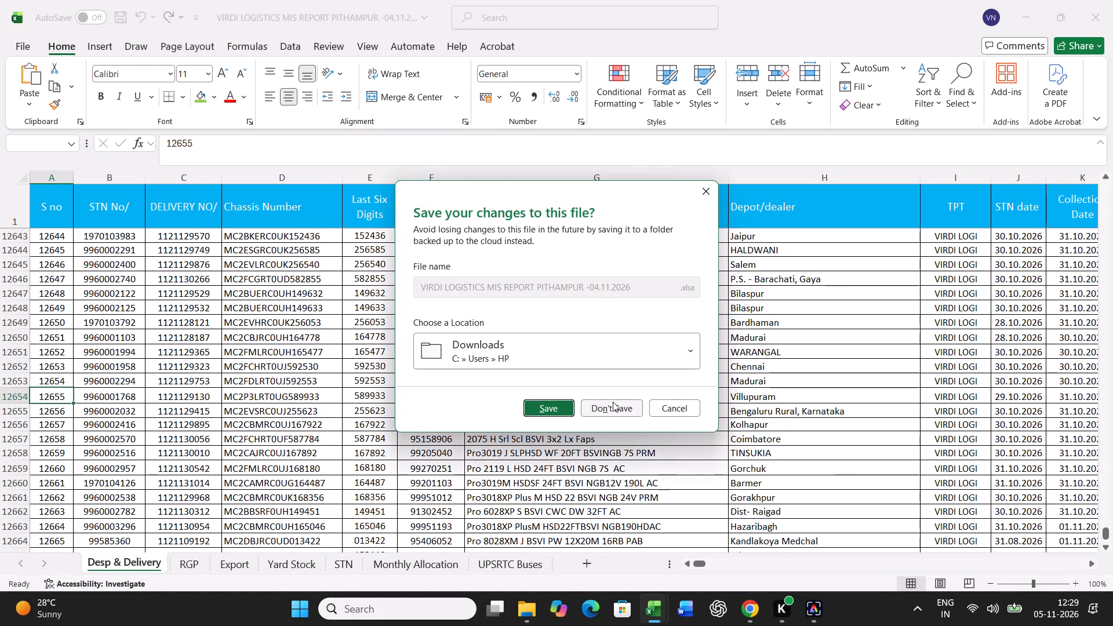
left_click(612, 417)
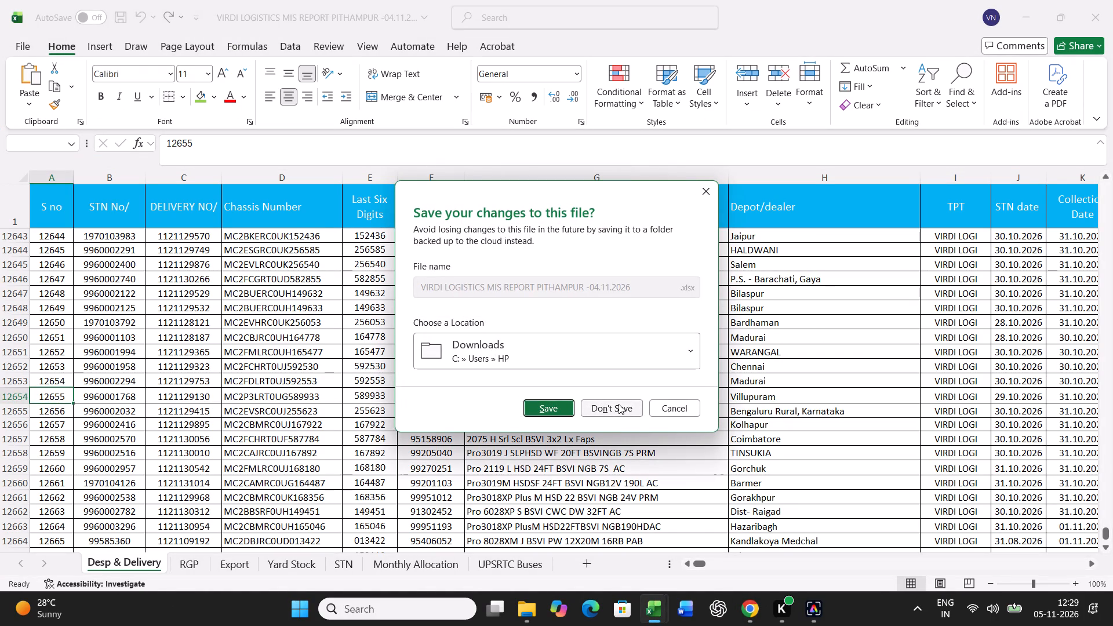
left_click(615, 411)
Find chassis b06296 on the Panding Bhopal sheet and copy its full record into row 21 of the BUNCH sheet.
left_click(579, 394)
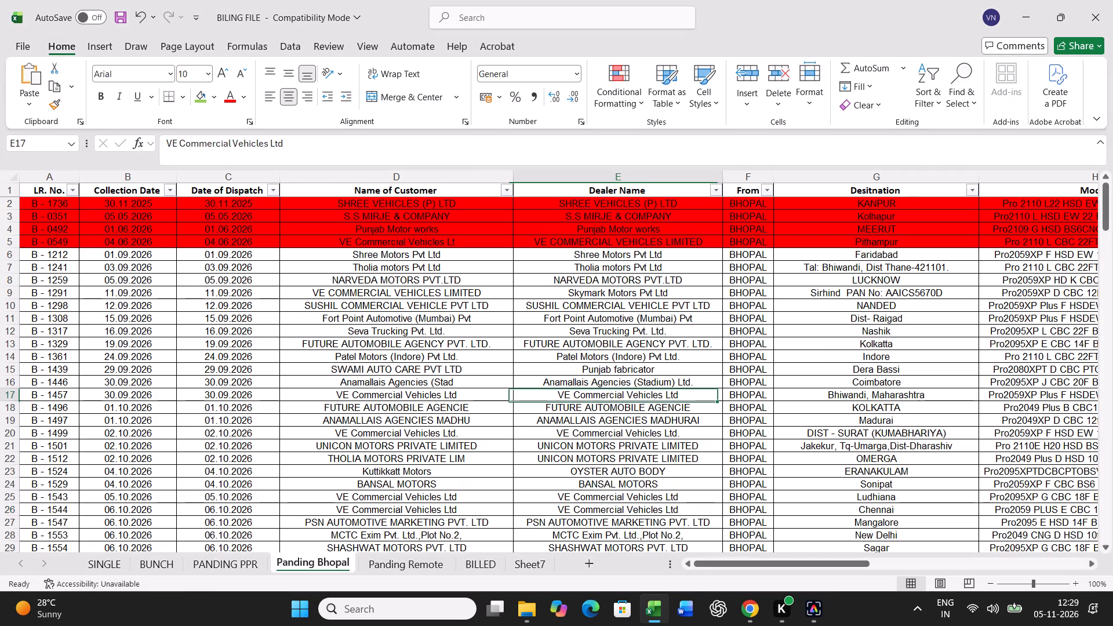
key("ctrl+f")
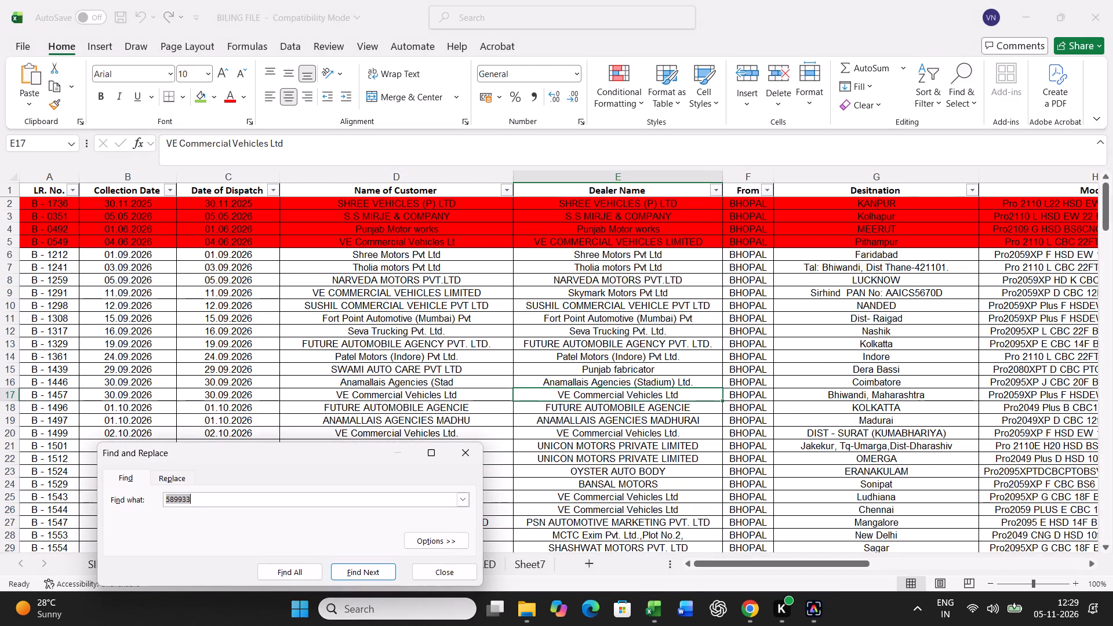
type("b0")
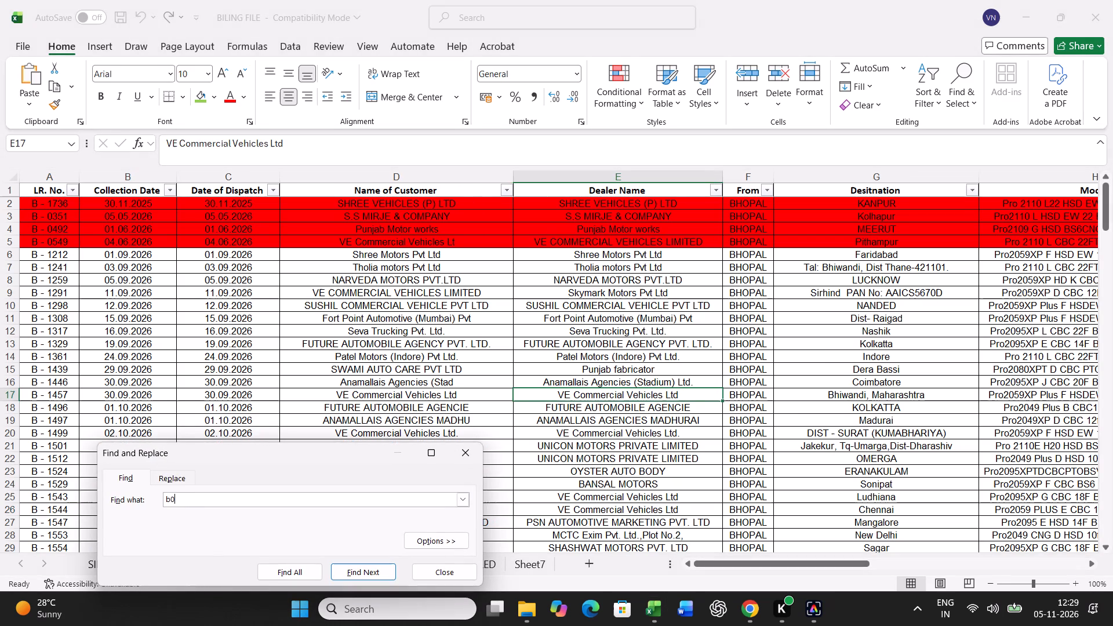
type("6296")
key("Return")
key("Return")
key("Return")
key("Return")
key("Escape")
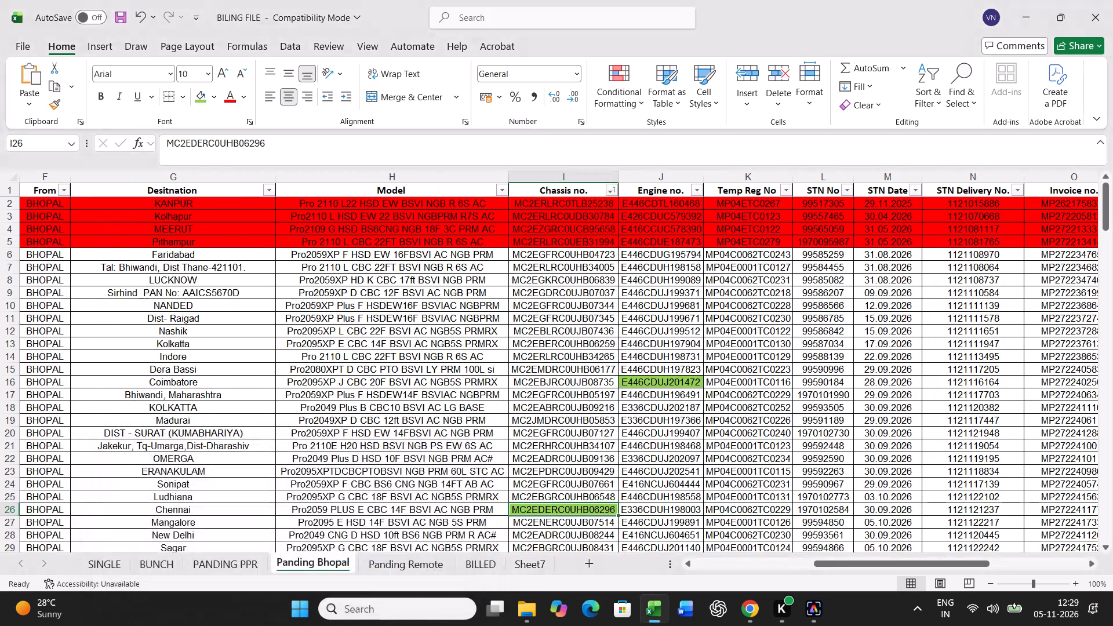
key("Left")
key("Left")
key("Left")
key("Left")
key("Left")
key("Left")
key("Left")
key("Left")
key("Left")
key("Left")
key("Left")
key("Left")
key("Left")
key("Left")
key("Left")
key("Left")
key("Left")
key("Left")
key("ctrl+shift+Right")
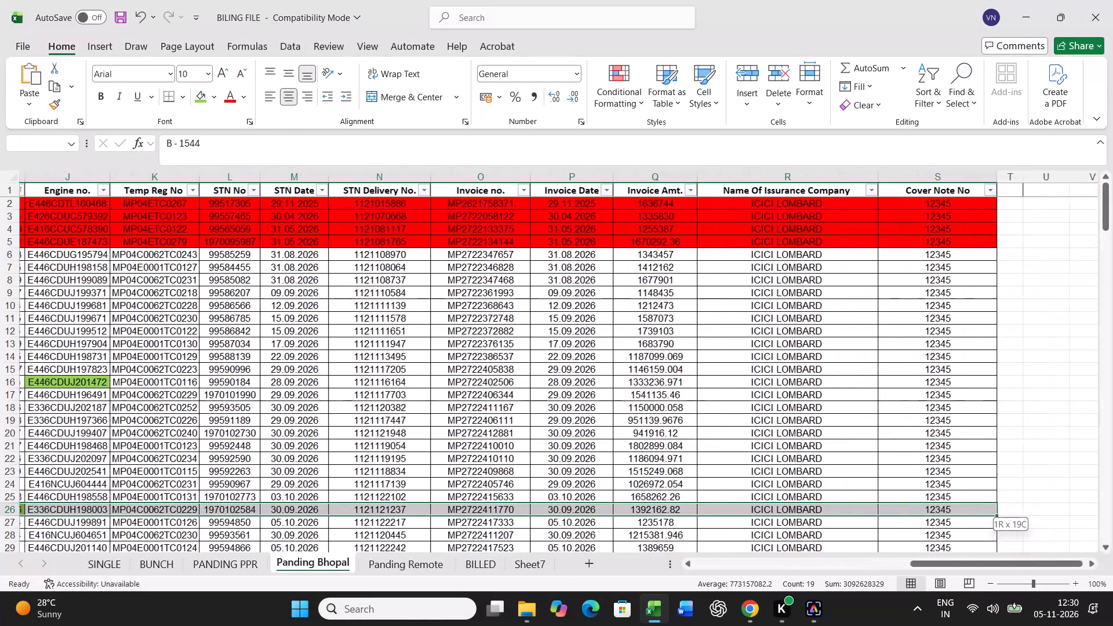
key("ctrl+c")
left_click(162, 559)
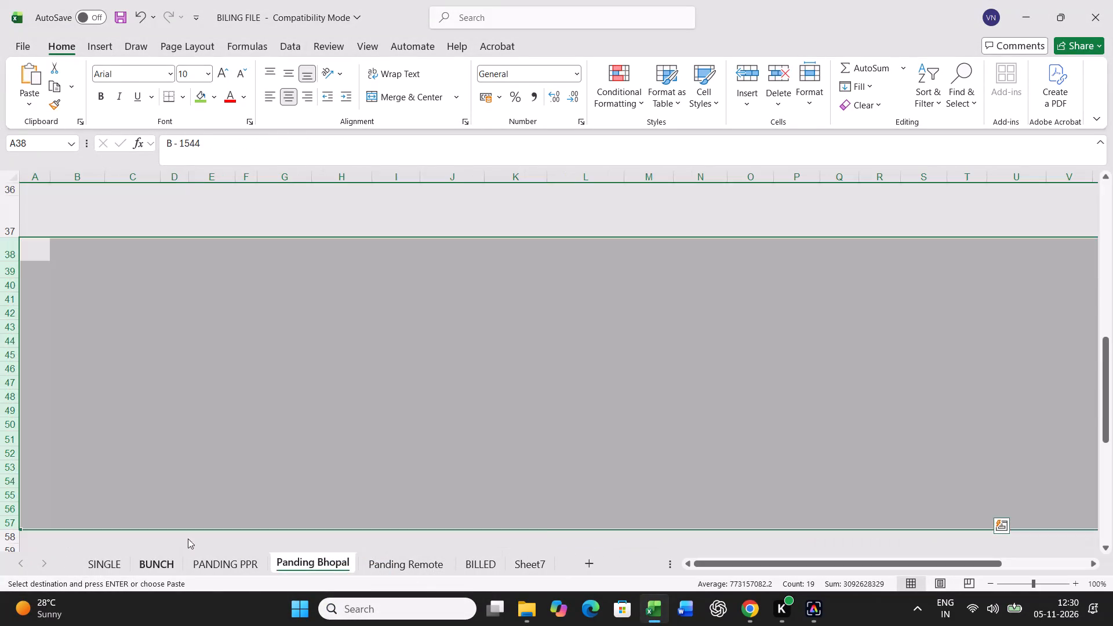
scroll(241, 481, "up", 13)
left_click(44, 490)
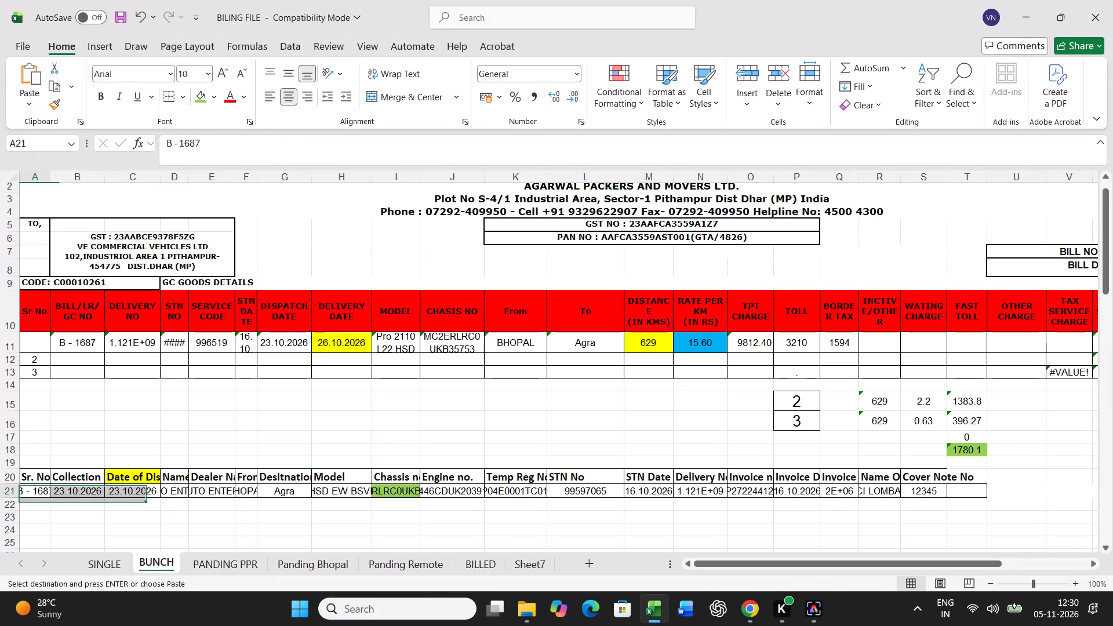
key("ctrl+v")
Set the record's date of dispatch to 15.10.2026 and the bill row's delivery date to 21.10.2026.
left_click(132, 489)
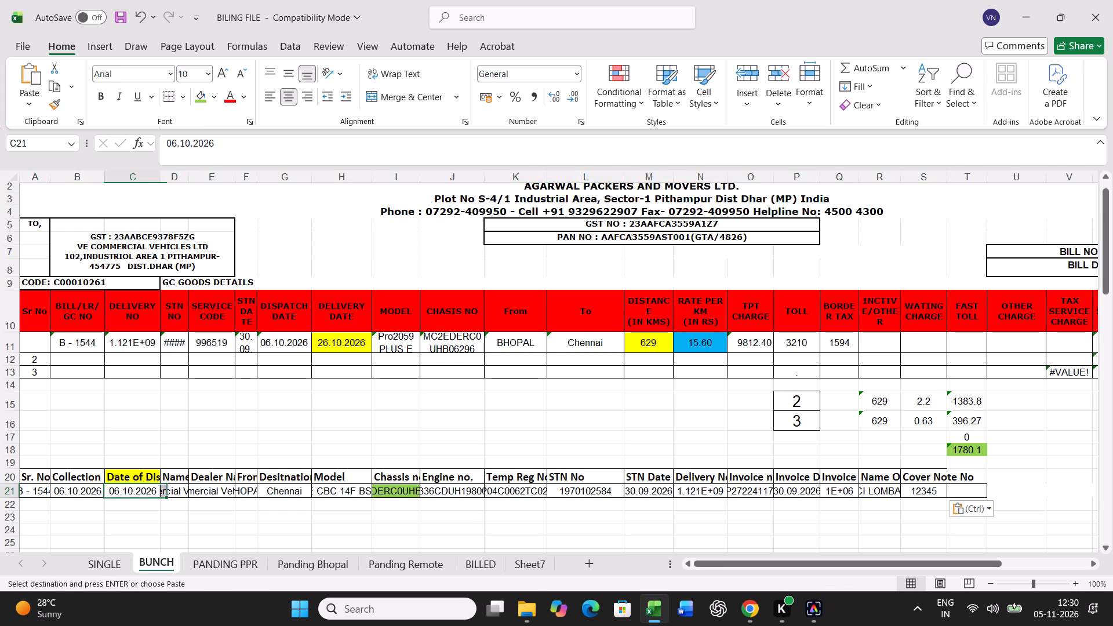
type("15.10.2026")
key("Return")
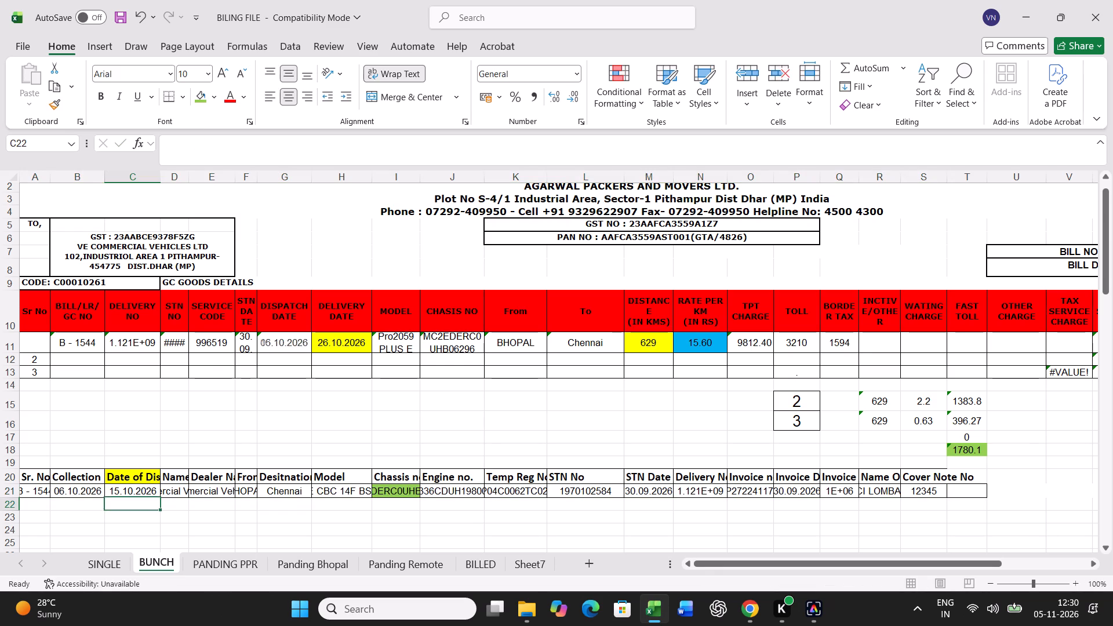
left_click(344, 341)
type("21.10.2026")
Fill the Chennai bill row with distance =1685+260, rate per km 13.43, toll 4066 and border tax 5300.
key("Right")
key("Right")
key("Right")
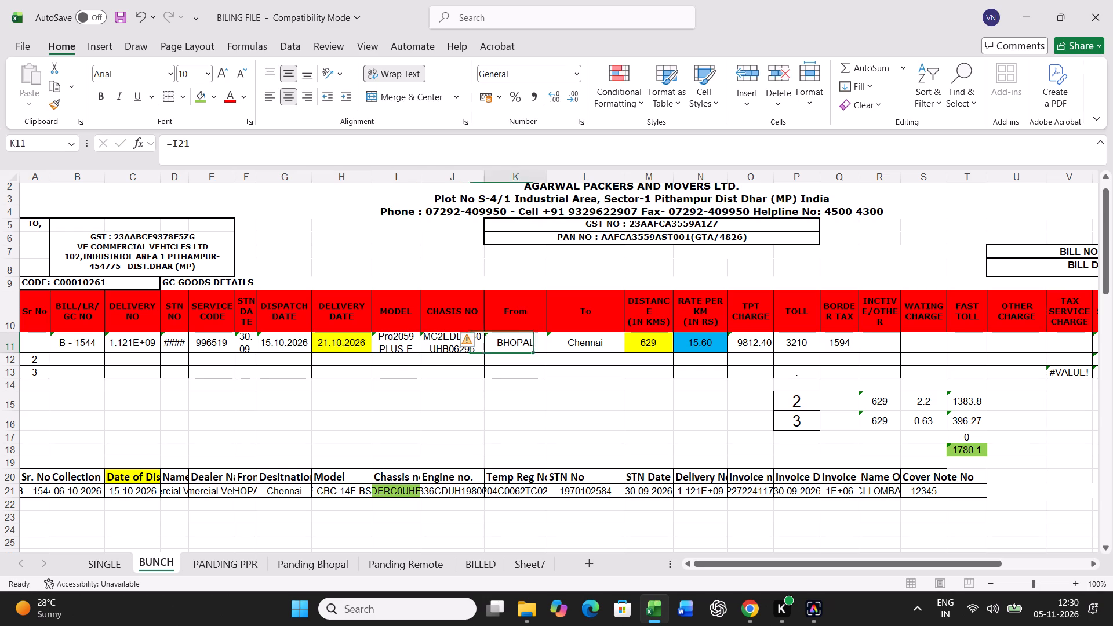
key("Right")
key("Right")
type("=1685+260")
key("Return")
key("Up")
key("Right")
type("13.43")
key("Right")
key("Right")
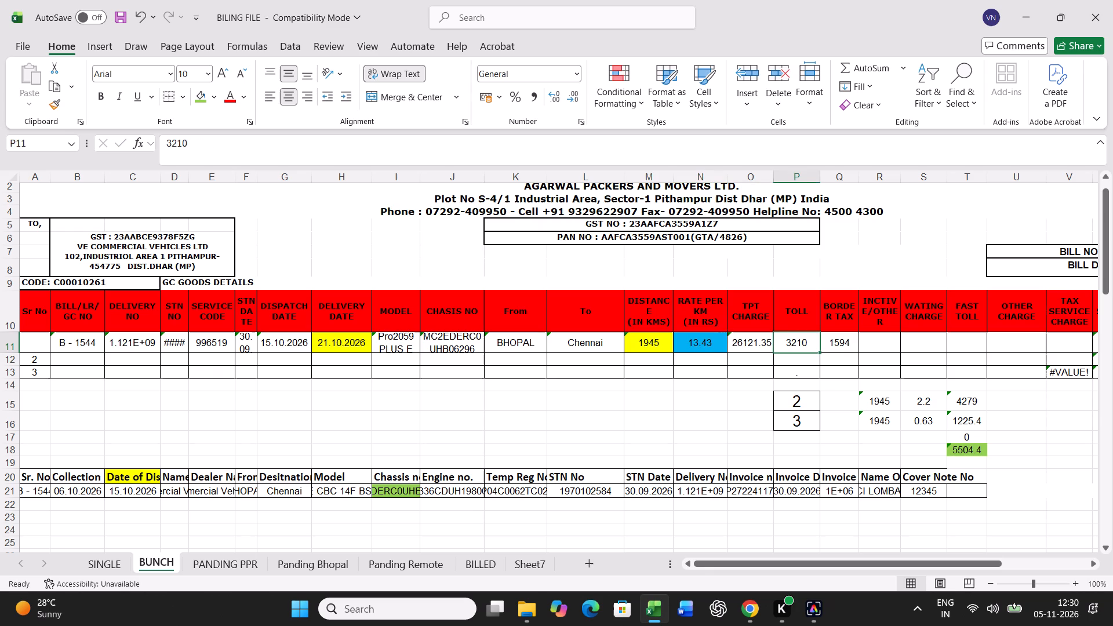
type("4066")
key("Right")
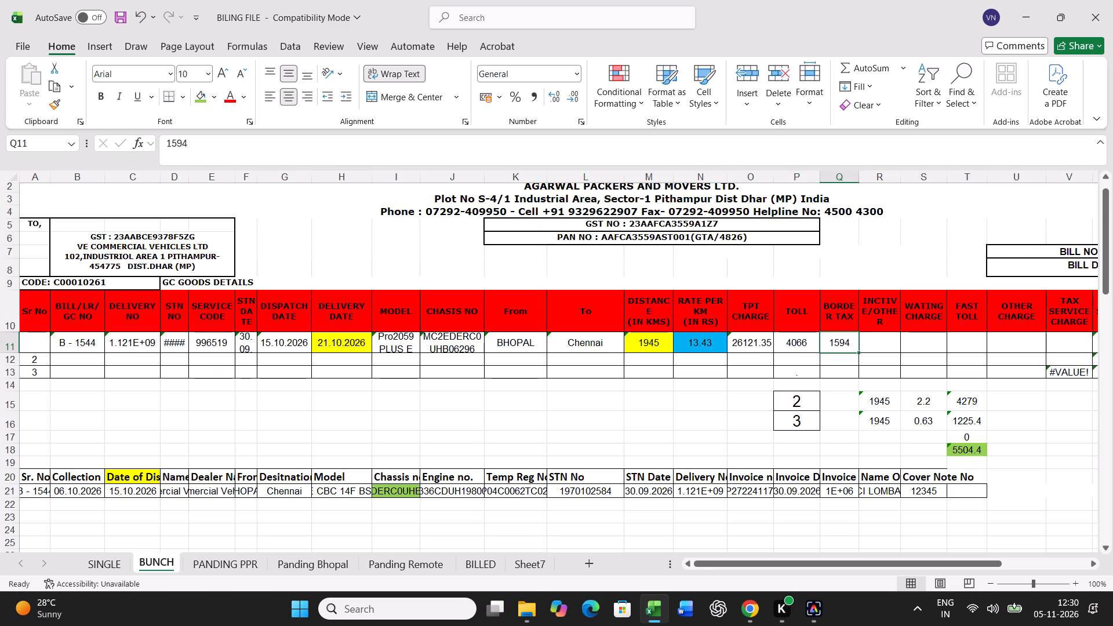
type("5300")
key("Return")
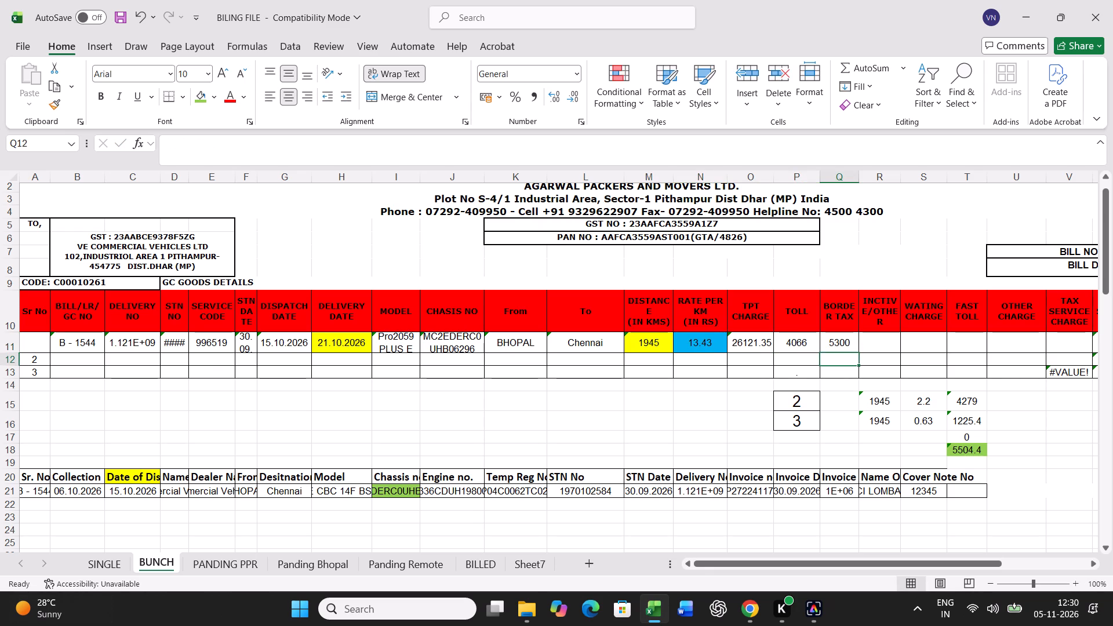
Set both transit time values below the bill row, in P15 and P16, to 6.
left_click(792, 401)
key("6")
key("Return")
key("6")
key("Return")
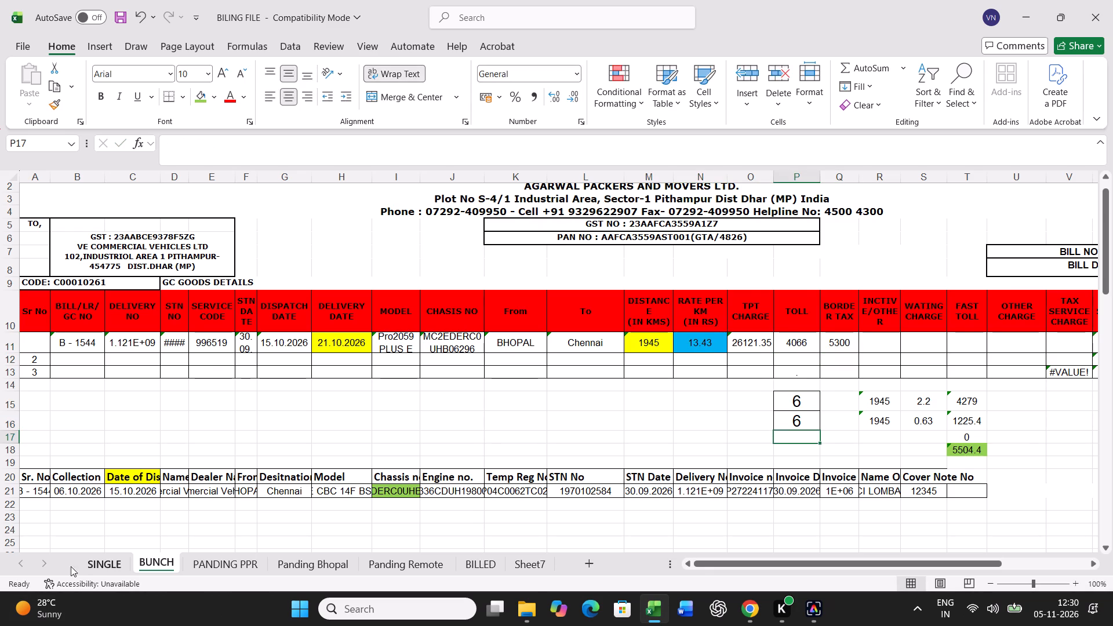
Print one copy of the freight bill on the SINGLE sheet.
left_click(111, 561)
key("ctrl+p")
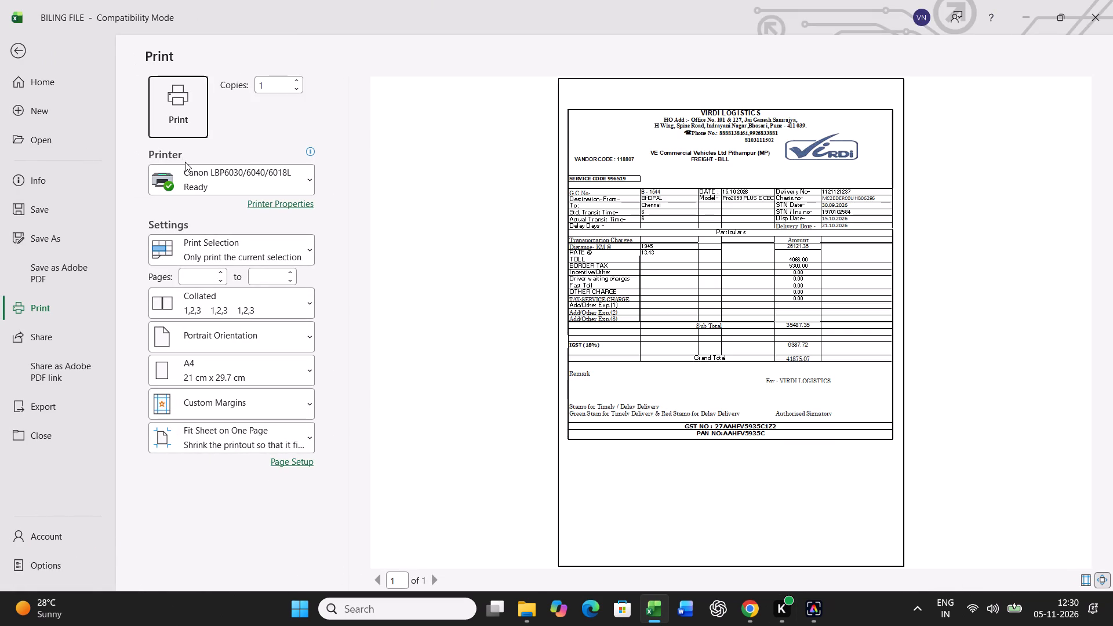
left_click(195, 118)
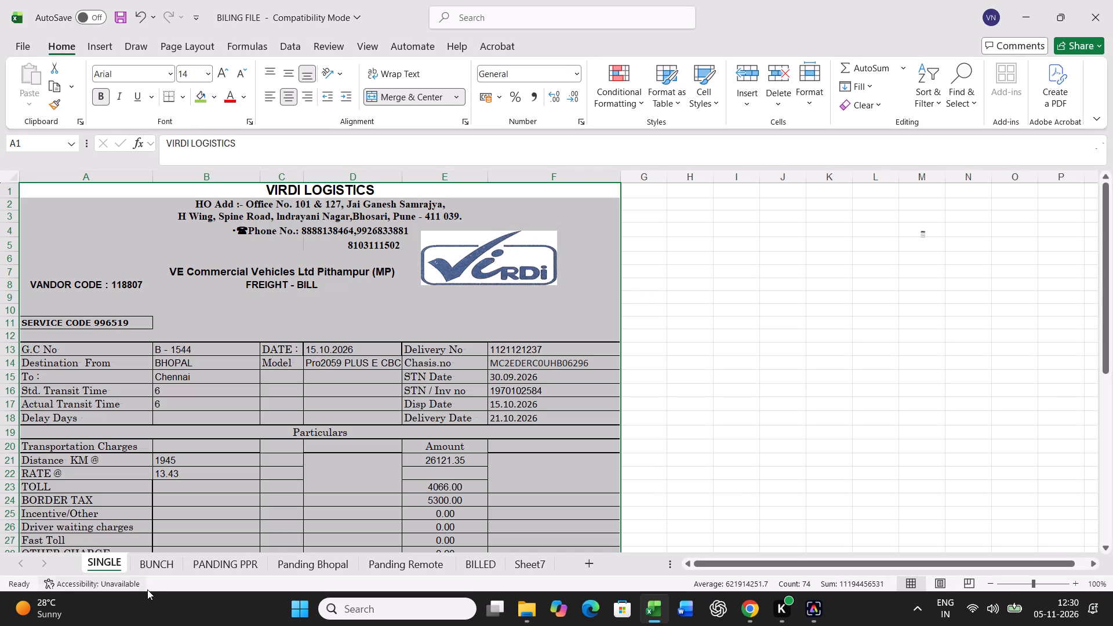
Copy bill row 11 of the BUNCH sheet and paste it as values into row 38 of the lower bill table.
left_click(162, 565)
left_click(2, 340)
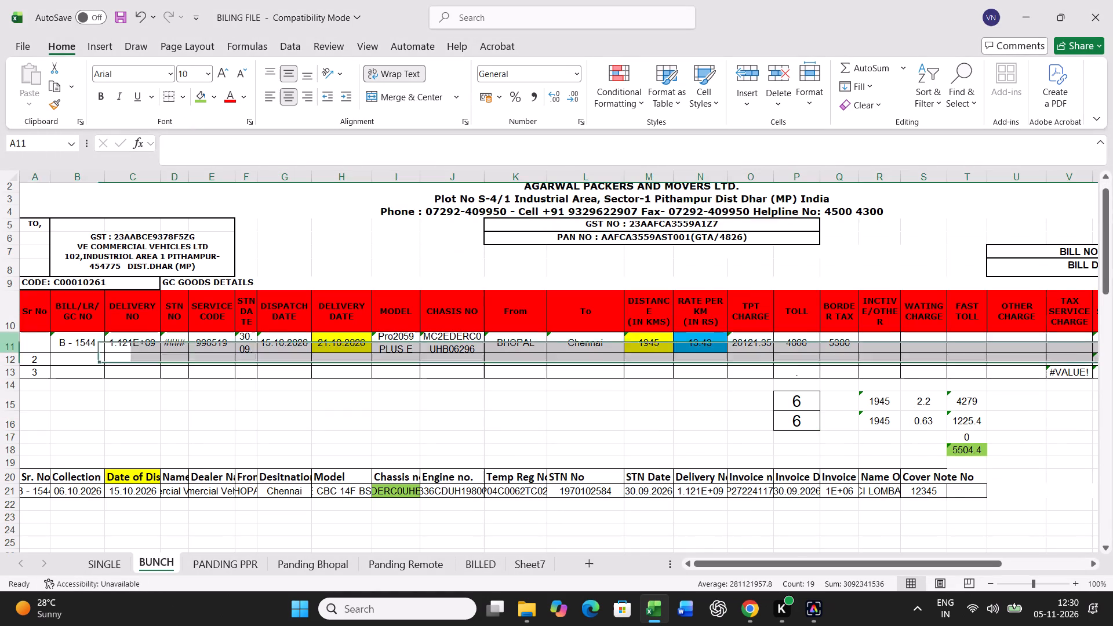
key("ctrl+c")
scroll(390, 405, "down", 11)
right_click(38, 322)
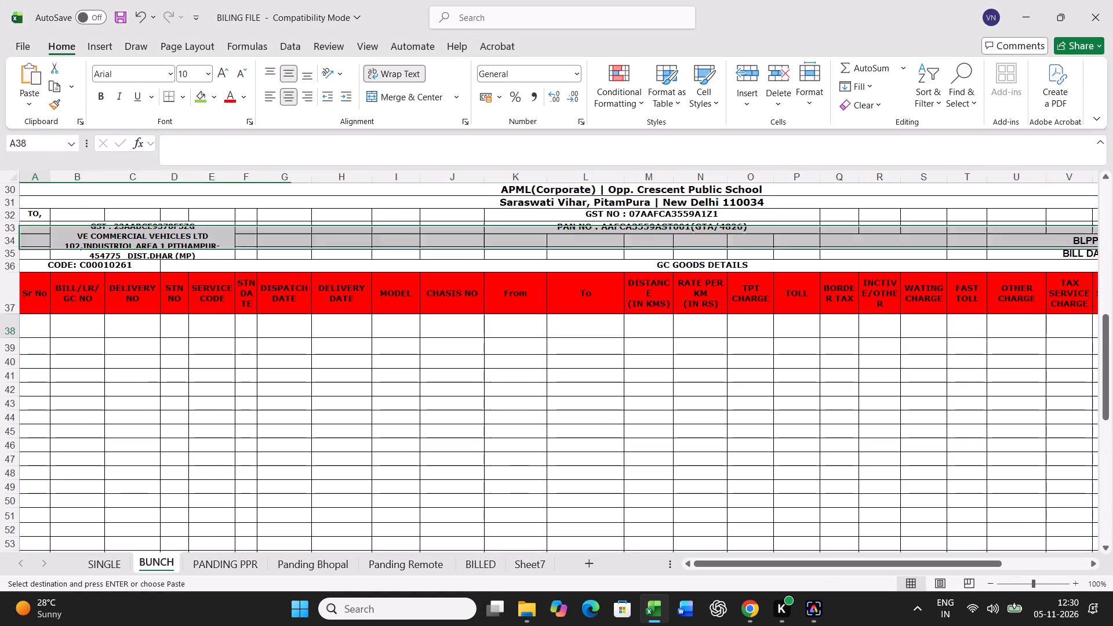
left_click(90, 278)
left_click(40, 239)
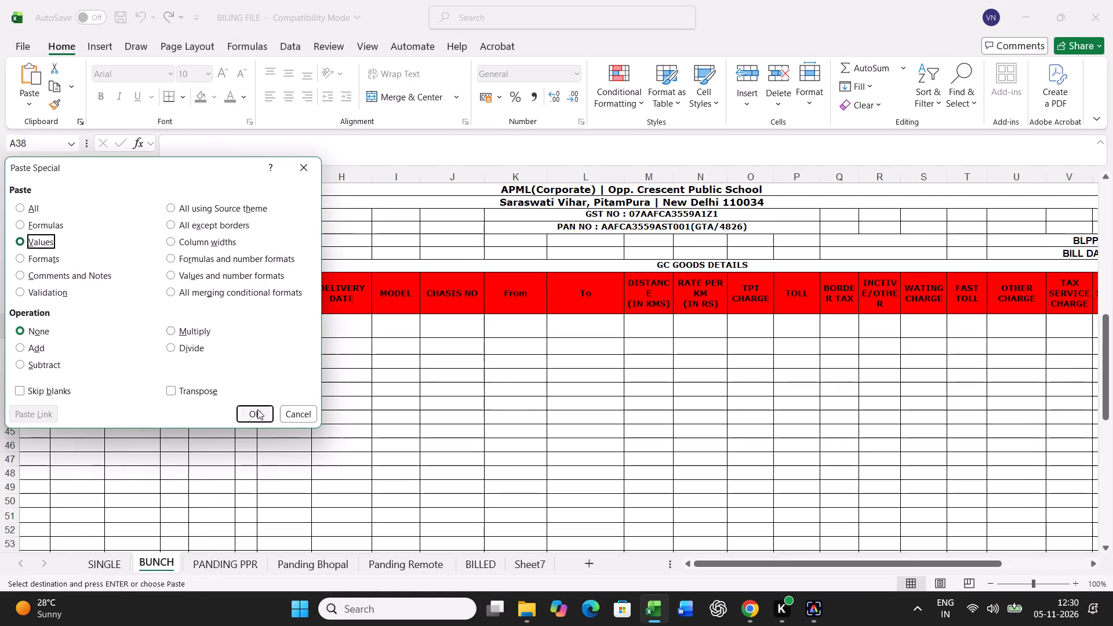
left_click(263, 412)
Find chassis b10119 on the Panding Bhopal sheet and highlight its chassis number cell green.
left_click(330, 563)
left_click(543, 406)
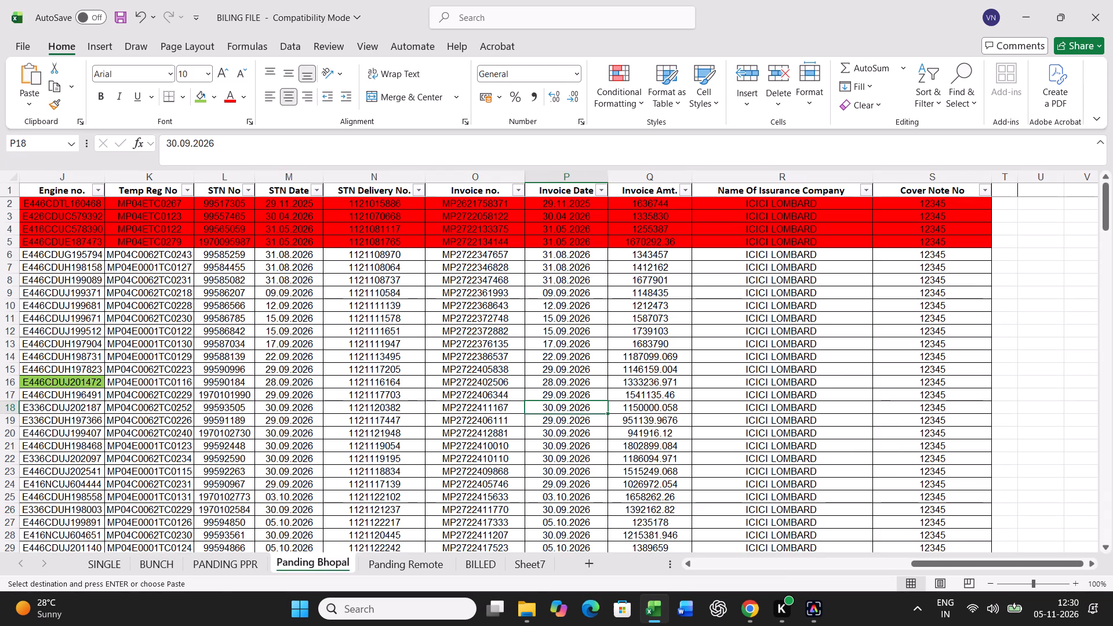
key("ctrl+f")
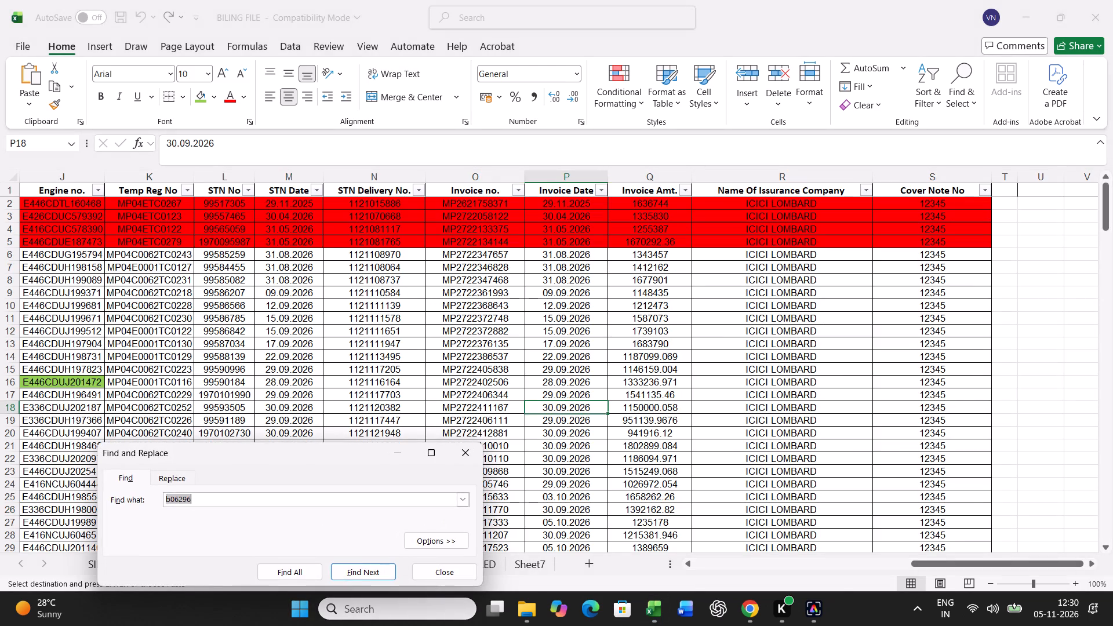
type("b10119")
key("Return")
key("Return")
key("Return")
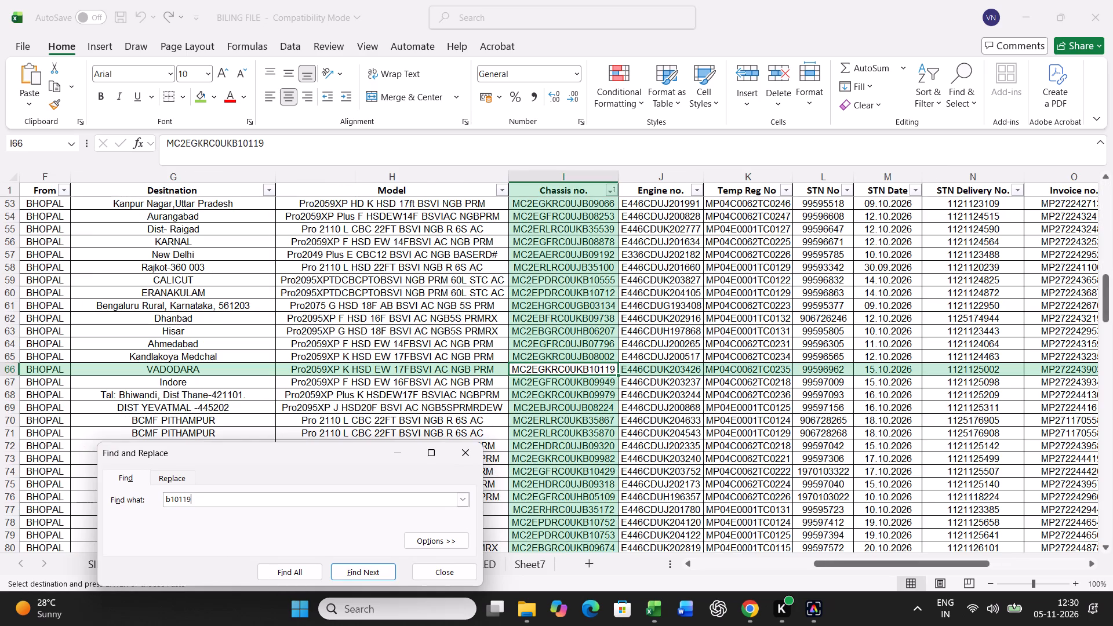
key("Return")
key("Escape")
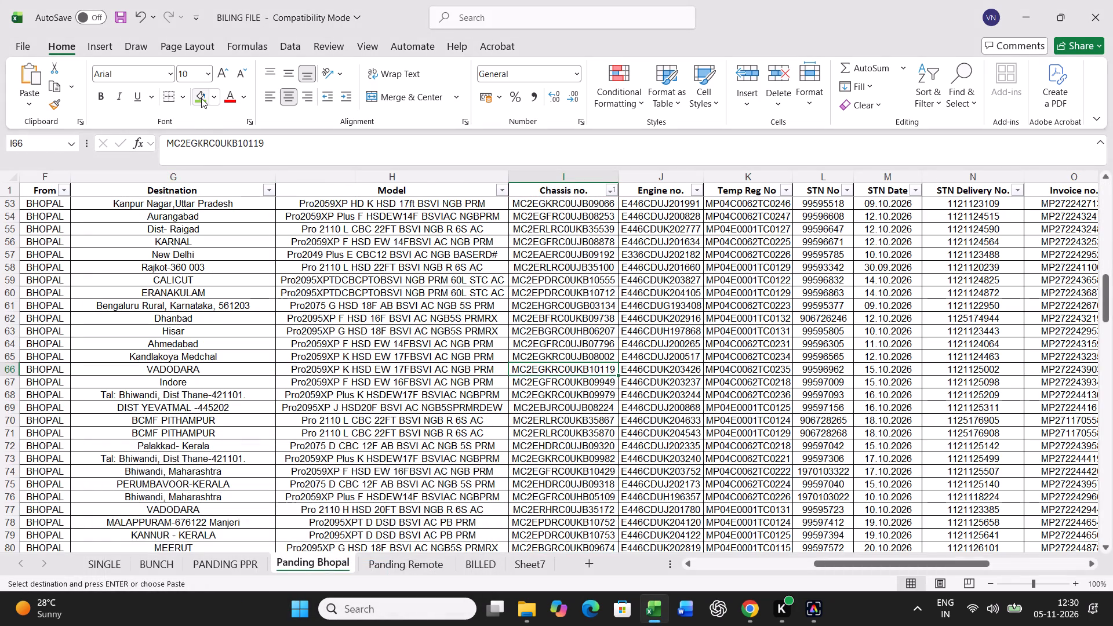
left_click(201, 98)
Copy the full B - 1629 record from Panding Bhopal over the record in row 21 of the BUNCH sheet.
key("Left")
key("Left")
key("Left")
key("Left")
key("Left")
key("Left")
key("Left")
key("Left")
key("Left")
key("Left")
key("Left")
key("Left")
key("Left")
key("Left")
key("Left")
key("Left")
key("Left")
key("Left")
key("Left")
key("Left")
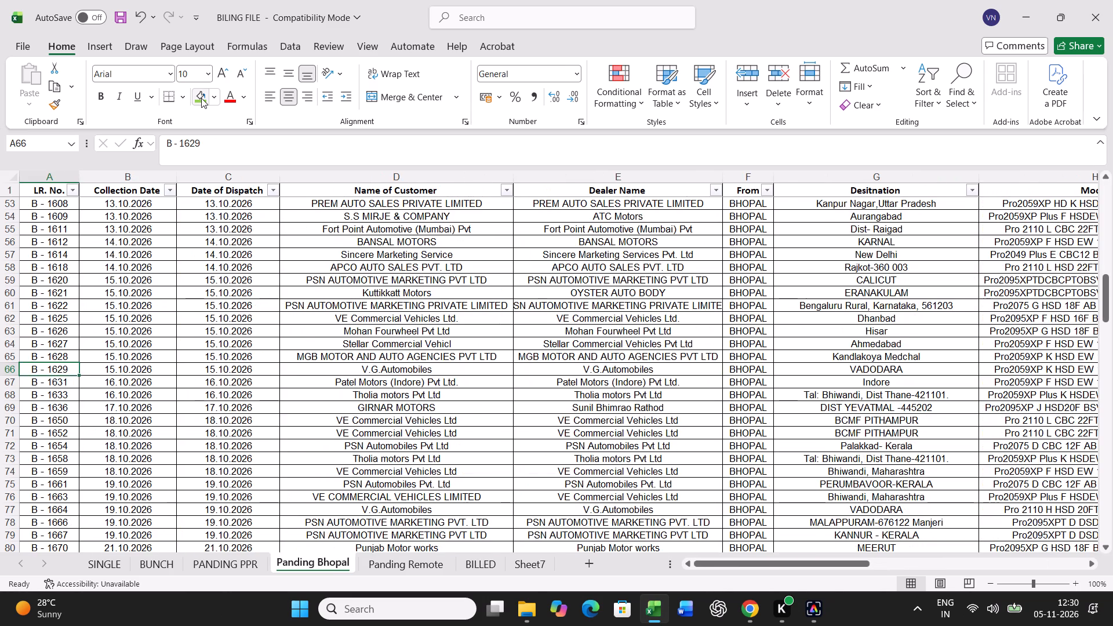
key("ctrl+shift+Right")
key("ctrl+c")
left_click(165, 564)
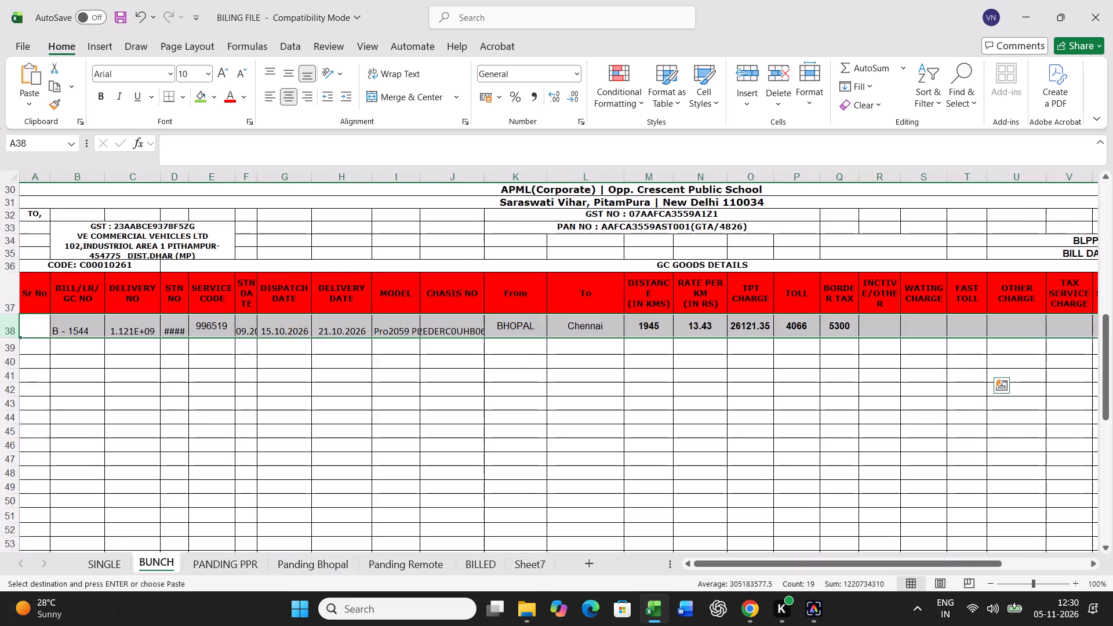
scroll(228, 457, "up", 13)
left_click(32, 512)
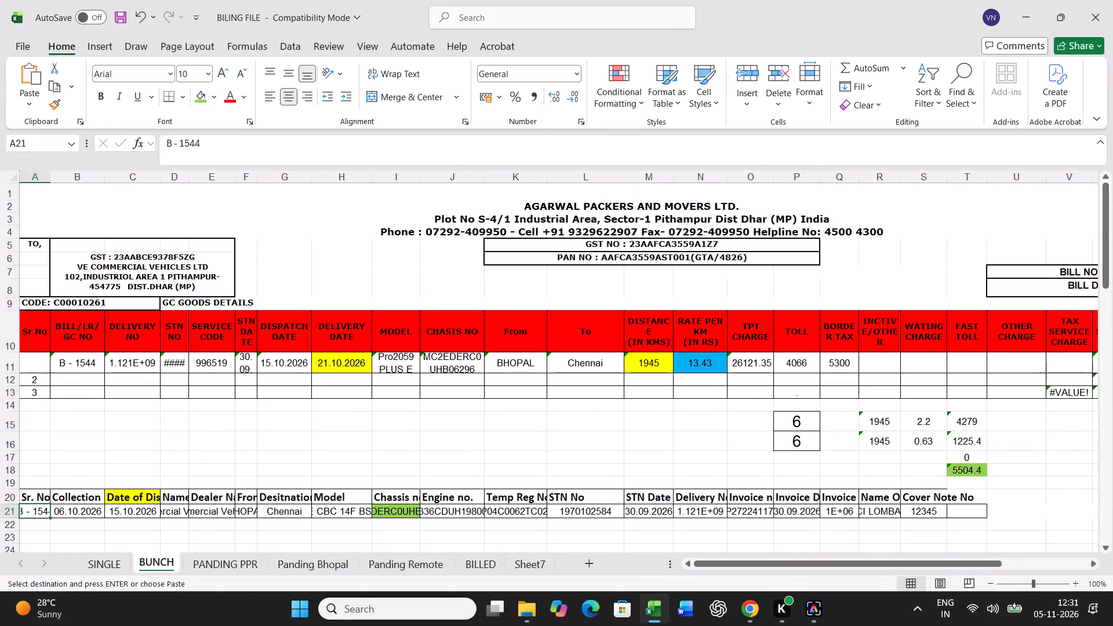
key("ctrl+v")
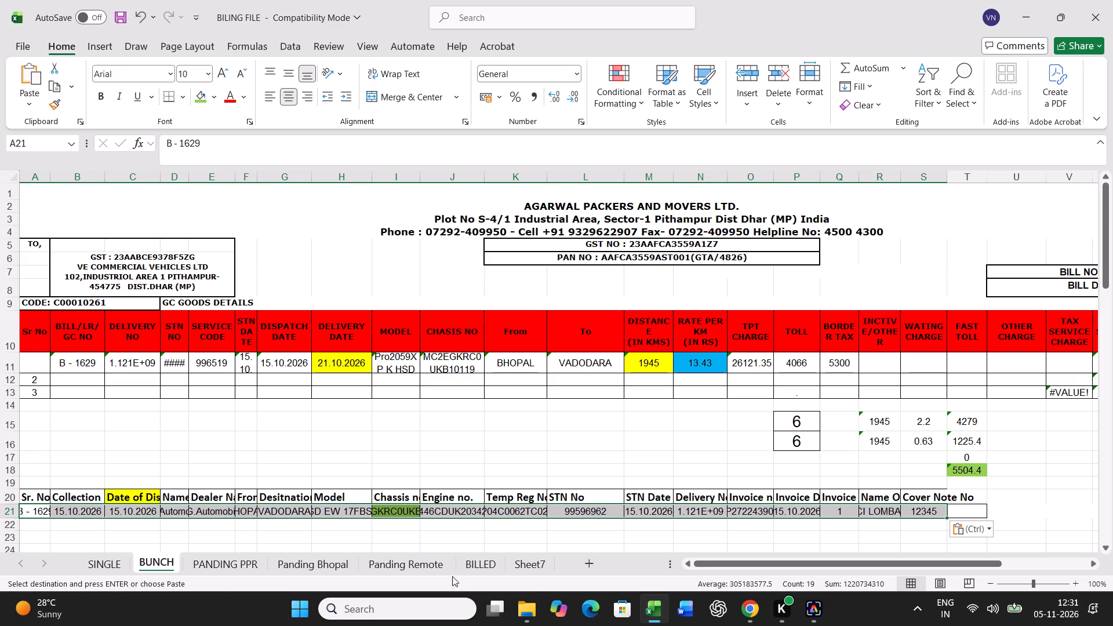
Set the Vadodara bill row's delivery date to 17.10.2026.
left_click(347, 361)
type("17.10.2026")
Set the Vadodara bill row's distance to =340+260, rate per km to 13.43 and toll to 1751, and clear the border tax.
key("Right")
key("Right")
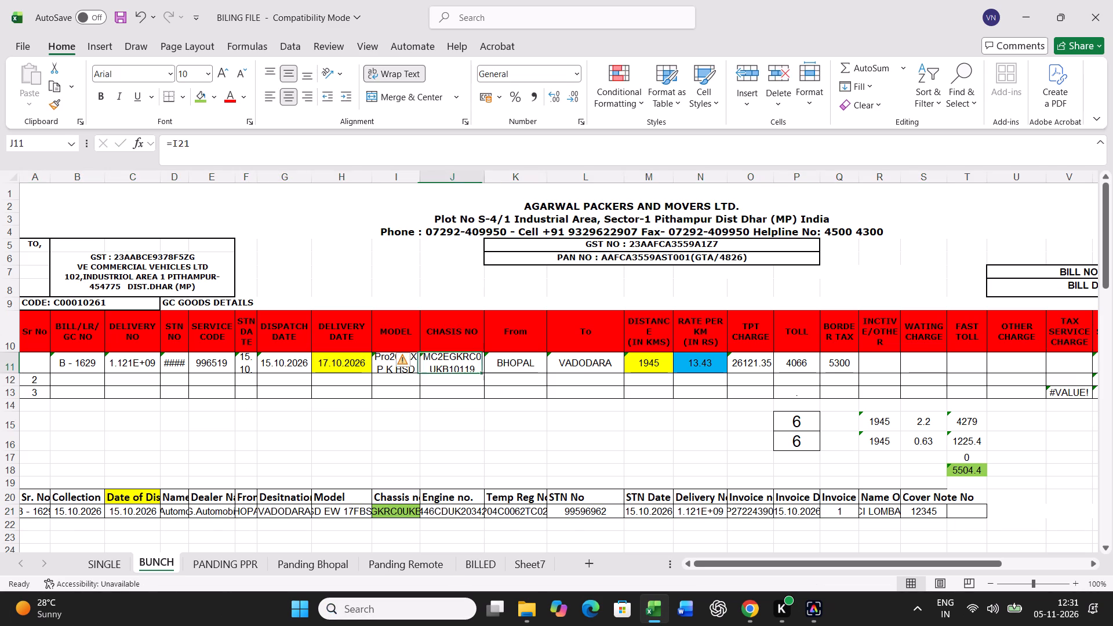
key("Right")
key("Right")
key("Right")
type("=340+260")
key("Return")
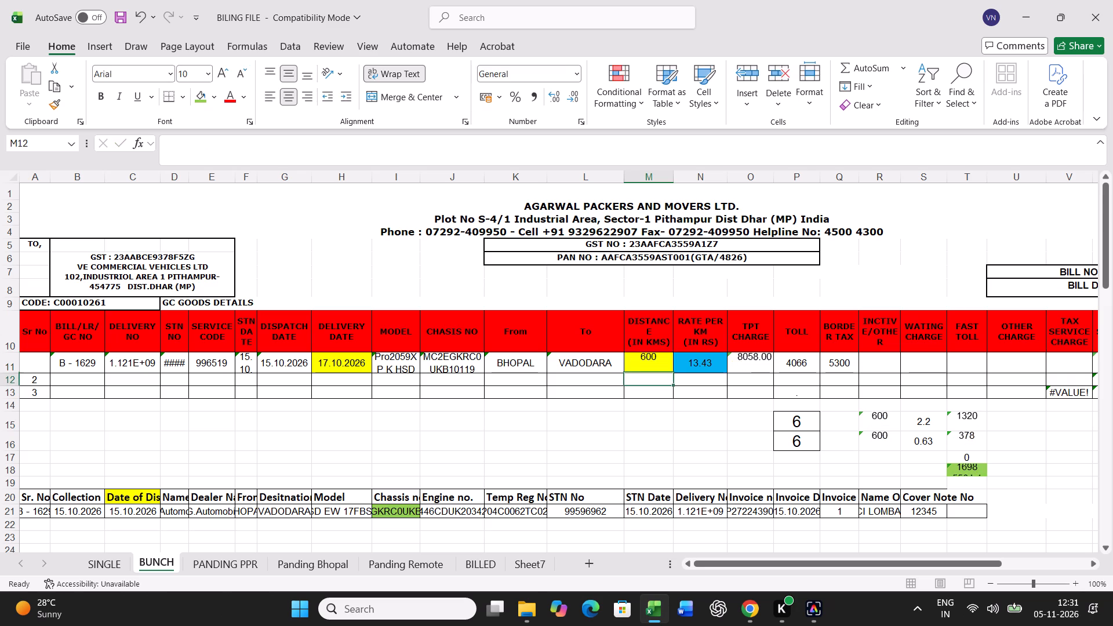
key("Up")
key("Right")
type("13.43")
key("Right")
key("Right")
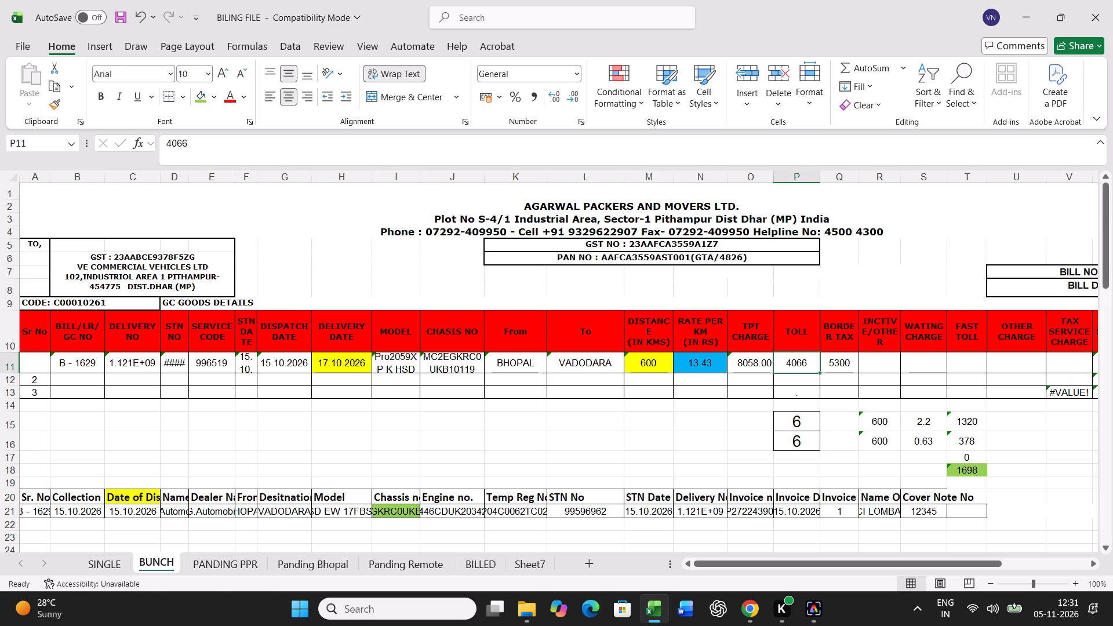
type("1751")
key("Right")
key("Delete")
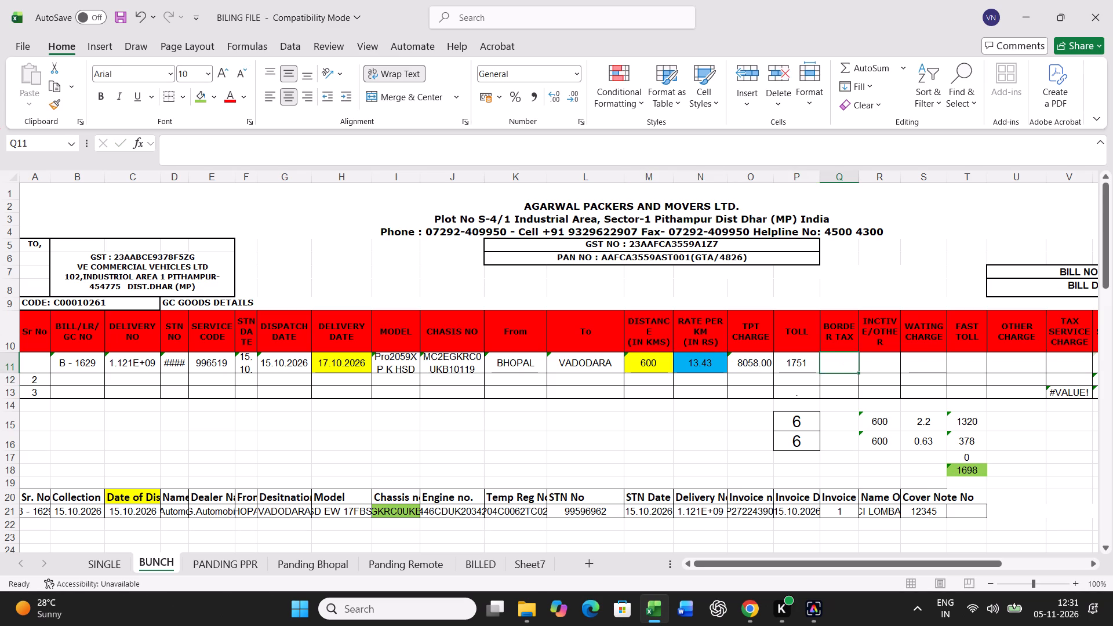
Set the Vadodara bill's standard and actual transit times to 2 and 2 in cells P15 and P16.
left_click(791, 424)
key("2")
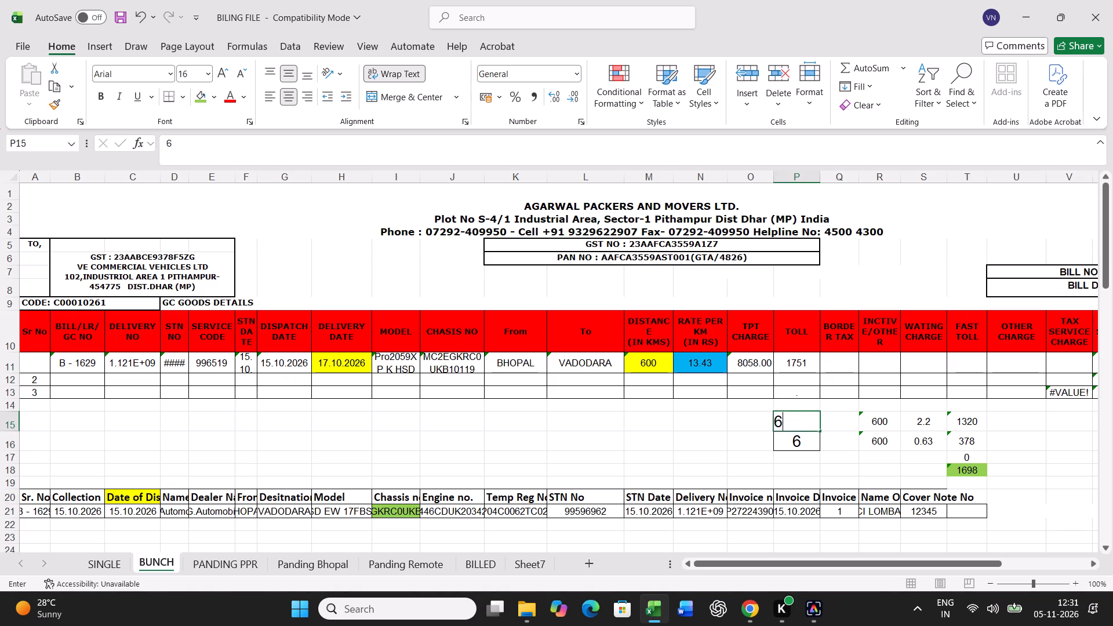
key("Return")
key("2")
key("Return")
Print one copy of the B - 1629 freight bill from the SINGLE sheet.
left_click(106, 567)
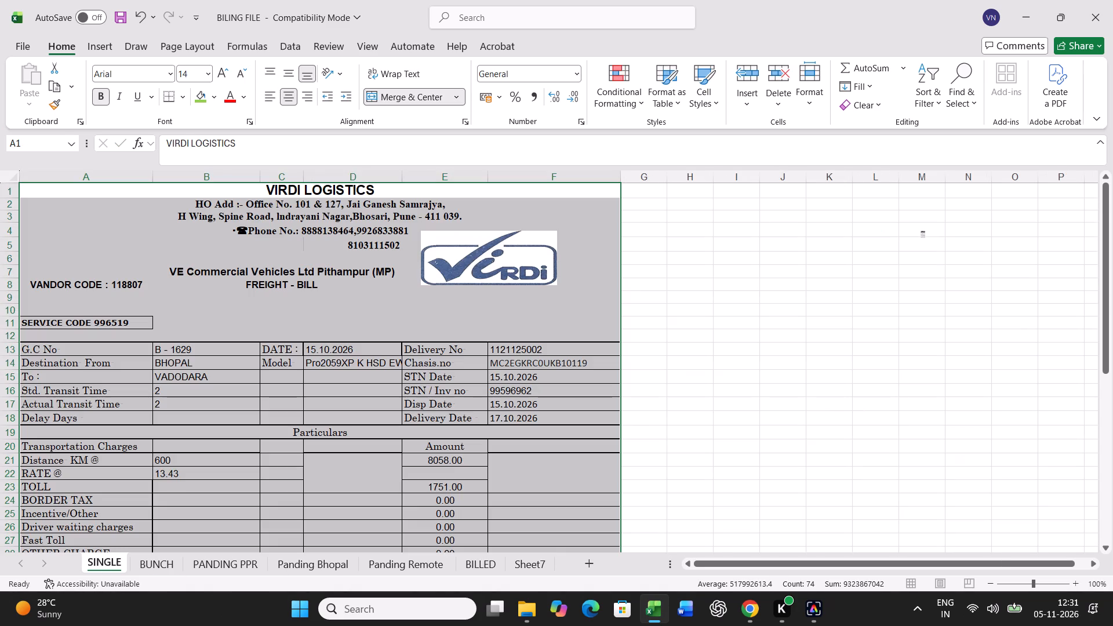
key("ctrl+p")
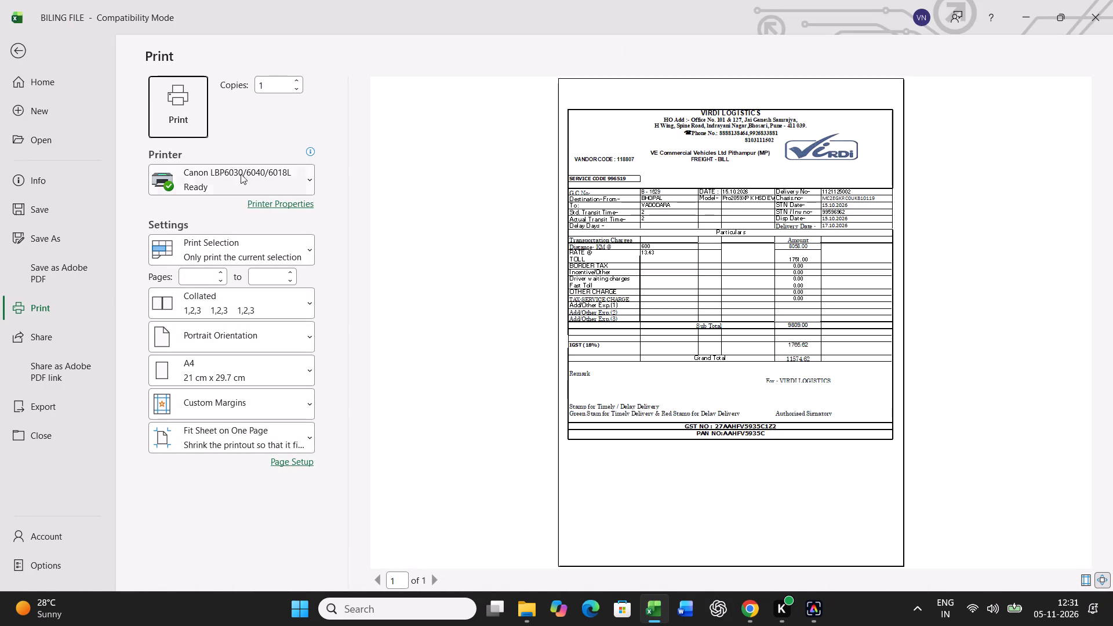
left_click(190, 126)
Copy the B - 1629 bill row from row 11 of the BUNCH sheet into table row 39 using Paste Special.
left_click(155, 565)
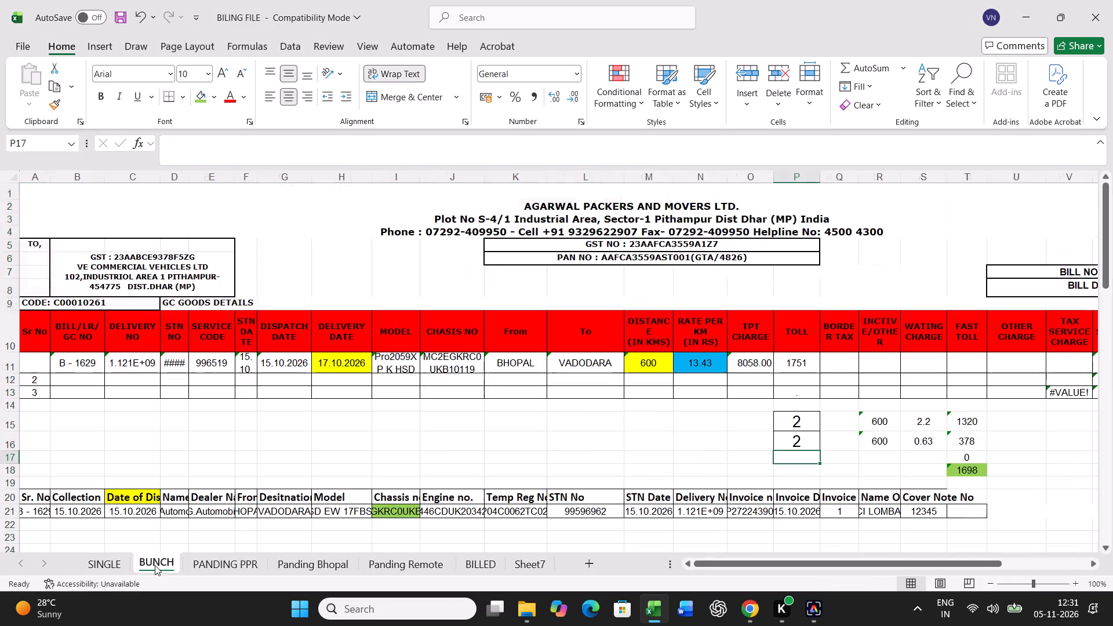
left_click(5, 358)
key("ctrl+c")
scroll(397, 405, "down", 12)
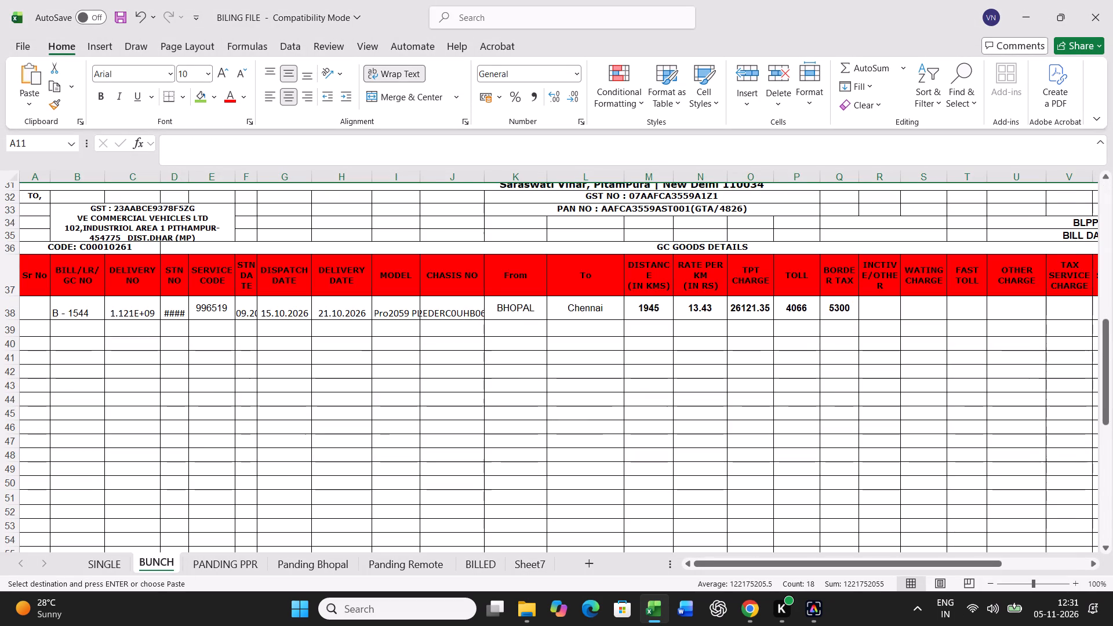
right_click(42, 327)
left_click(111, 274)
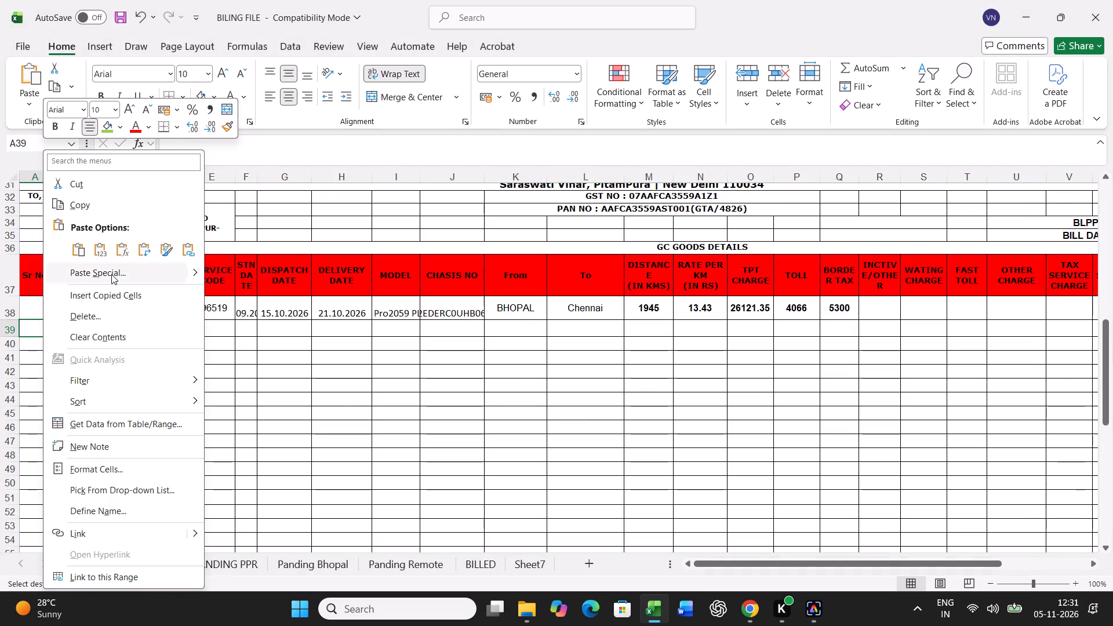
left_click(33, 241)
left_click(257, 414)
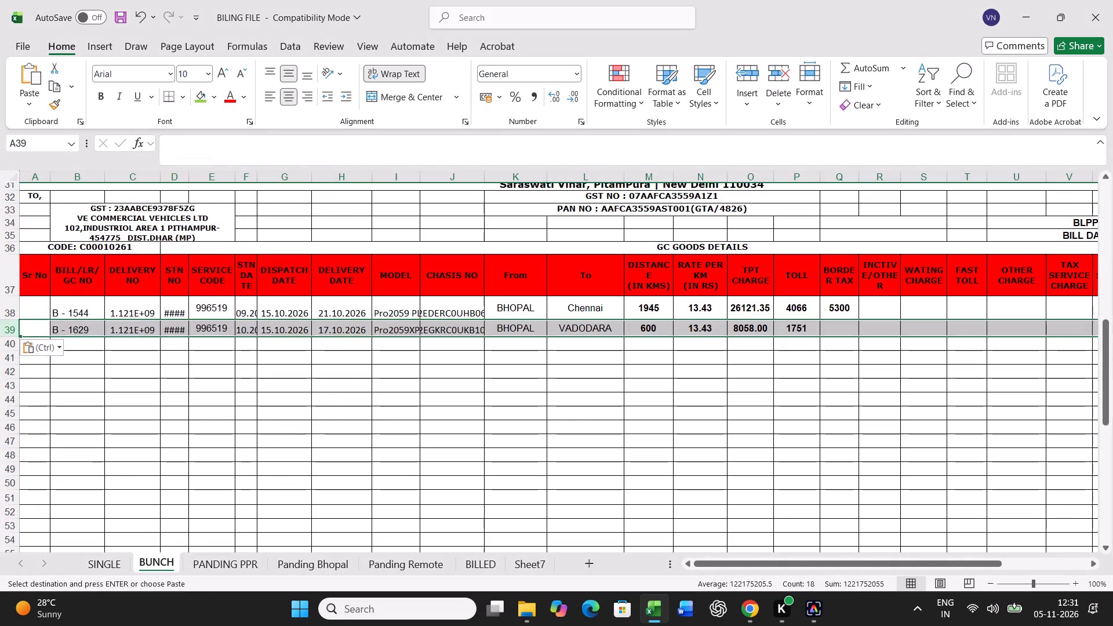
left_click(299, 562)
left_click(526, 411)
key("ctrl+f")
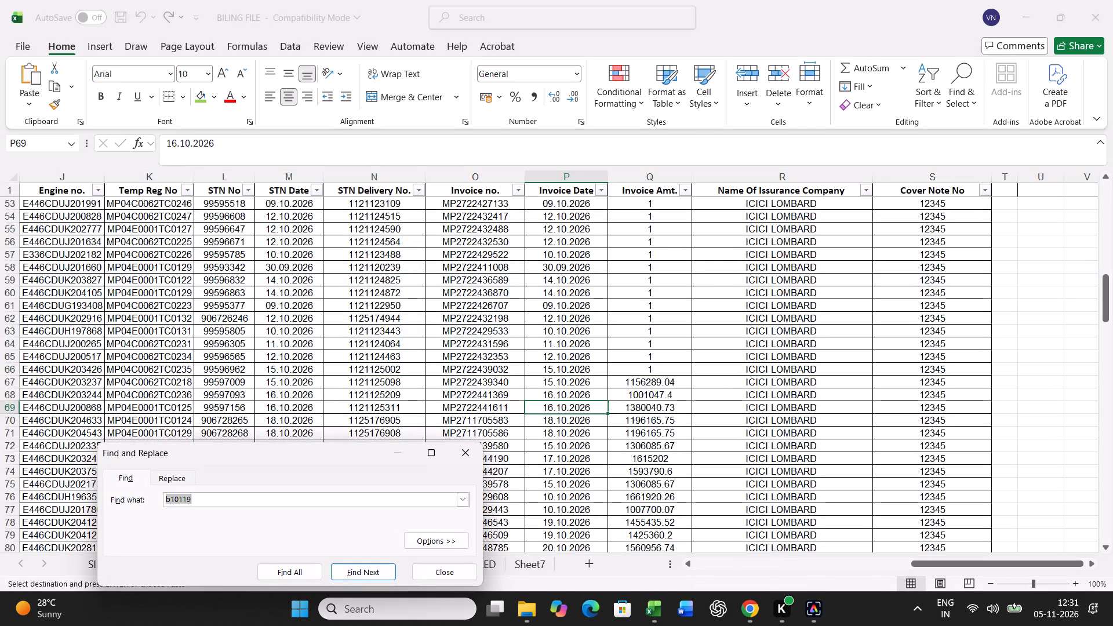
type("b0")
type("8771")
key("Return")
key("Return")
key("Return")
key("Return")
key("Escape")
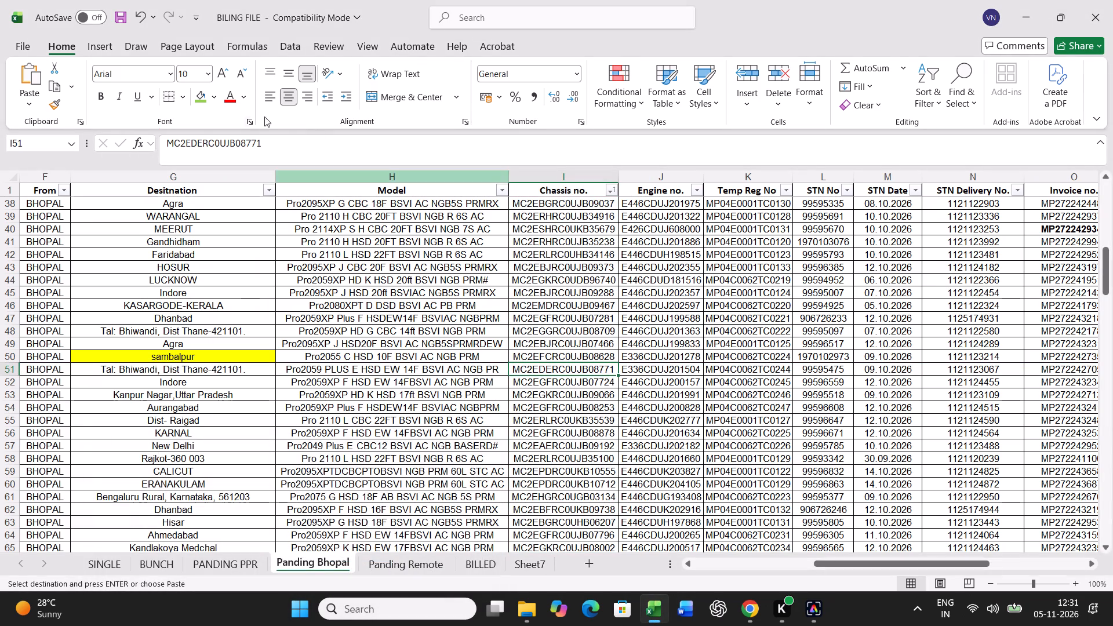
left_click(196, 98)
Copy the full B - 1606 record from Panding Bhopal over the record in row 21 of the BUNCH sheet.
key("Left")
key("Left")
key("Left")
key("Left")
key("Left")
key("Left")
key("Left")
key("Left")
key("Left")
key("Left")
key("Left")
key("Left")
key("Left")
key("Left")
key("Left")
key("Left")
key("Left")
key("Left")
key("Left")
key("Left")
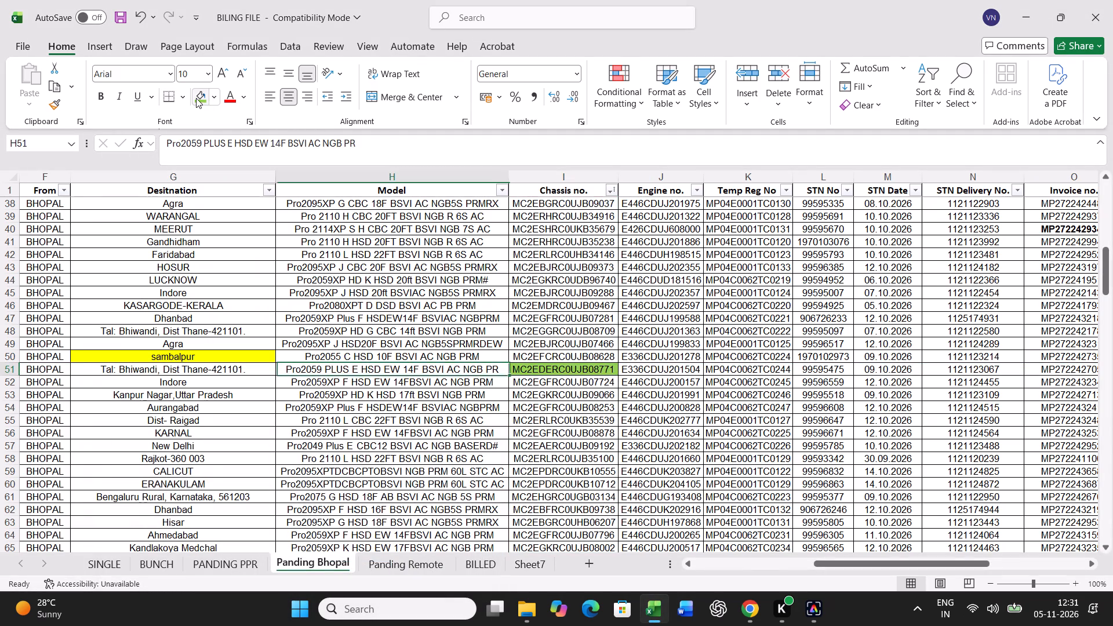
key("ctrl+shift+Right")
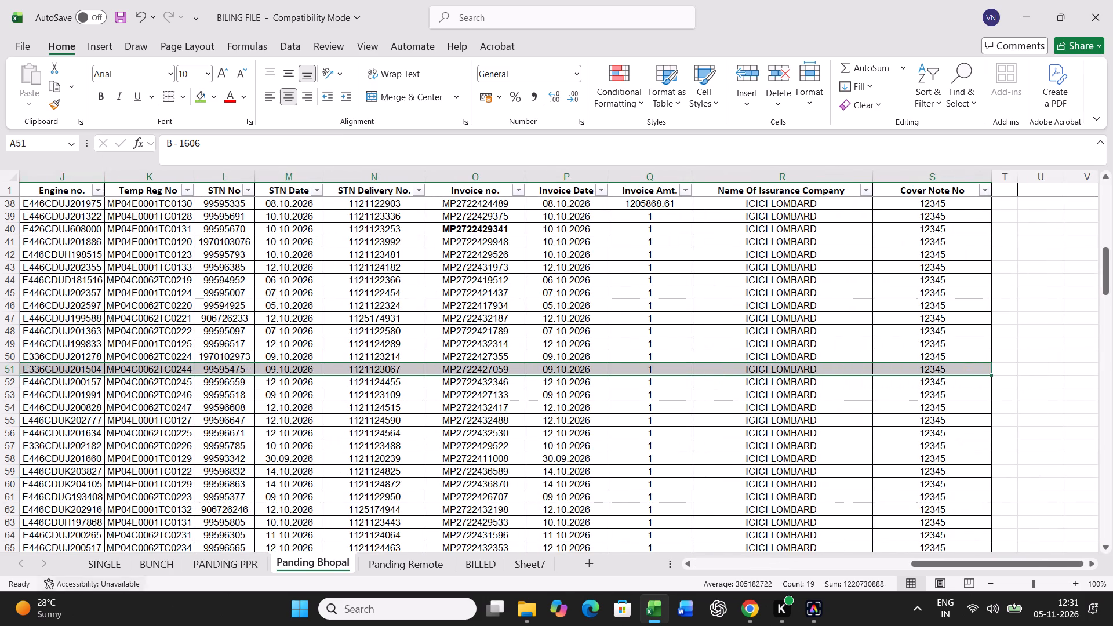
key("ctrl+c")
left_click(172, 573)
scroll(185, 418, "up", 12)
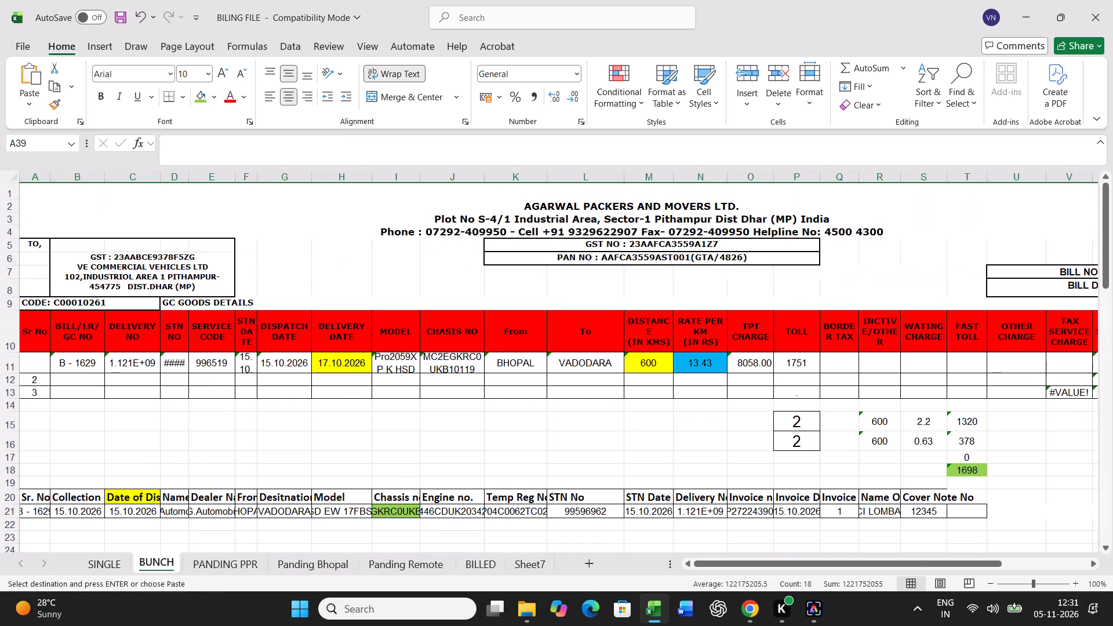
left_click(41, 508)
key("ctrl+v")
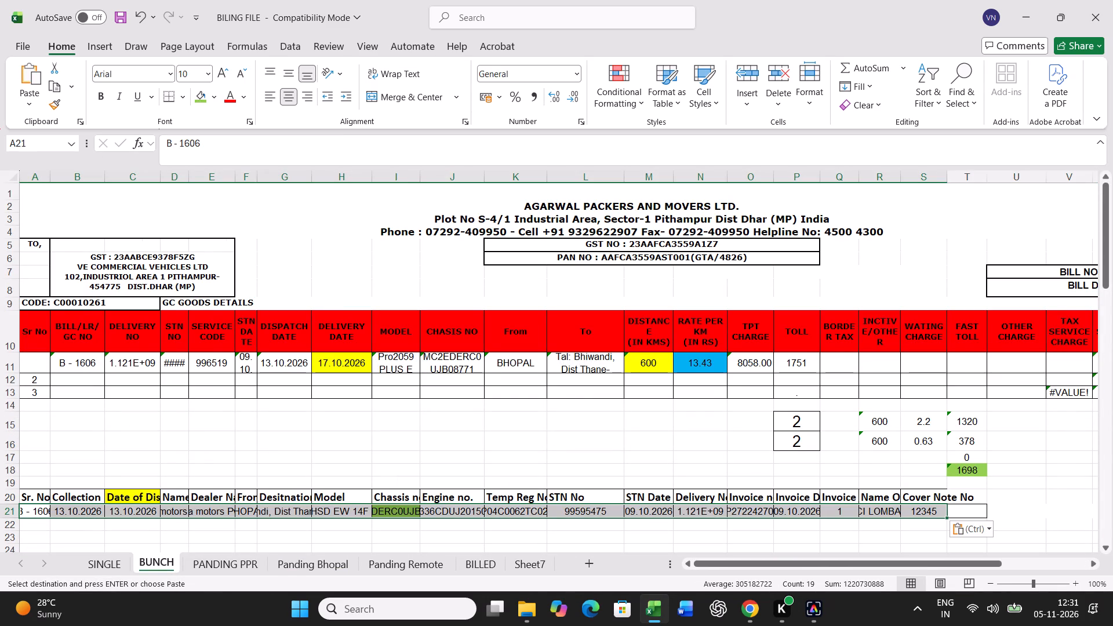
Set the B - 1606 record's date of dispatch to 15.10.2026 and its bill row's delivery date to 19.10.2026.
left_click(124, 511)
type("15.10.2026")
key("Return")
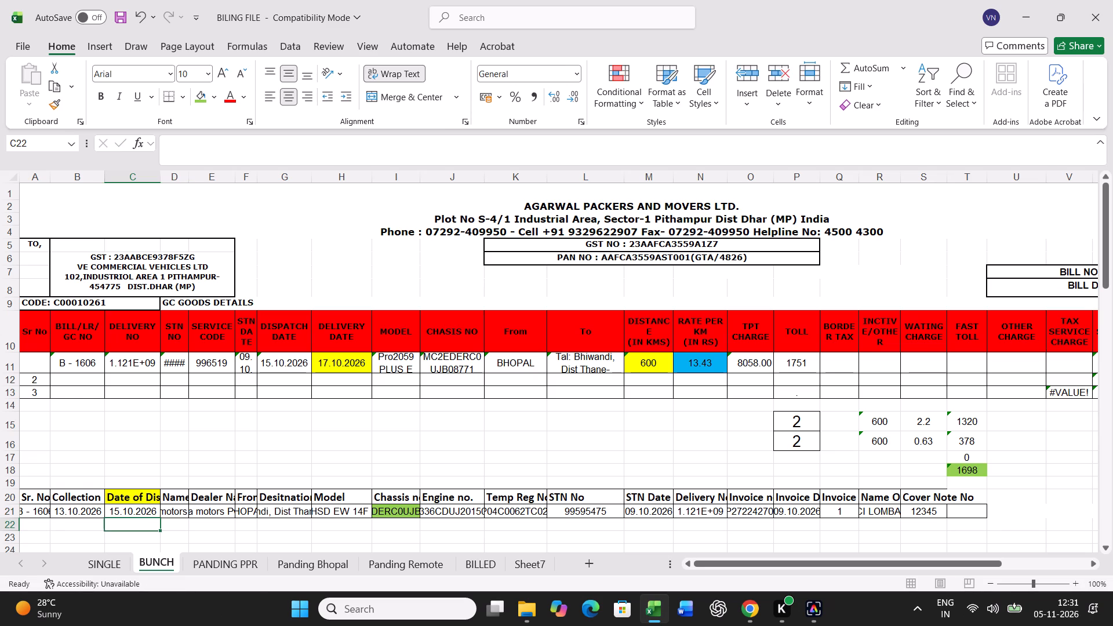
left_click(347, 365)
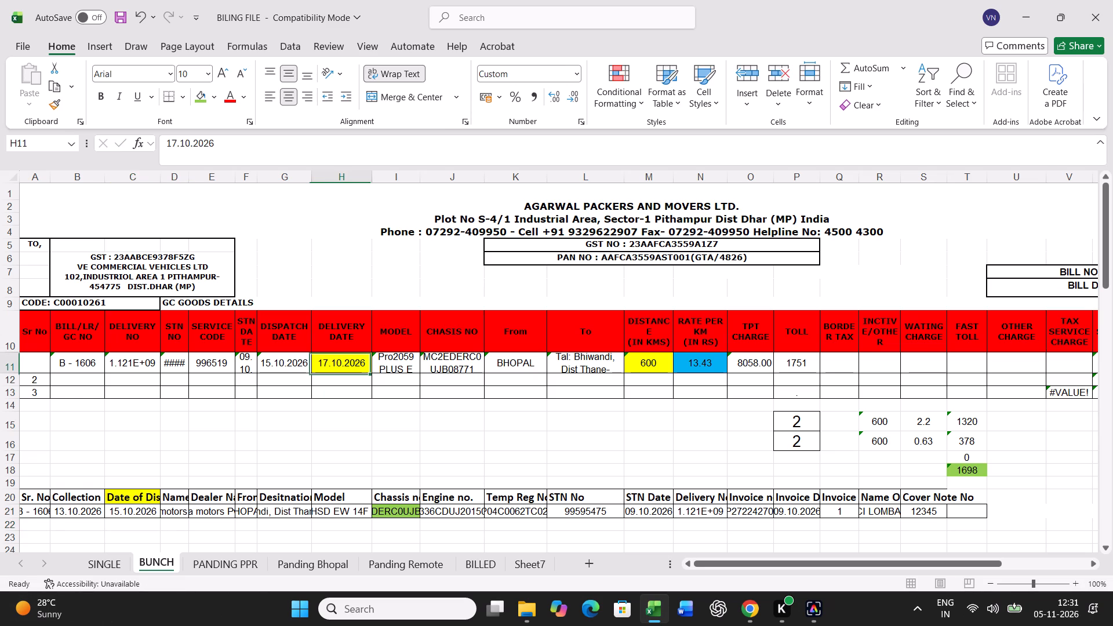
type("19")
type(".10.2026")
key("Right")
Set the Bhiwandi bill row's distance to =520+260 and its toll to 2279.
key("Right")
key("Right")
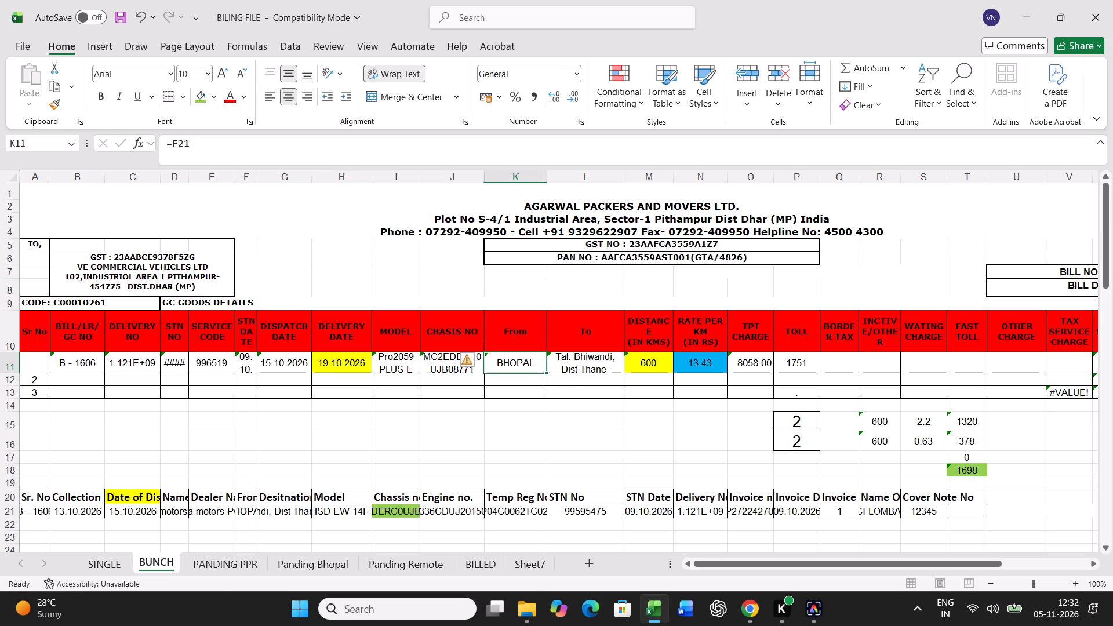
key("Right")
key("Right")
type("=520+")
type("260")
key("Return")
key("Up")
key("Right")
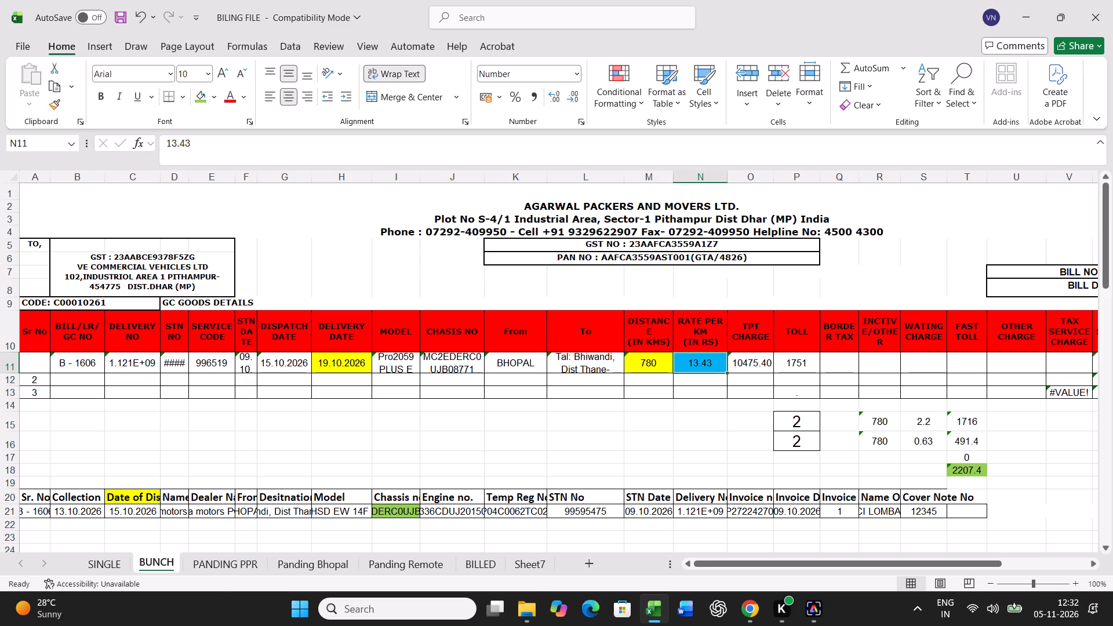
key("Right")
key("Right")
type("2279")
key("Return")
Set the Bhiwandi bill's standard transit time to 3 and actual transit time to 4 in cells P15 and P16.
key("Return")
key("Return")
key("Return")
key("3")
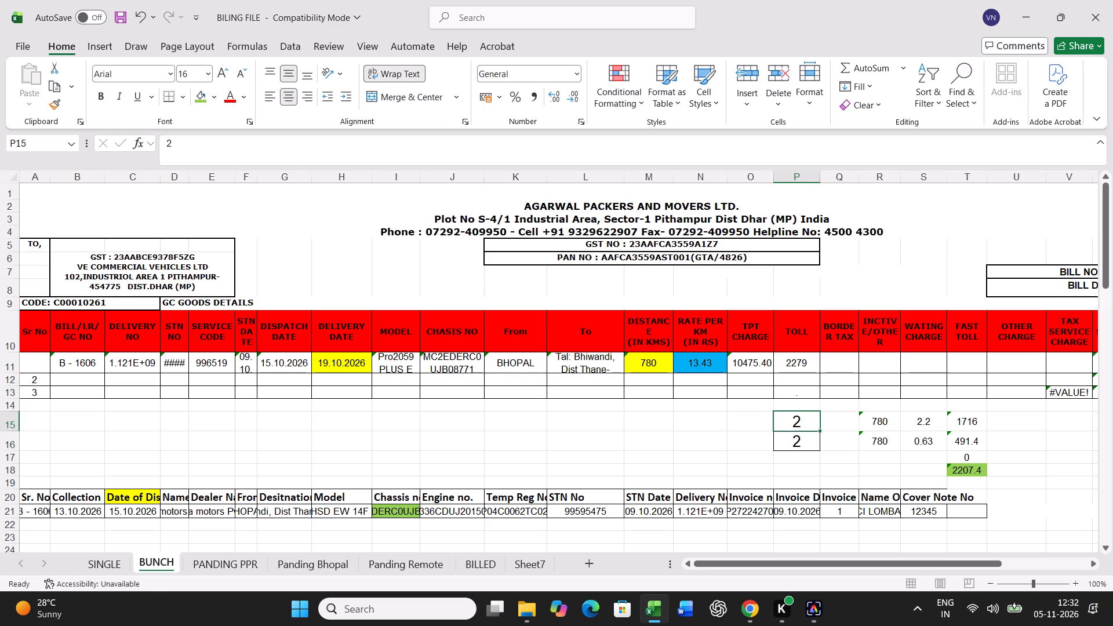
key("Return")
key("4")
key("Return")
Print one copy of the B - 1606 freight bill from the SINGLE sheet.
left_click(110, 565)
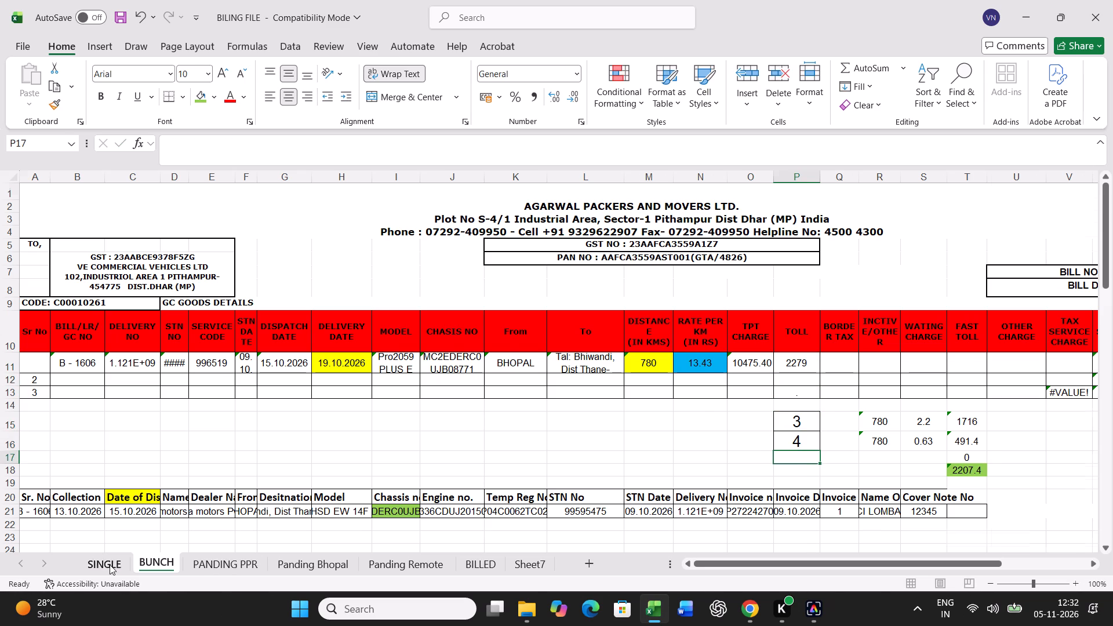
key("ctrl+p")
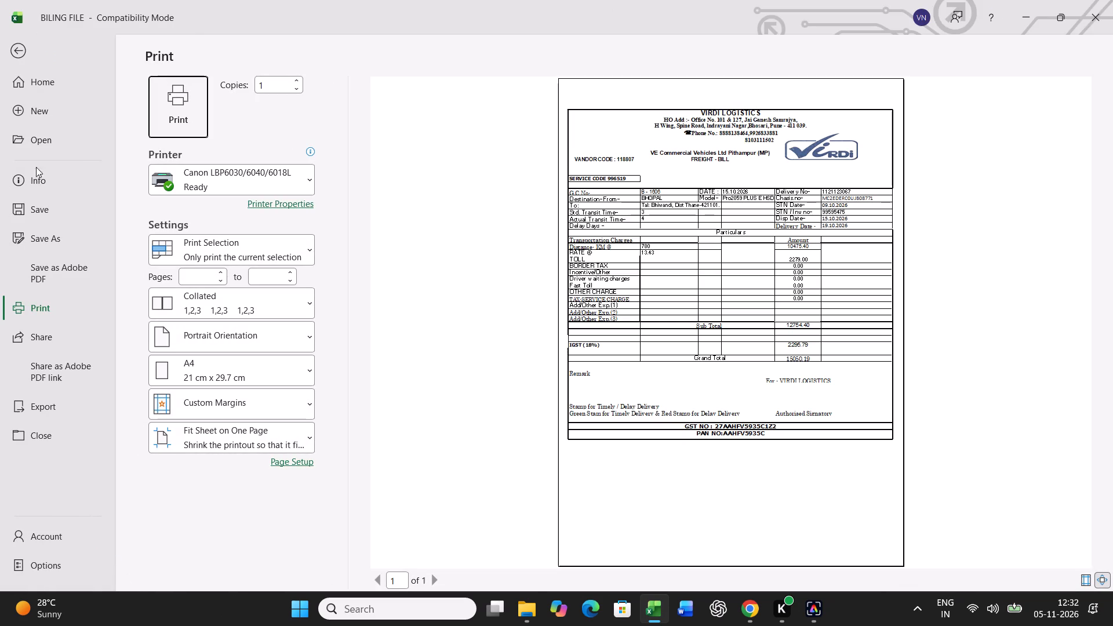
left_click(174, 104)
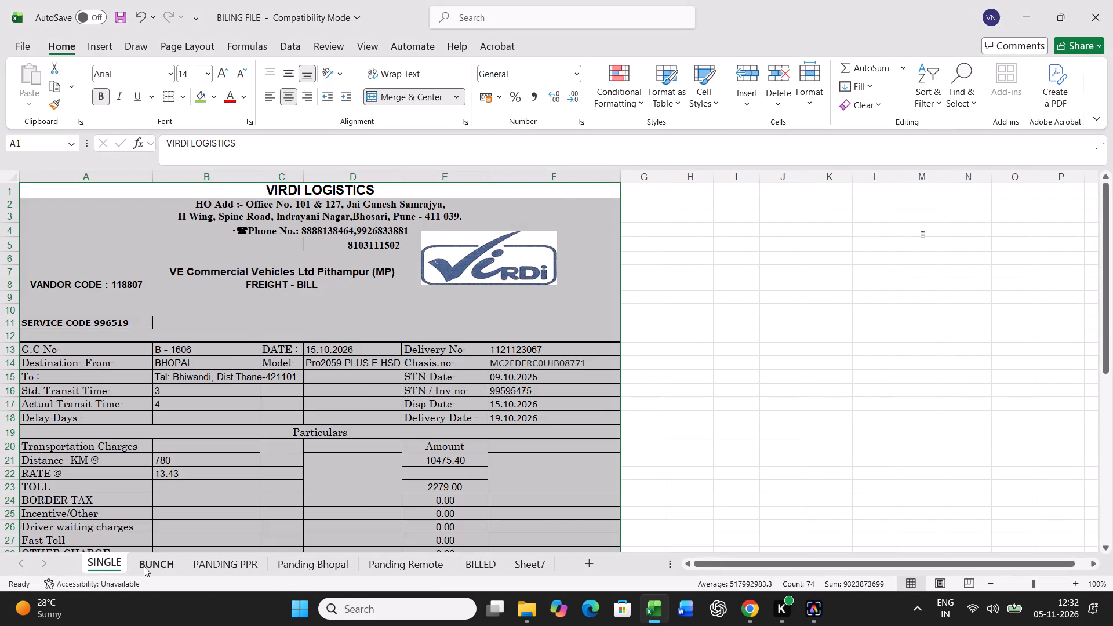
Copy the B - 1606 bill row from row 11 of the BUNCH sheet into table row 40 using Paste Special.
left_click(146, 565)
left_click(3, 365)
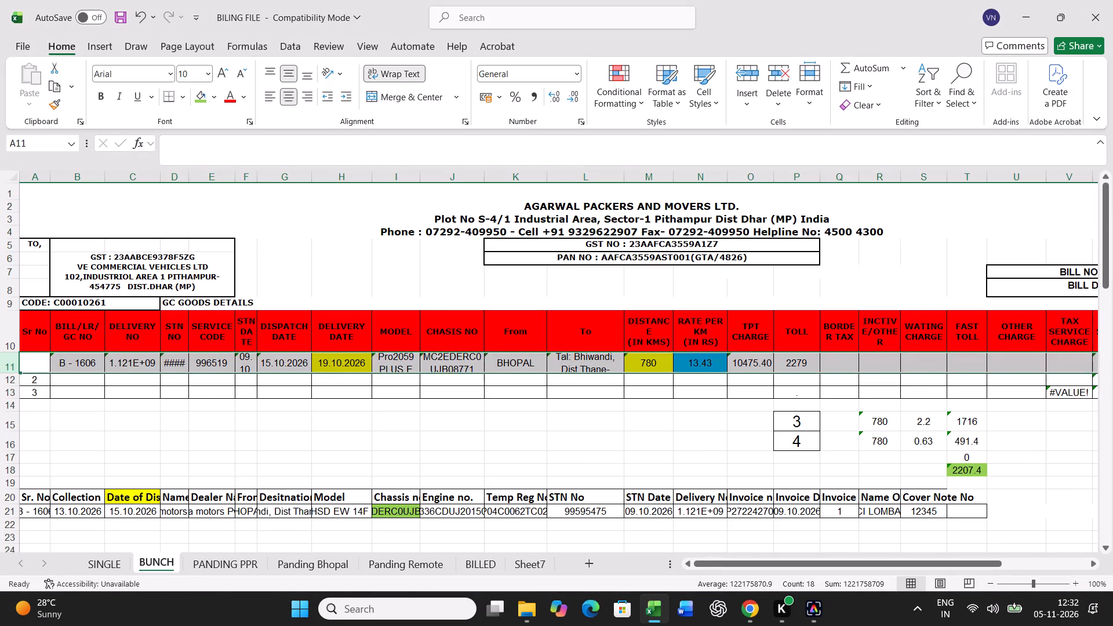
key("ctrl+c")
scroll(528, 420, "down", 12)
right_click(38, 343)
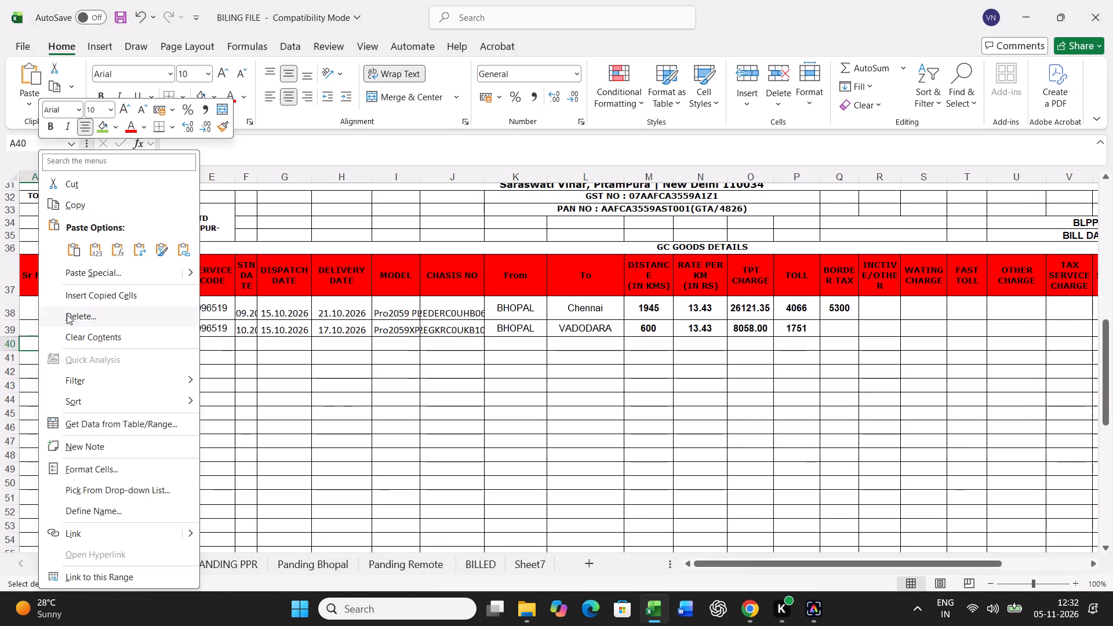
left_click(92, 276)
left_click(47, 246)
left_click(248, 416)
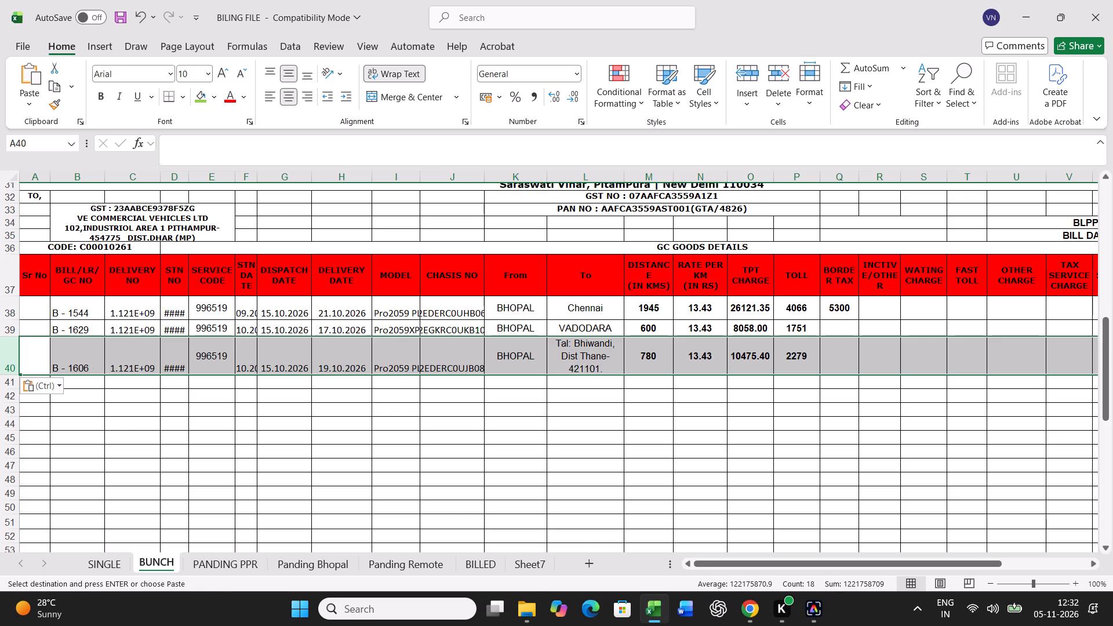
Find chassis b09467 on the Panding Bhopal sheet and highlight its chassis number cell green.
left_click(303, 569)
left_click(475, 439)
key("ctrl+f")
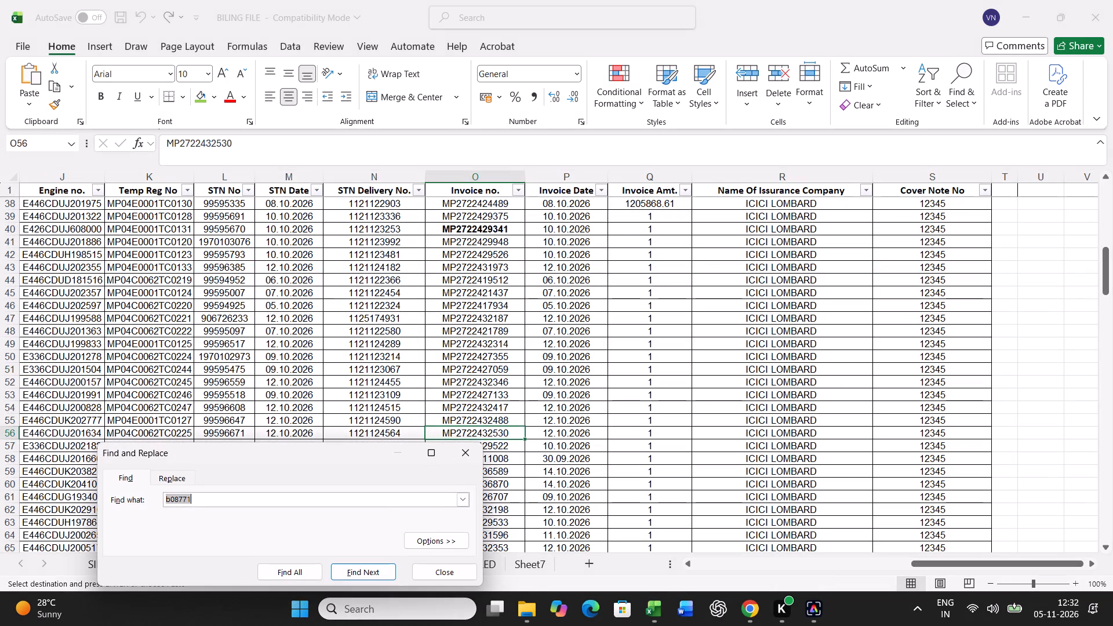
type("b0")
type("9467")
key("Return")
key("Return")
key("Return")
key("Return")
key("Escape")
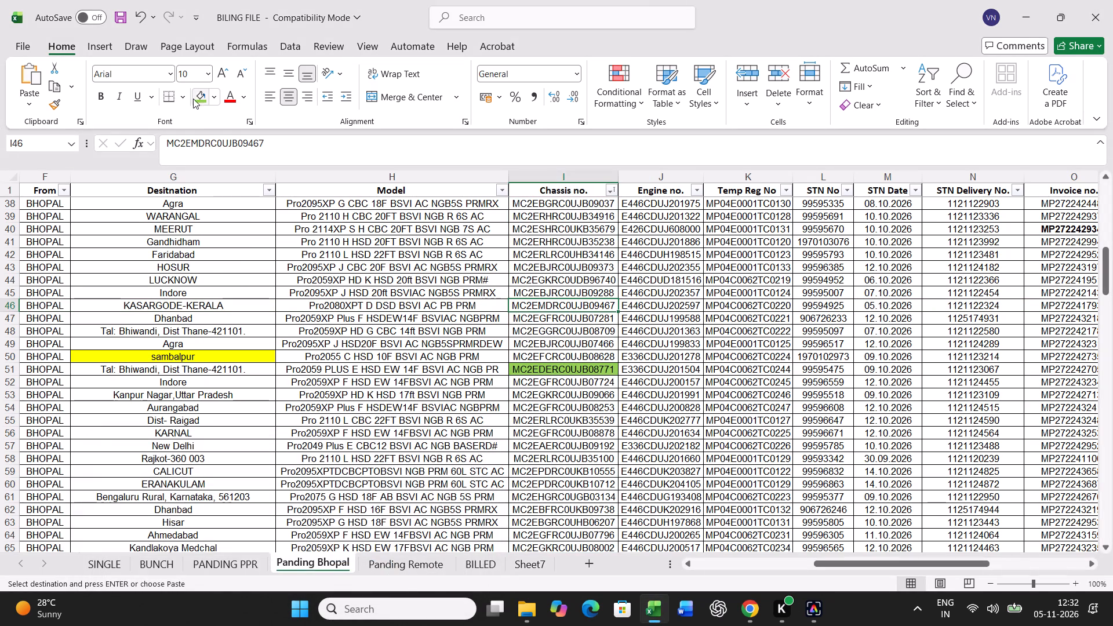
left_click(198, 97)
Copy the full B - 1599 record from Panding Bhopal over the record in row 21 of the BUNCH sheet.
key("Left")
key("Left")
key("Left")
key("Left")
key("Left")
key("Left")
key("Left")
key("Left")
key("Left")
key("Left")
key("Left")
key("Left")
key("Left")
key("Left")
key("Left")
key("Left")
key("Left")
key("Left")
key("Left")
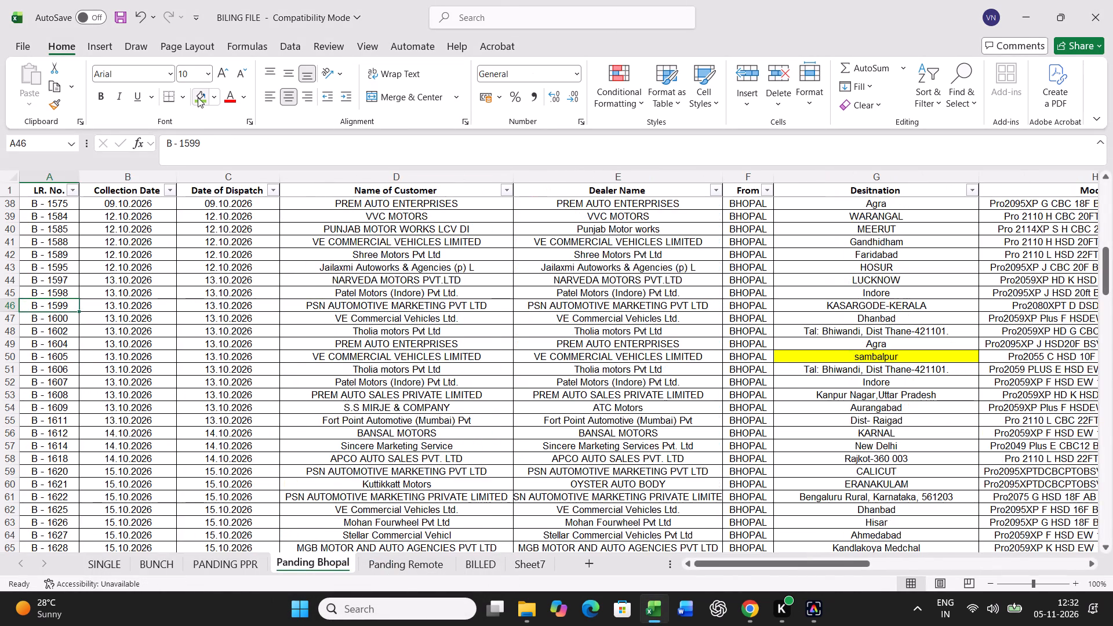
key("ctrl+shift+Right")
key("ctrl+c")
left_click(169, 559)
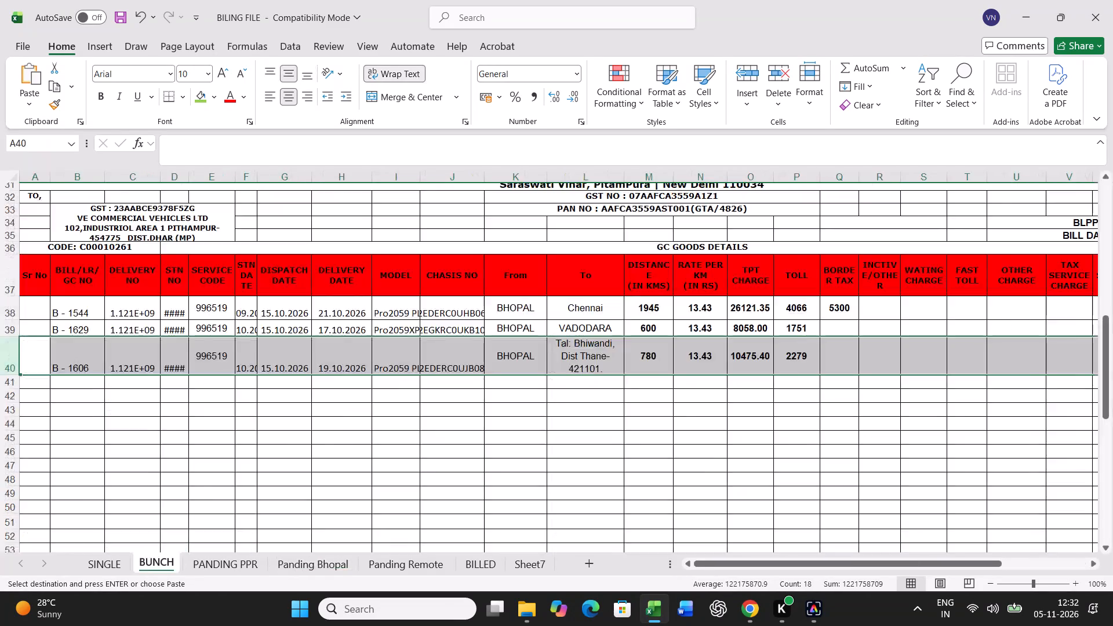
scroll(249, 353, "up", 11)
left_click(30, 471)
key("ctrl+v")
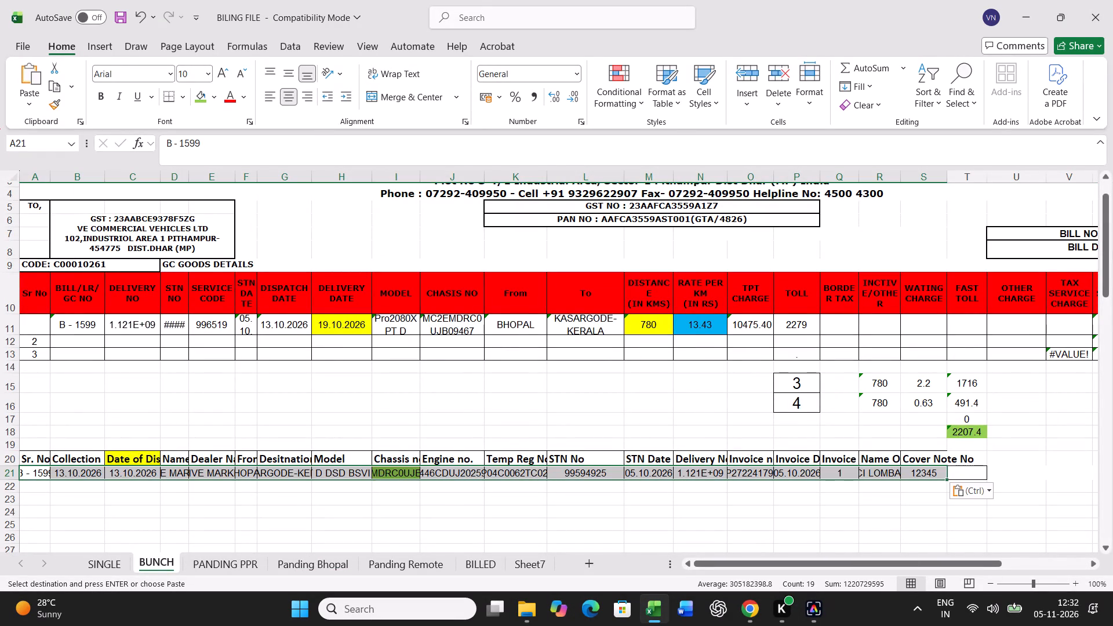
Set the Kasargode-Kerala bill row's delivery date to 17.10.2026.
left_click(344, 321)
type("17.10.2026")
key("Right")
Set the Kasargode-Kerala bill row's distance to =1382+260 and its toll to 2255.
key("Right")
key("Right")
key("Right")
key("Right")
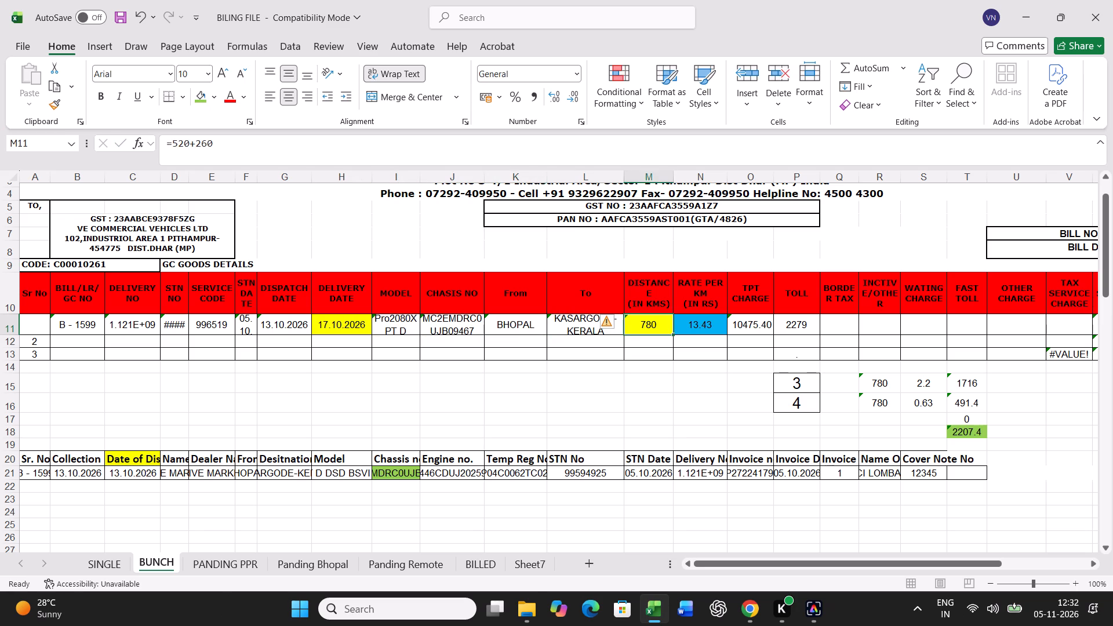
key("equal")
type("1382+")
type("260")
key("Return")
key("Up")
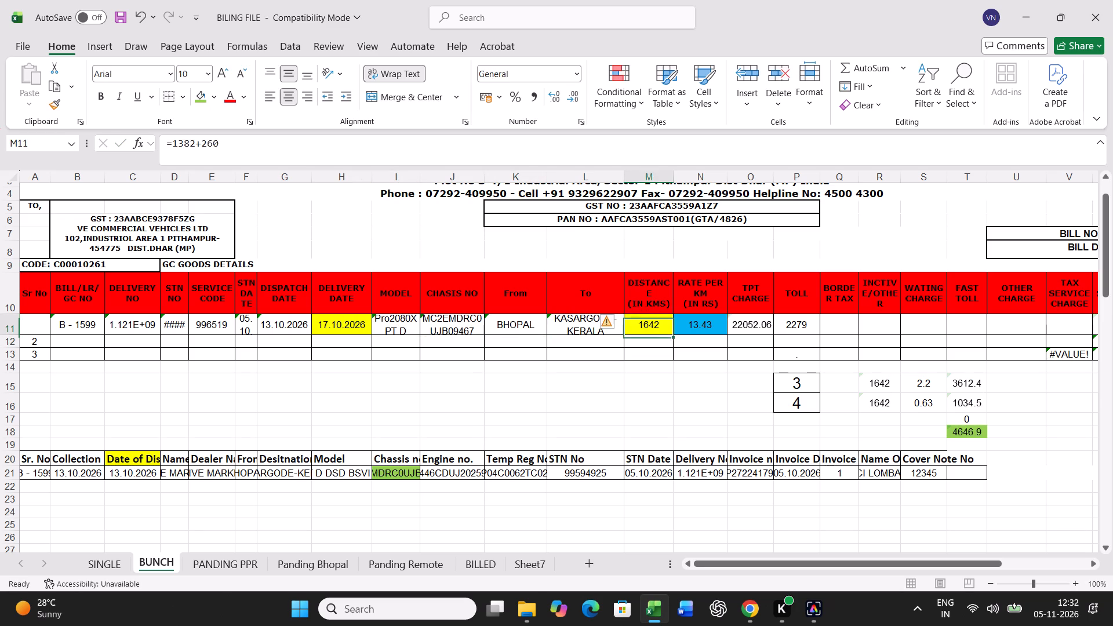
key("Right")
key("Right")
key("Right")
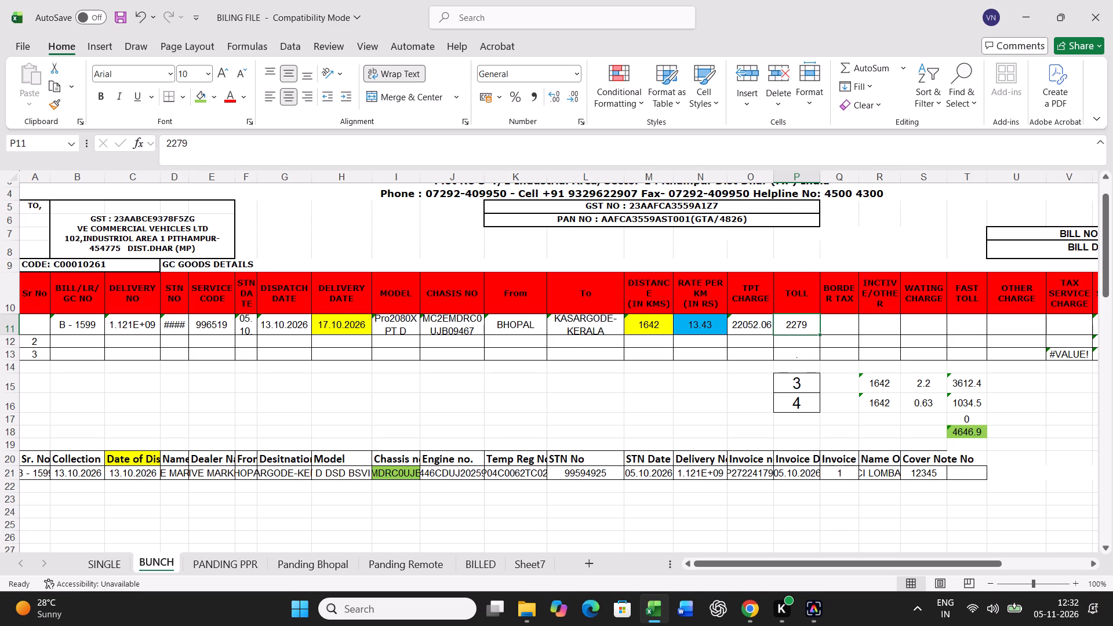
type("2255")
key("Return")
Set the Kasargode-Kerala bill's standard transit time to 5 and actual transit time to 4 in cells P15 and P16.
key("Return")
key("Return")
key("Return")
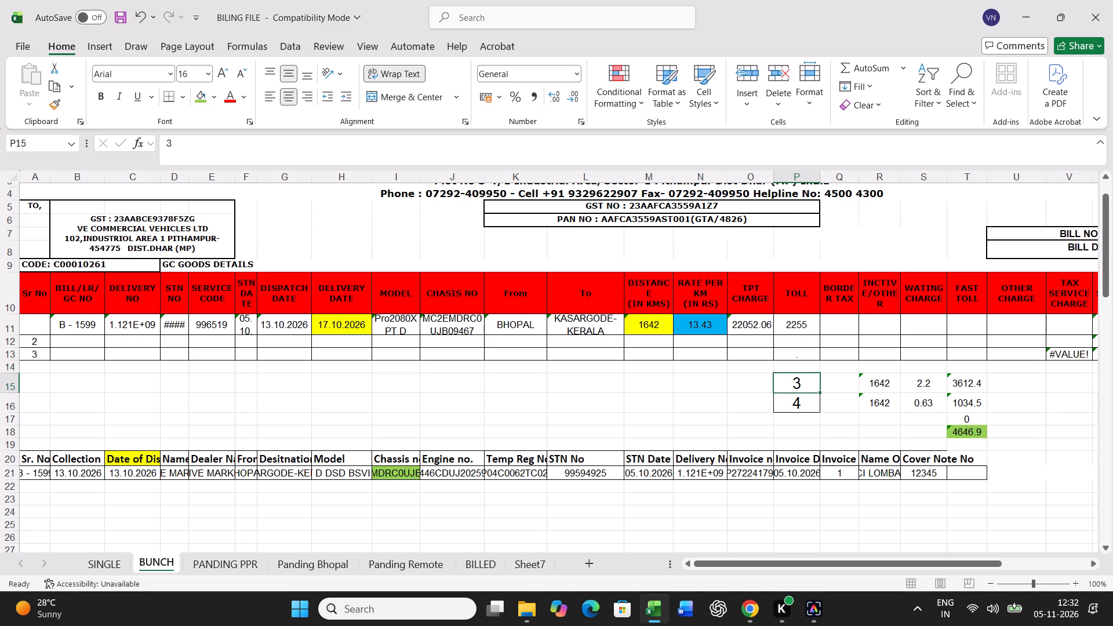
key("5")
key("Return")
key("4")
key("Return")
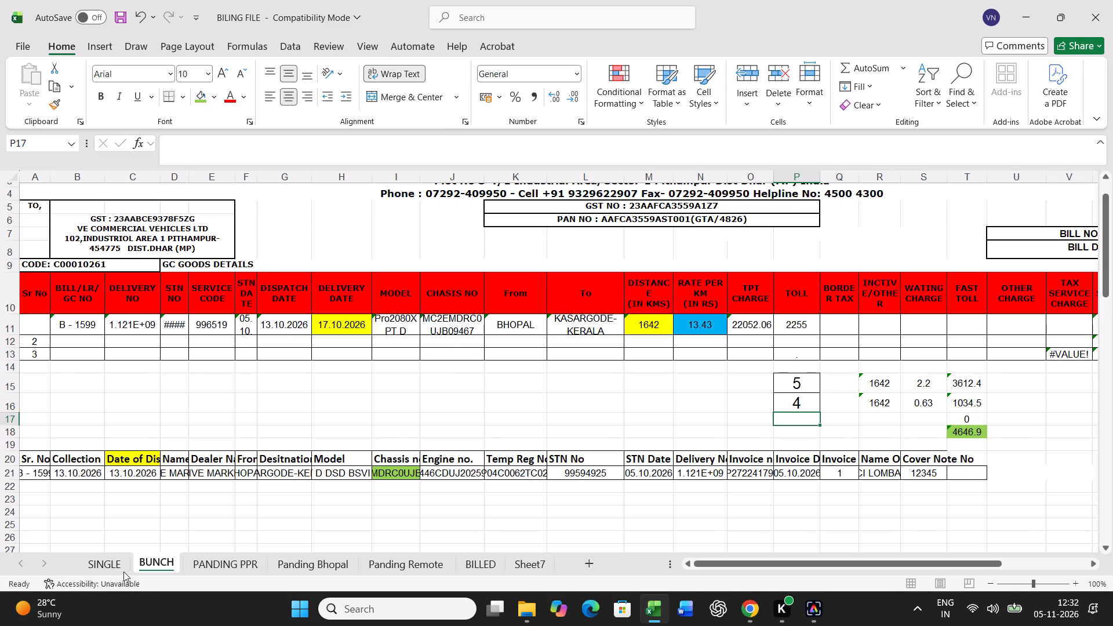
Print the Kasargode-Kerala freight bill from the SINGLE sheet.
left_click(119, 565)
key("ctrl+p")
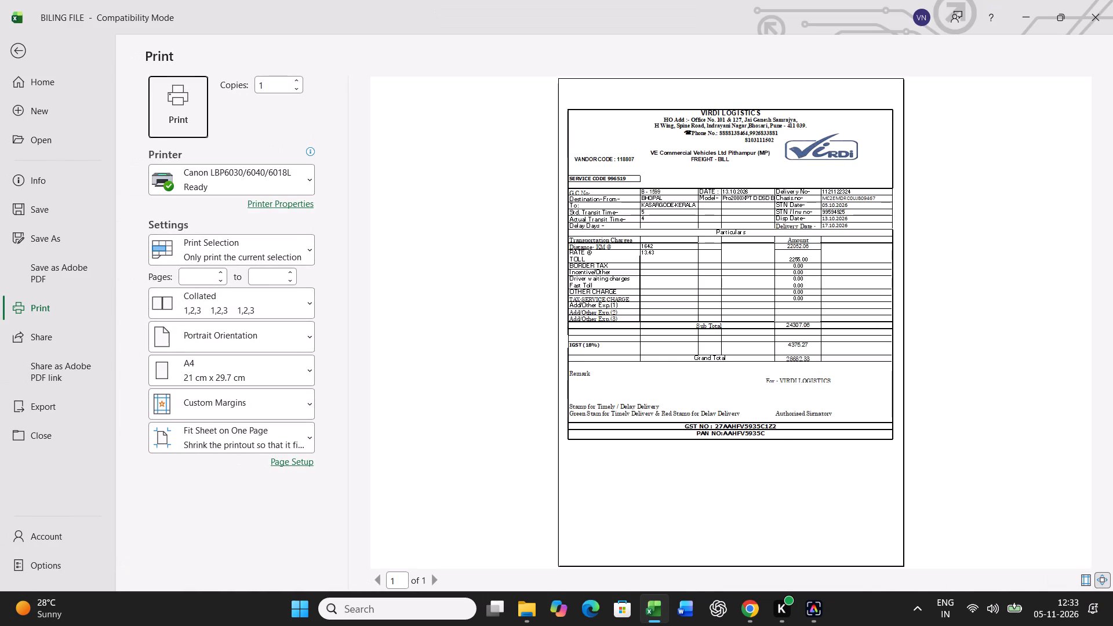
left_click(181, 111)
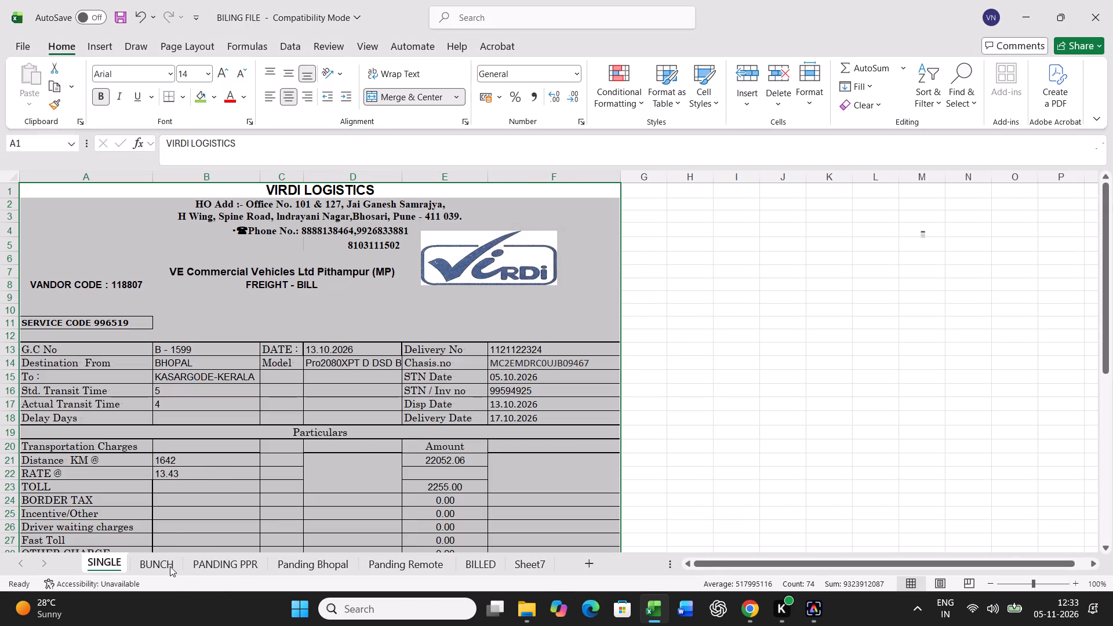
Copy the B - 1599 bill in row 11 of the BUNCH sheet and paste it as values into row 41.
left_click(168, 566)
left_click(9, 324)
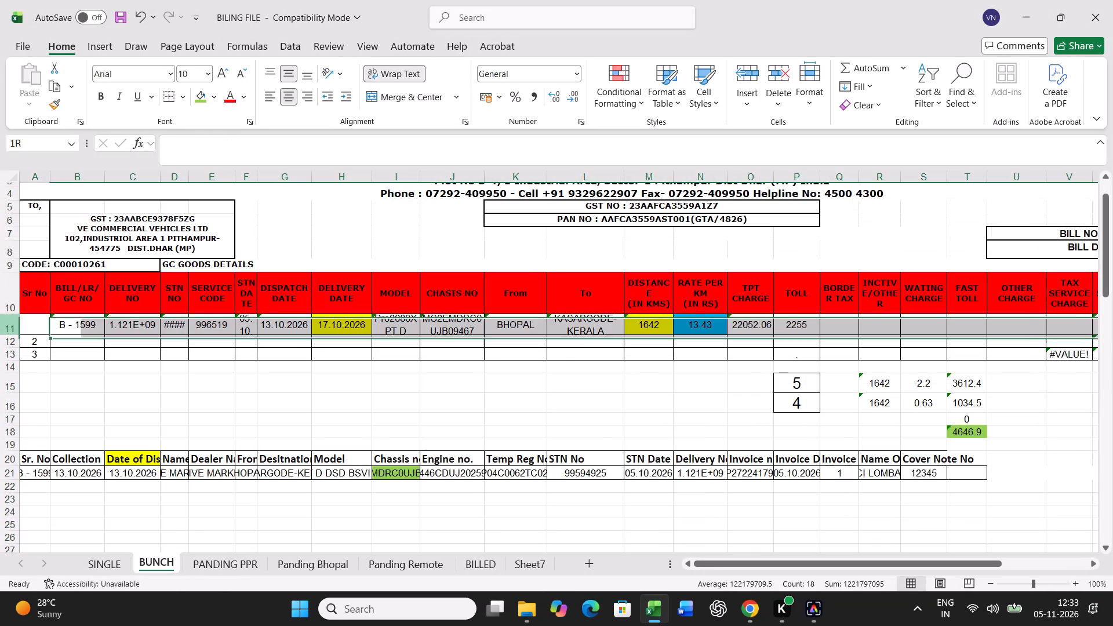
key("ctrl+c")
scroll(246, 389, "down", 12)
right_click(40, 348)
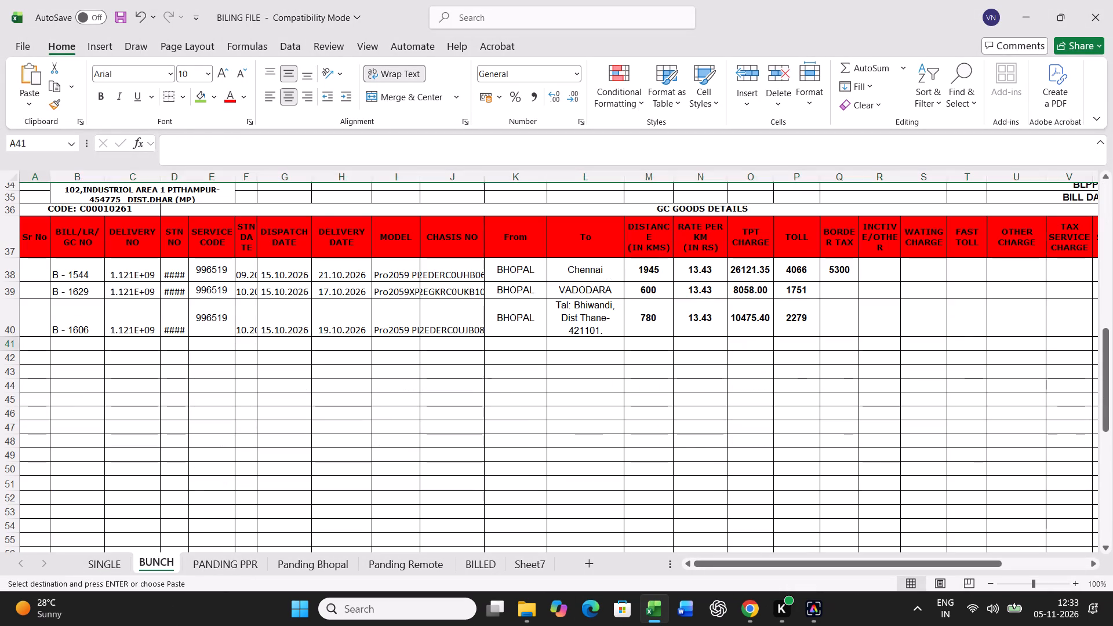
left_click(98, 272)
left_click(27, 235)
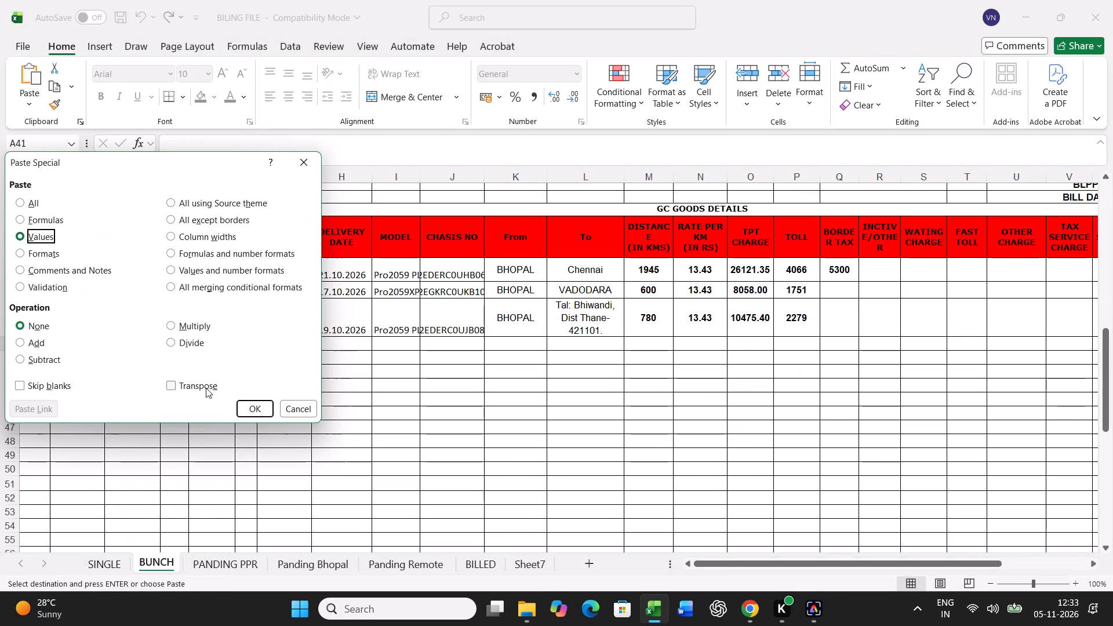
left_click(251, 412)
Find chassis b08735 in Panding Bhopal and fill its chassis number cell green.
left_click(295, 567)
left_click(450, 448)
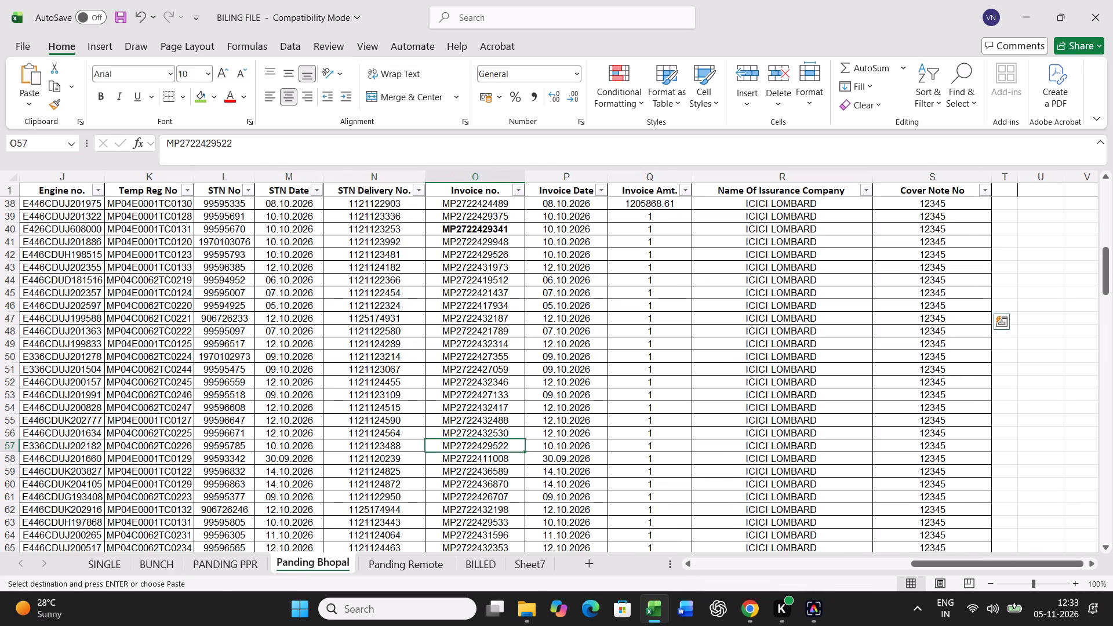
key("ctrl+f")
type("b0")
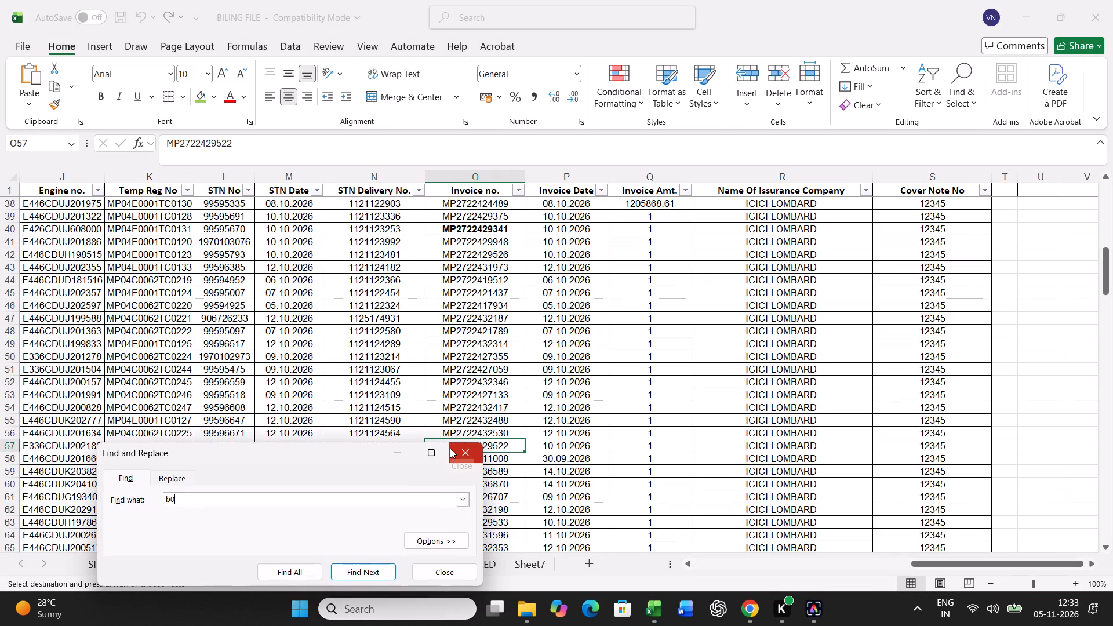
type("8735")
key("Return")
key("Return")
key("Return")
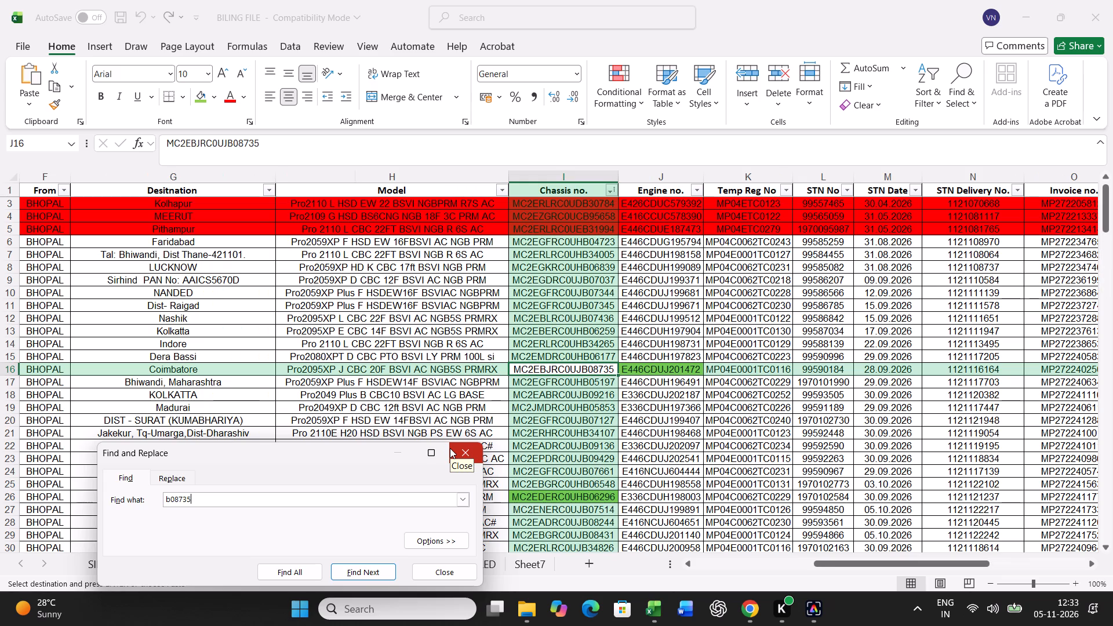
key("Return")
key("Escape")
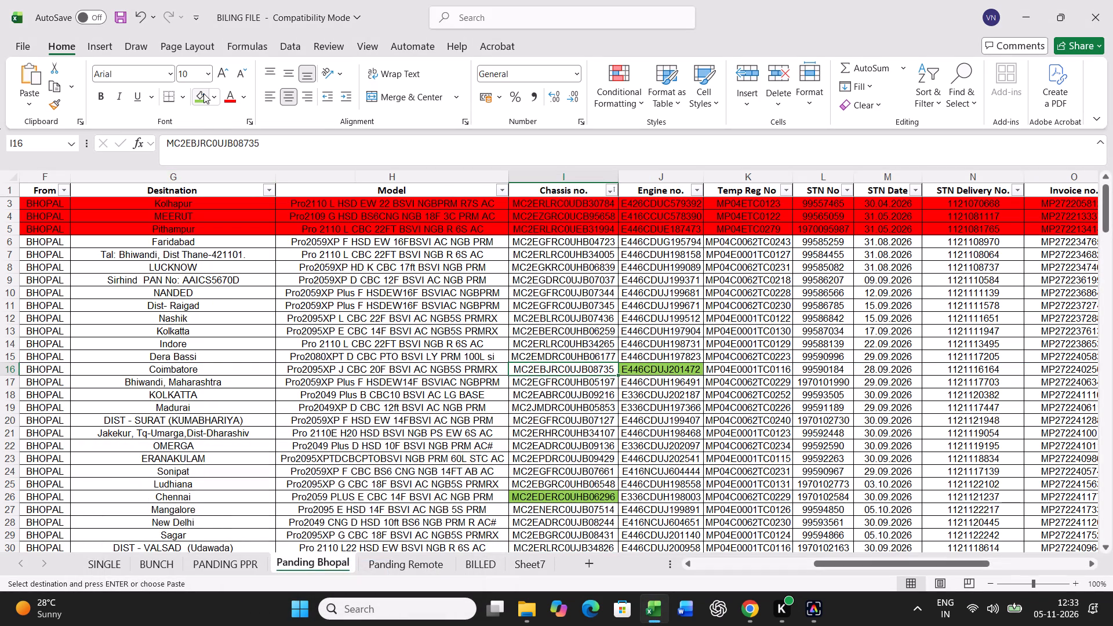
left_click(203, 93)
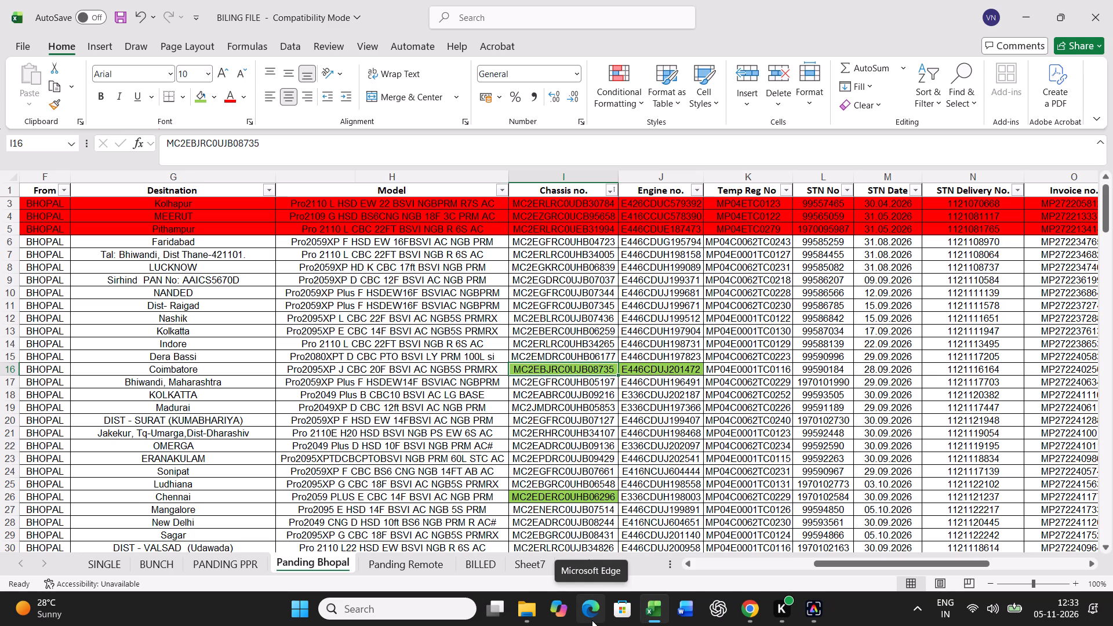
Switch to Chrome, open the Parivahan checkpost tax portal for Tamil Nadu, and go to its Print Payment Receipt page.
left_click(759, 606)
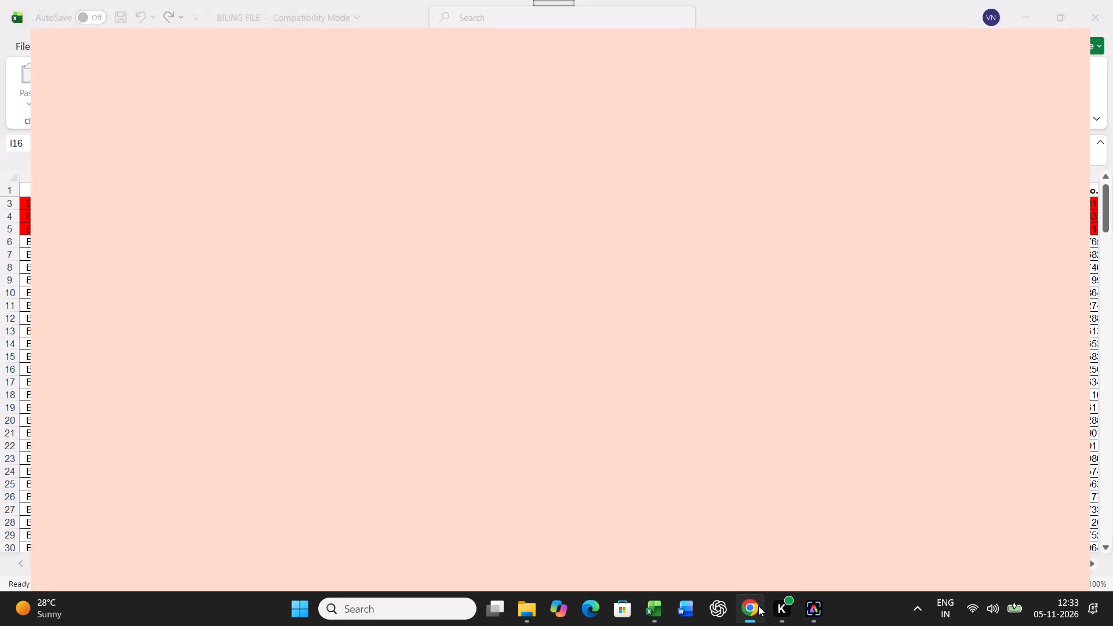
left_click(562, 15)
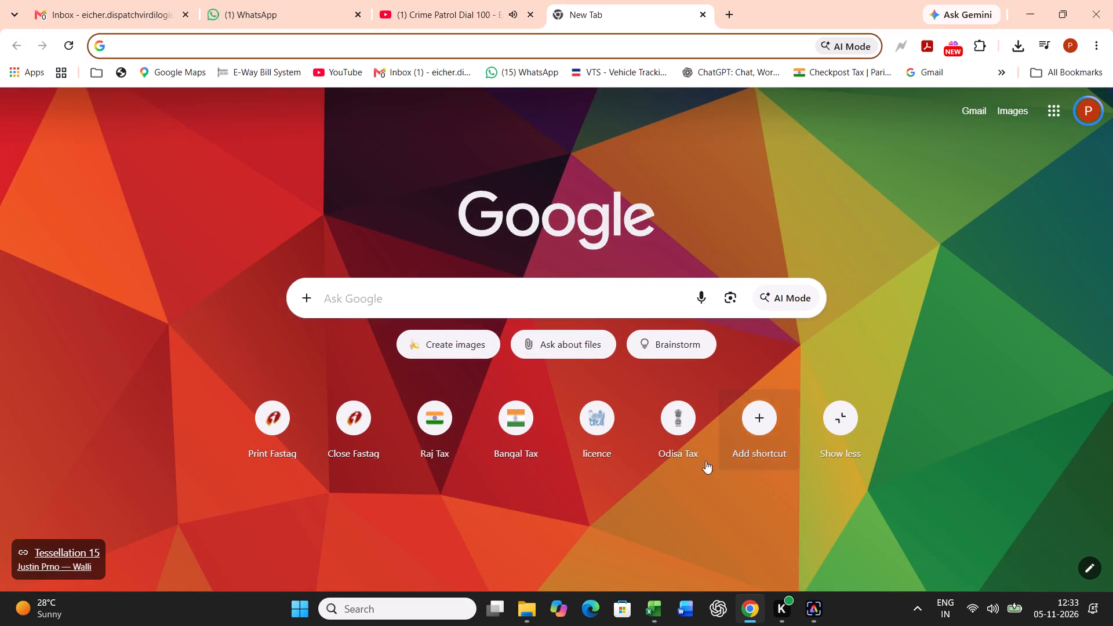
left_click(431, 449)
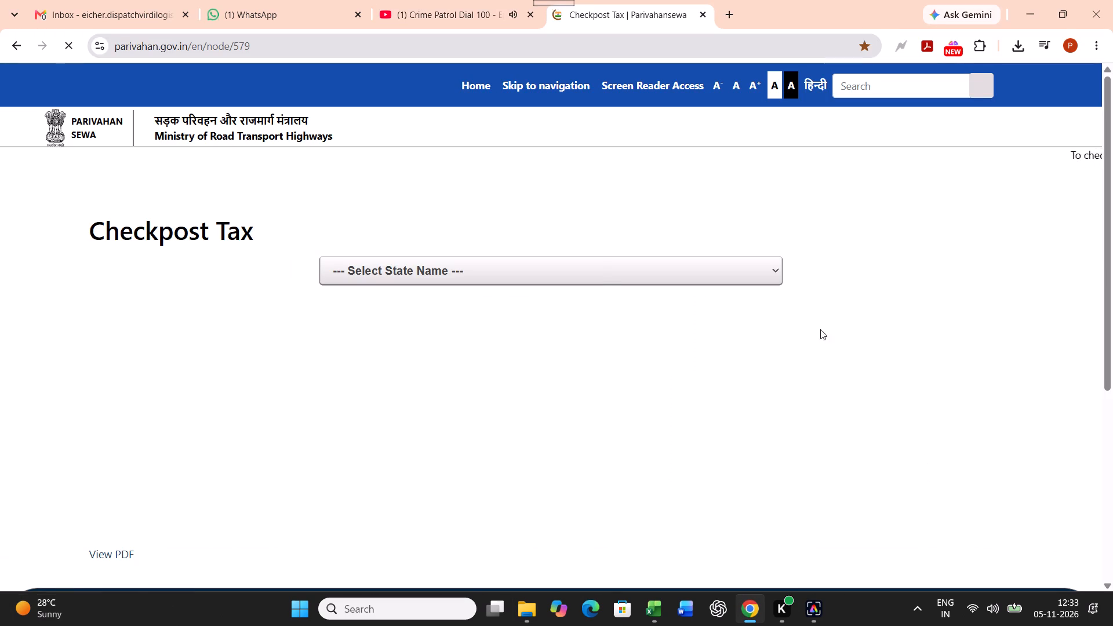
left_click(598, 267)
scroll(501, 493, "down", 12)
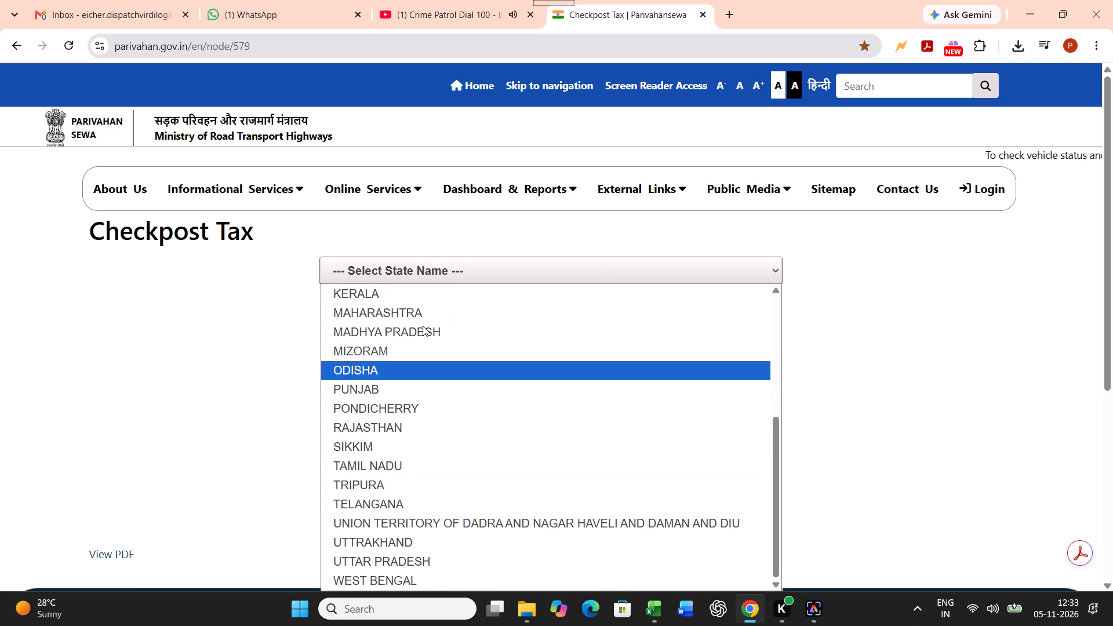
left_click(430, 458)
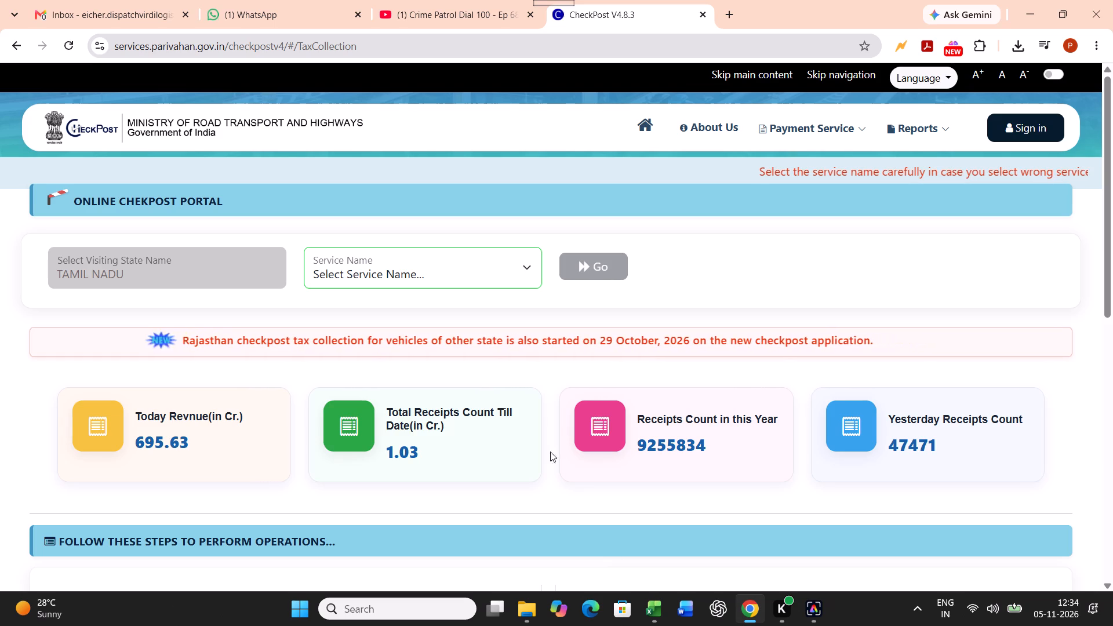
left_click(923, 161)
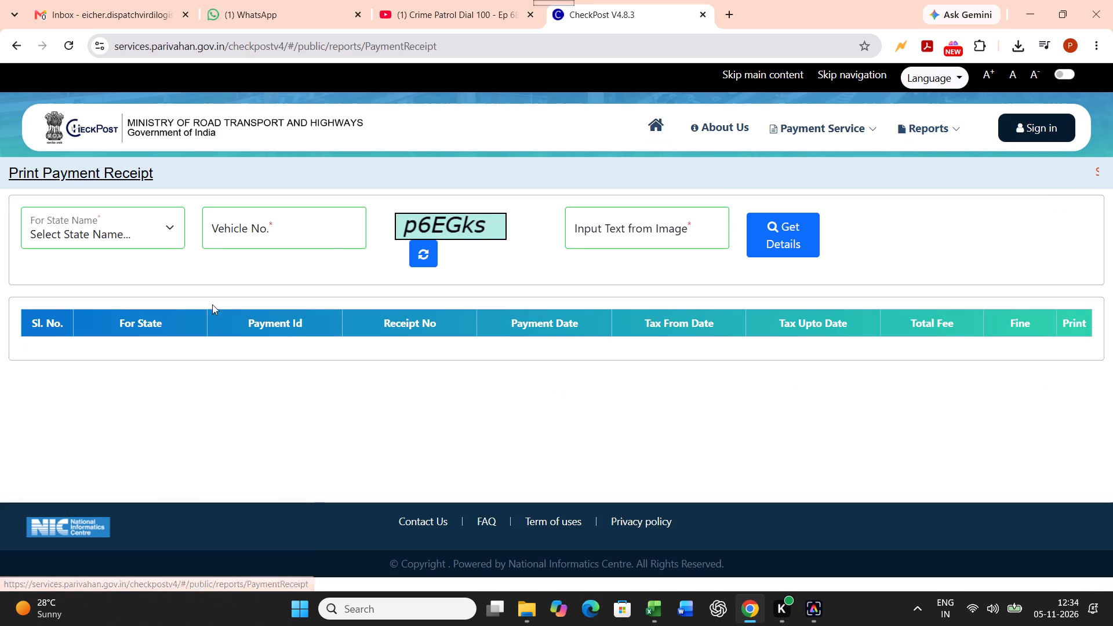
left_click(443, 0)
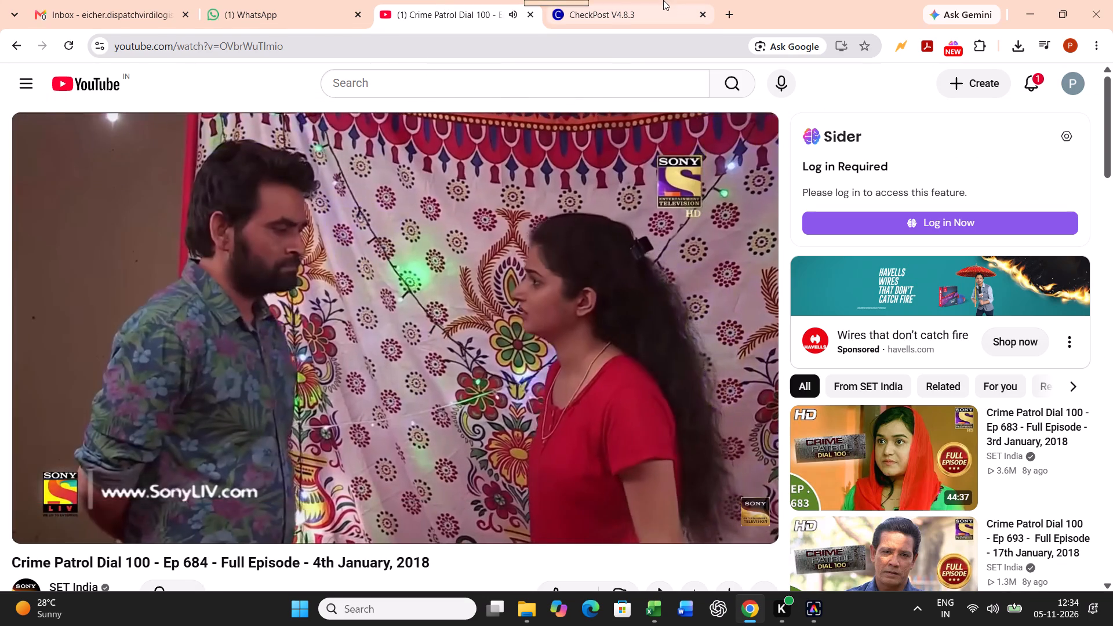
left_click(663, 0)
left_click(153, 238)
scroll(94, 395, "down", 12)
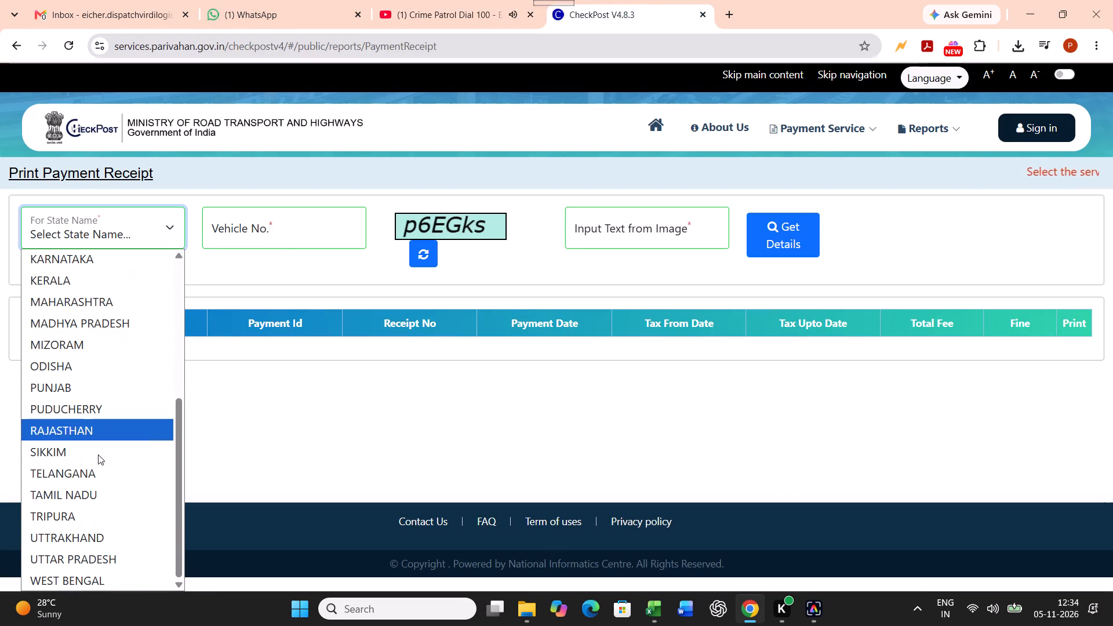
left_click(99, 490)
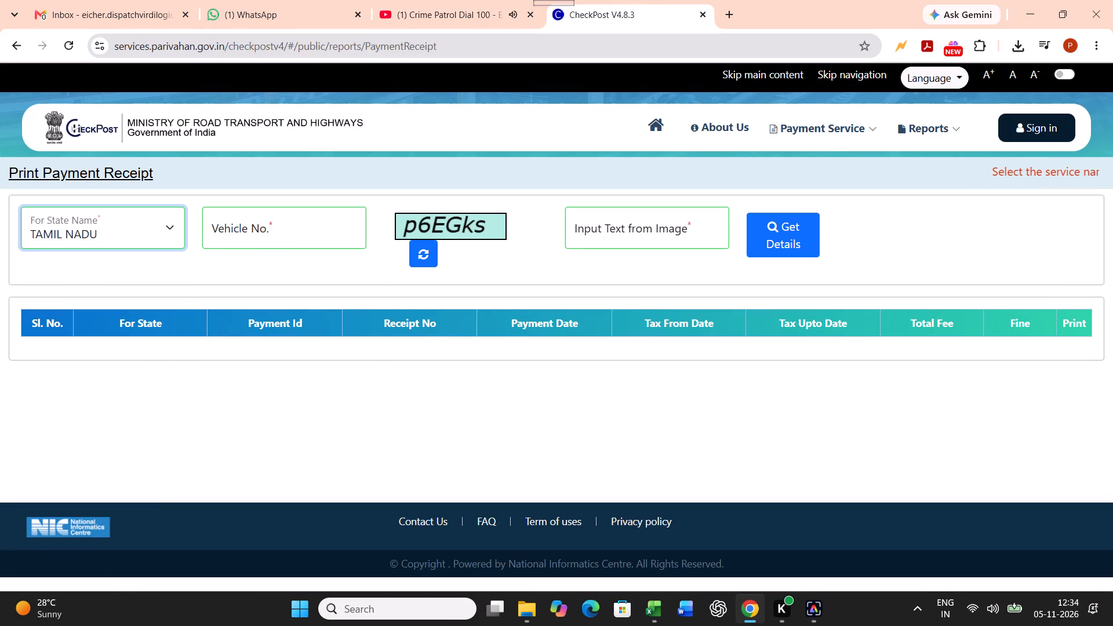
left_click(261, 225)
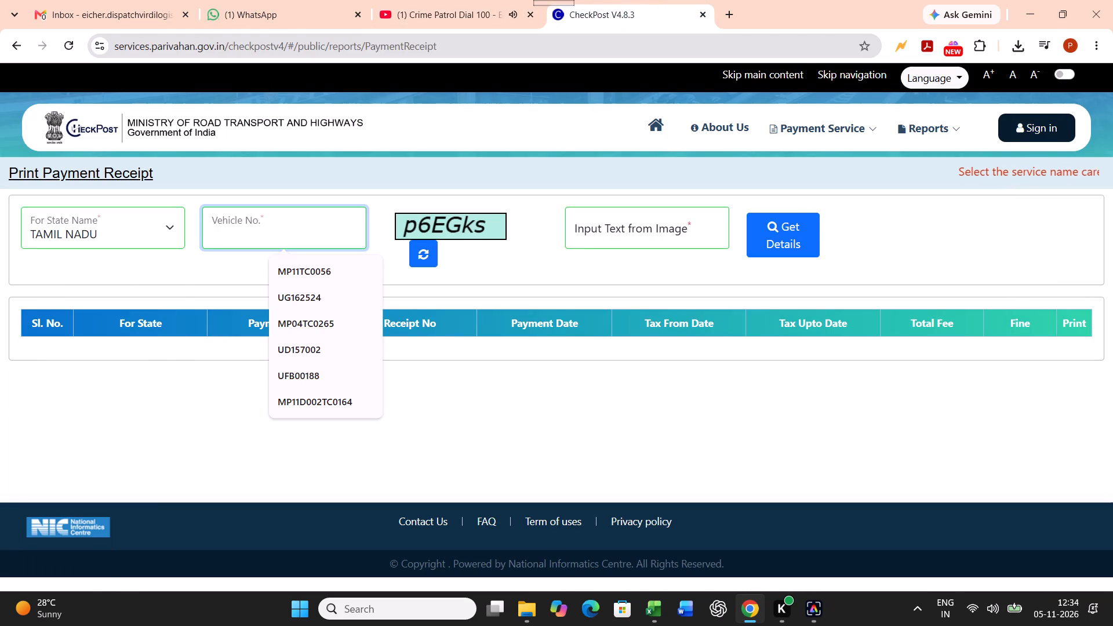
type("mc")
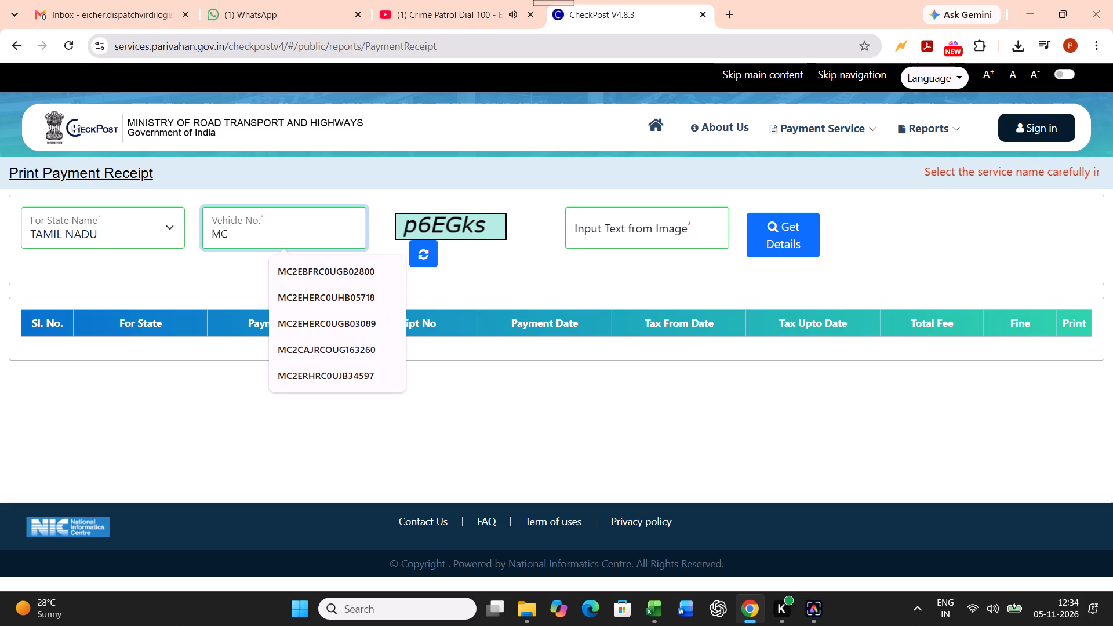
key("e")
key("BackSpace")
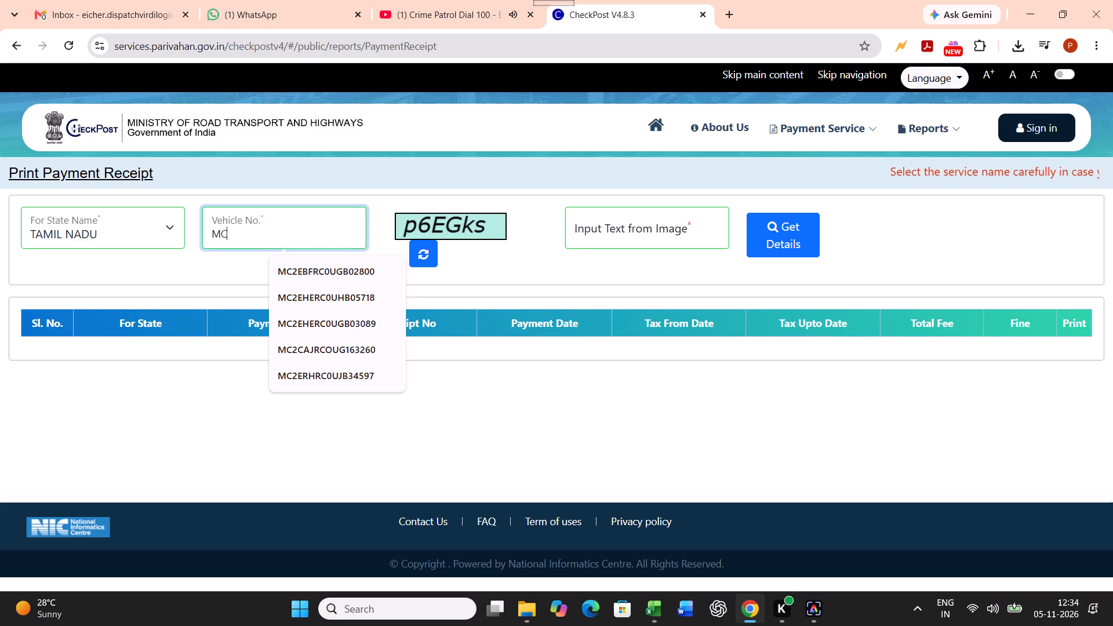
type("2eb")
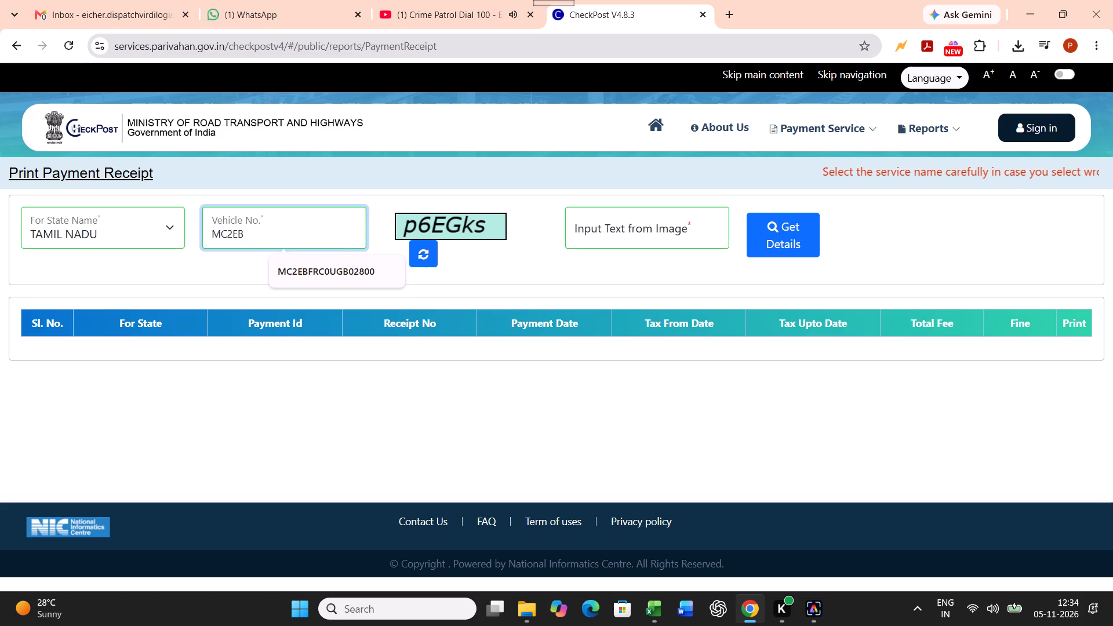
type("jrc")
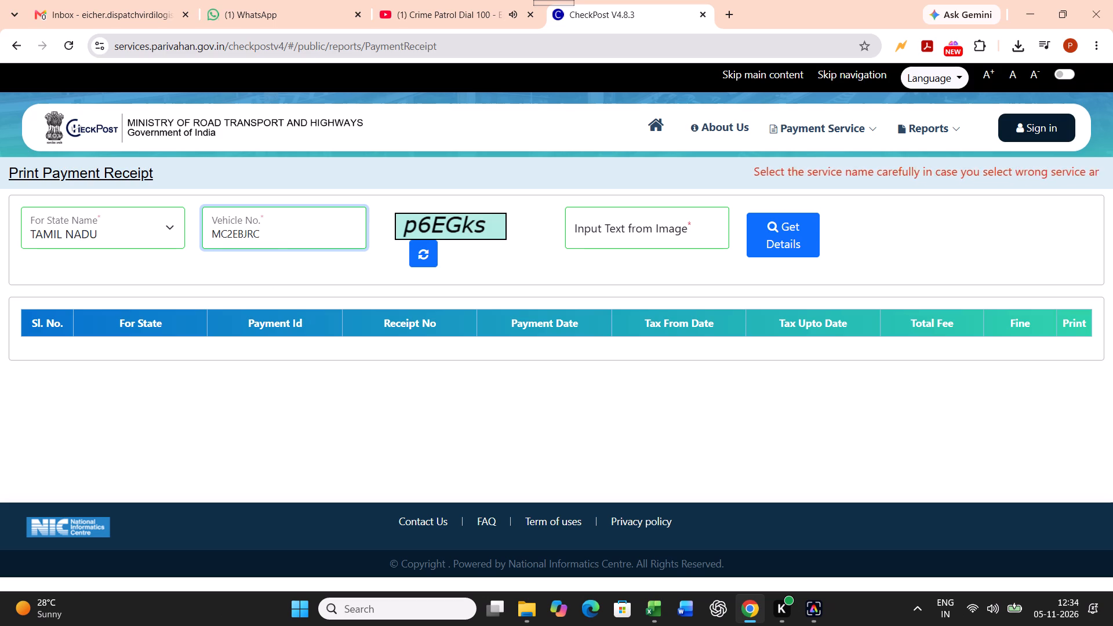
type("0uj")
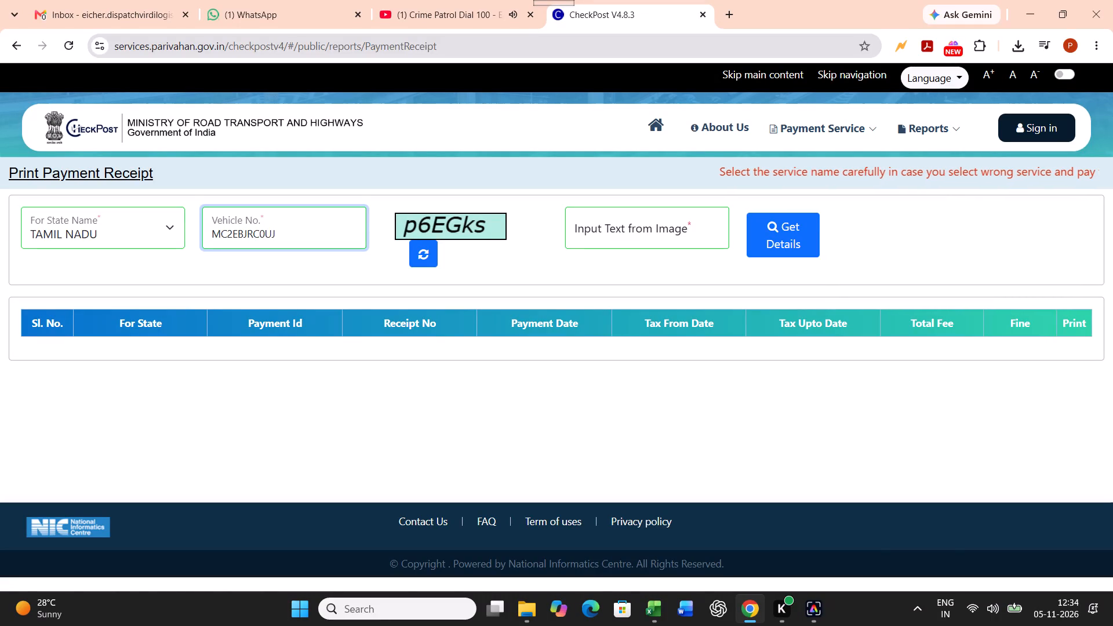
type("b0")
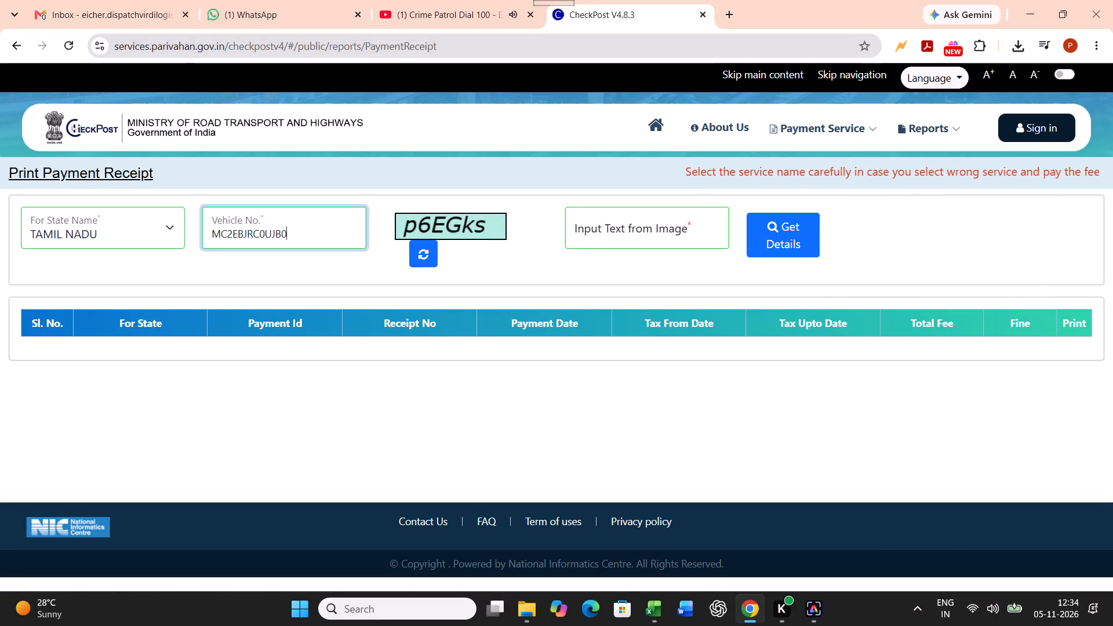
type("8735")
Enter the captcha text and retrieve the vehicle's payment receipt details.
left_click(609, 235)
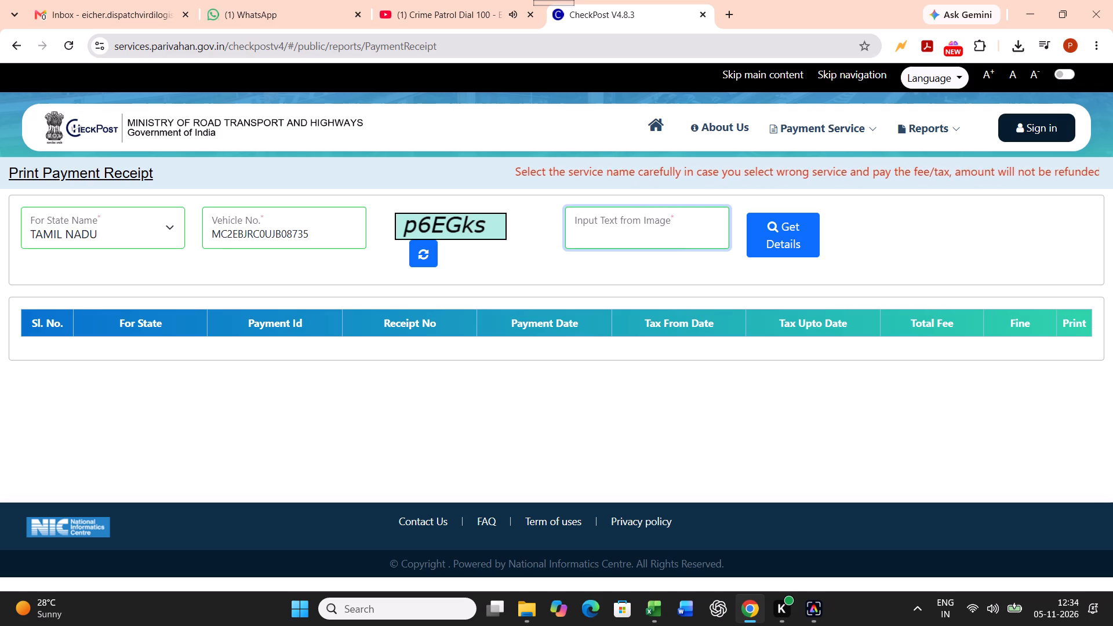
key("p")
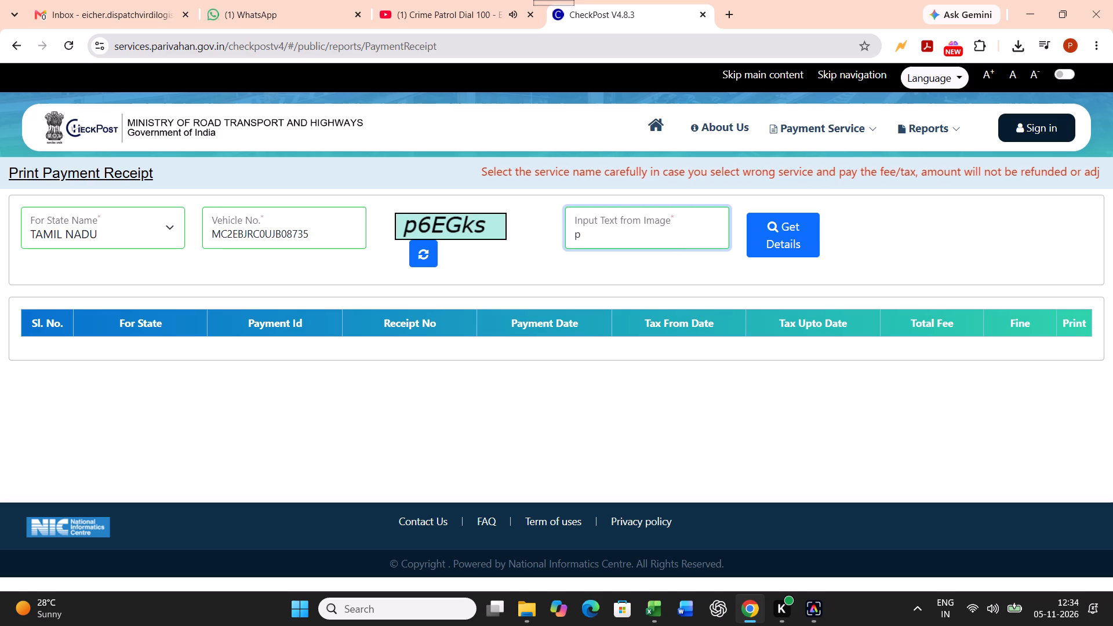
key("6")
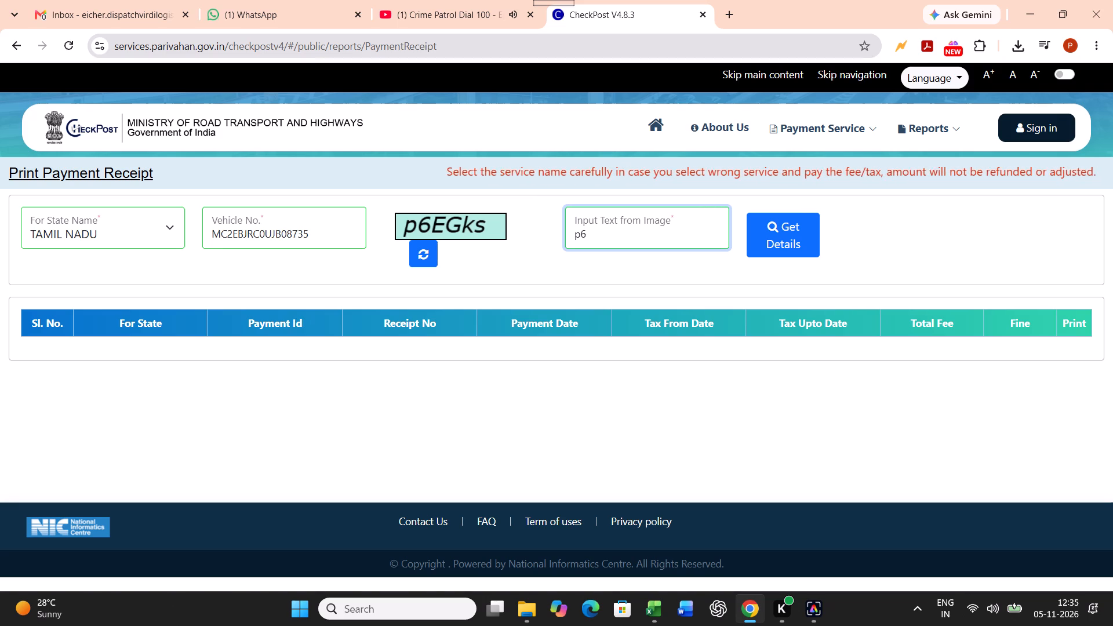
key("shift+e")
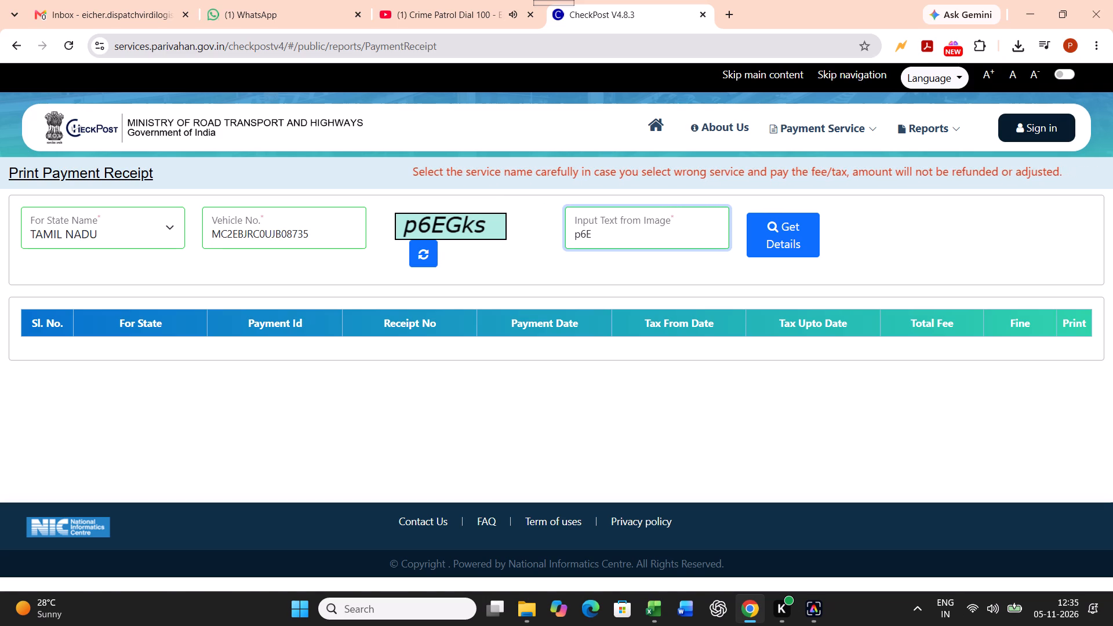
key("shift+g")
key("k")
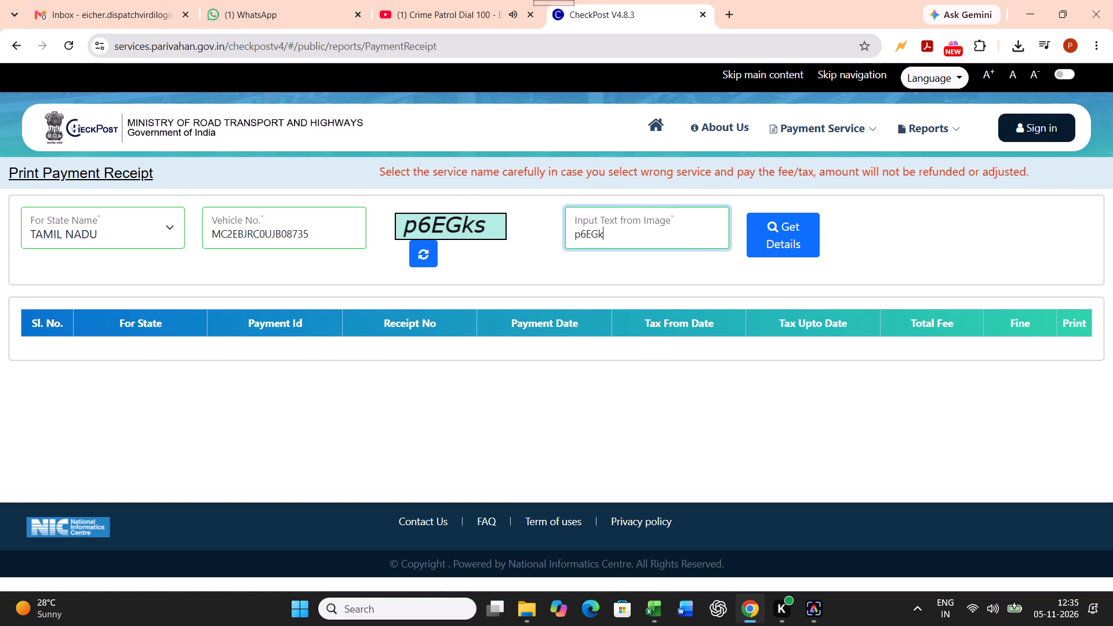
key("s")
left_click(803, 235)
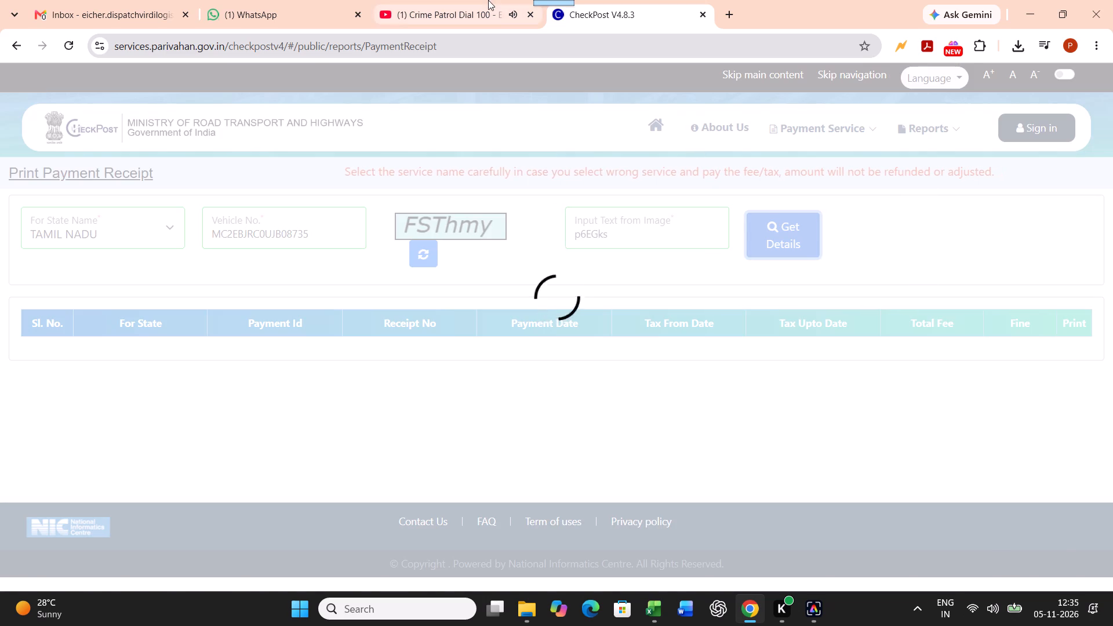
Pause the YouTube video and return to the Tamil Nadu payment receipt results.
left_click(488, 0)
left_click(408, 281)
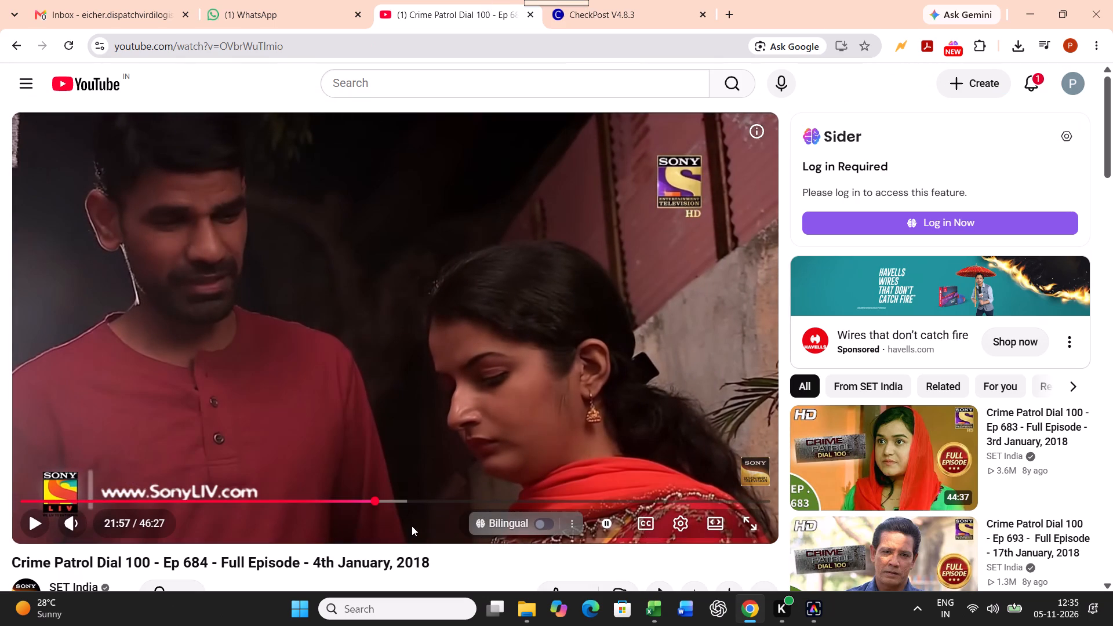
left_click(642, 0)
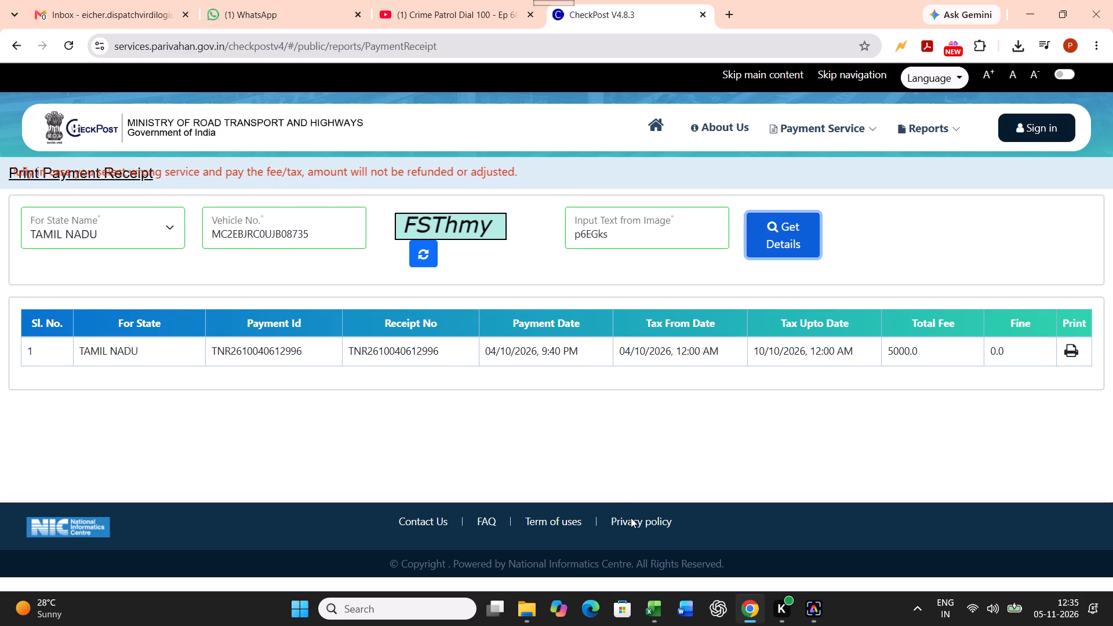
Switch to Excel, calculate =342+5000 in a new blank workbook, and discard that workbook without saving.
left_click(658, 604)
right_click(658, 604)
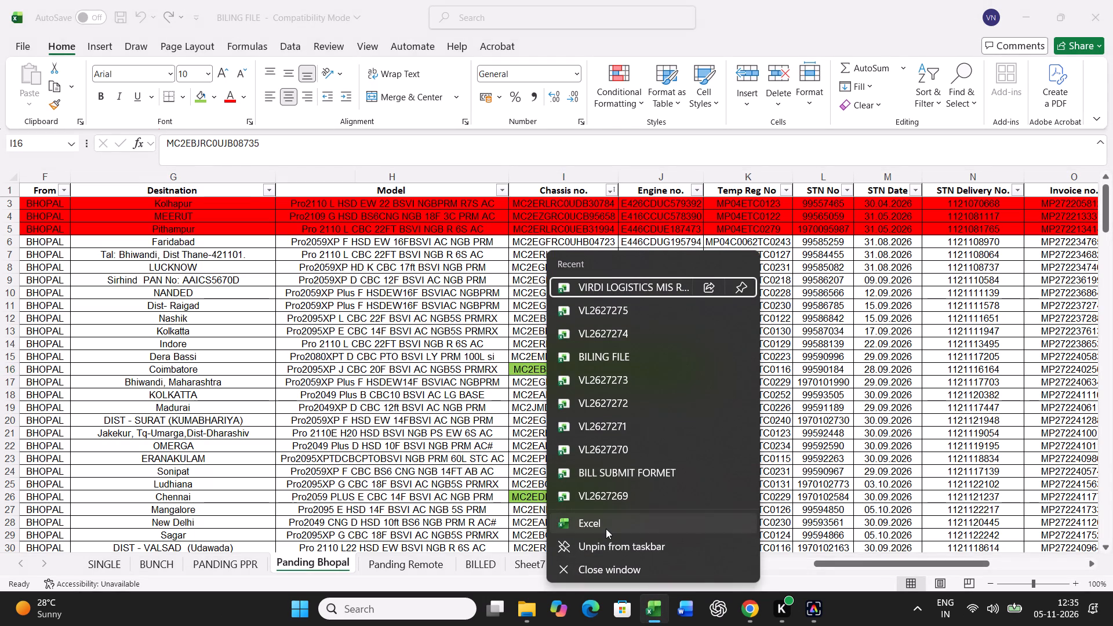
left_click(606, 529)
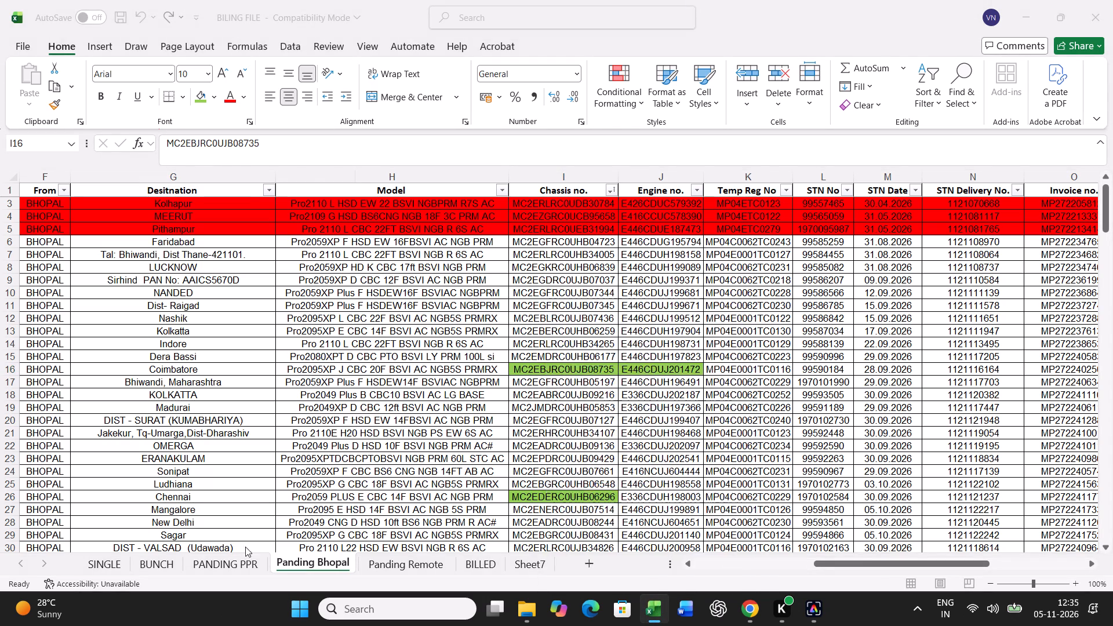
left_click(562, 340)
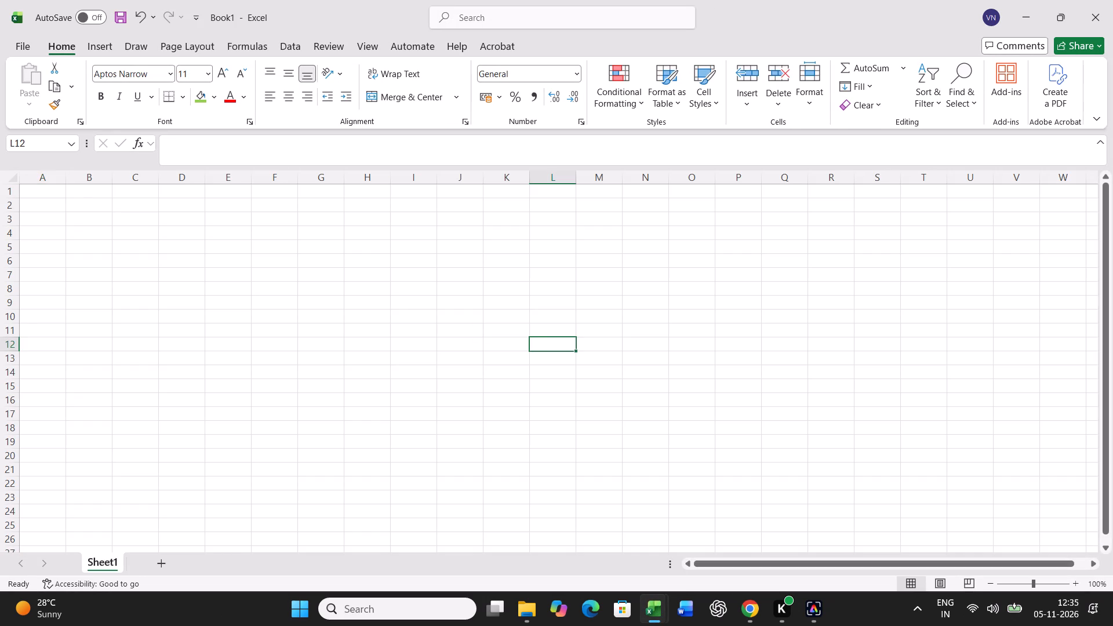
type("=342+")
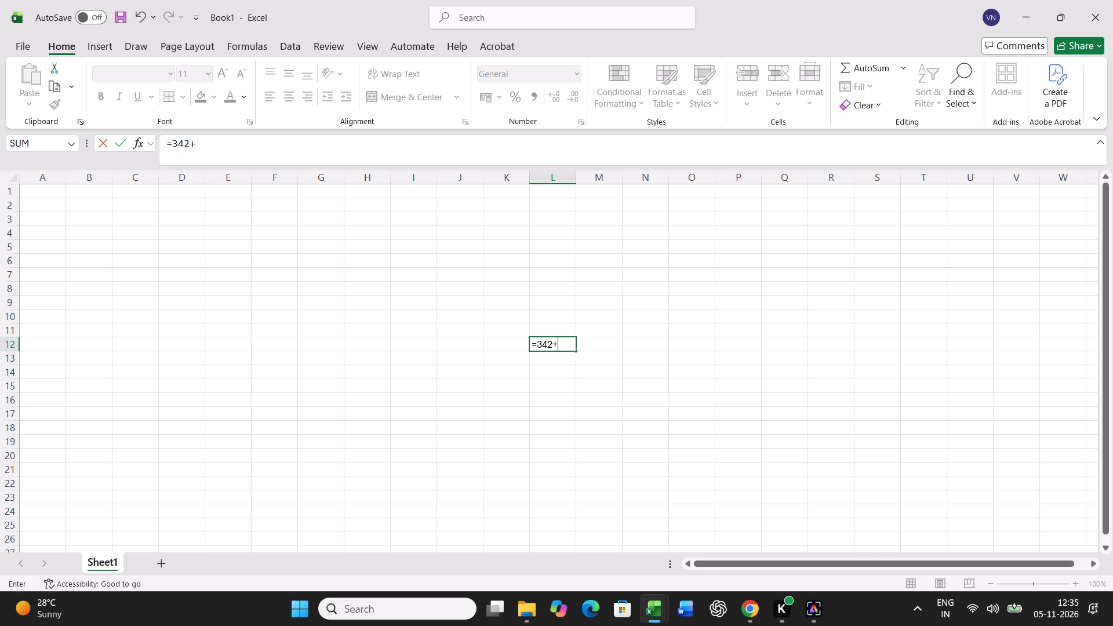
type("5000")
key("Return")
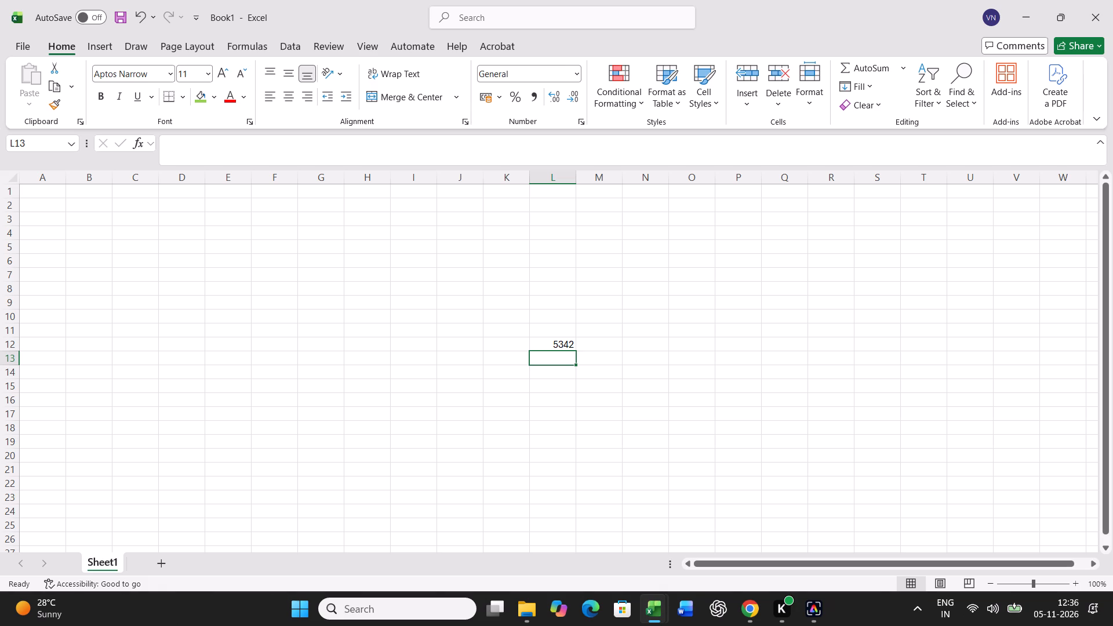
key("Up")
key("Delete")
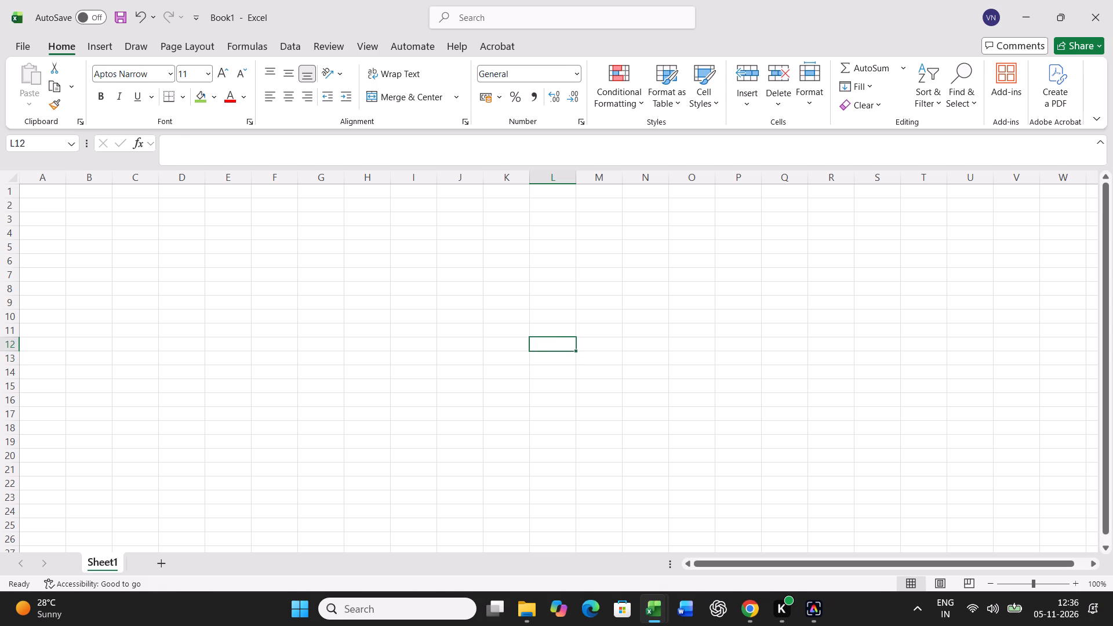
left_click(1110, 8)
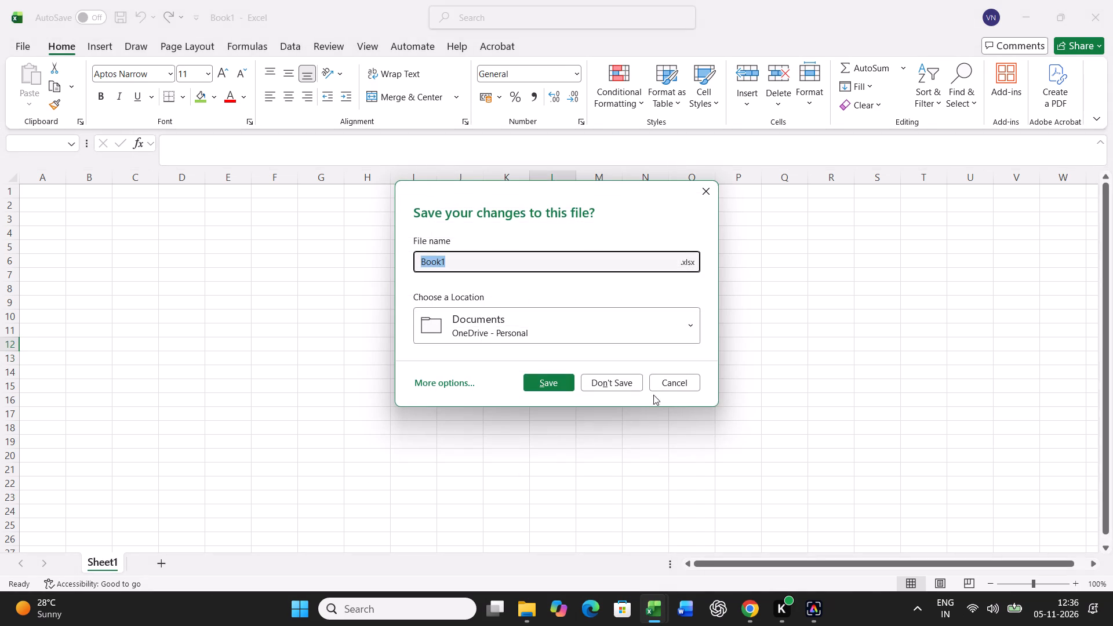
left_click(630, 388)
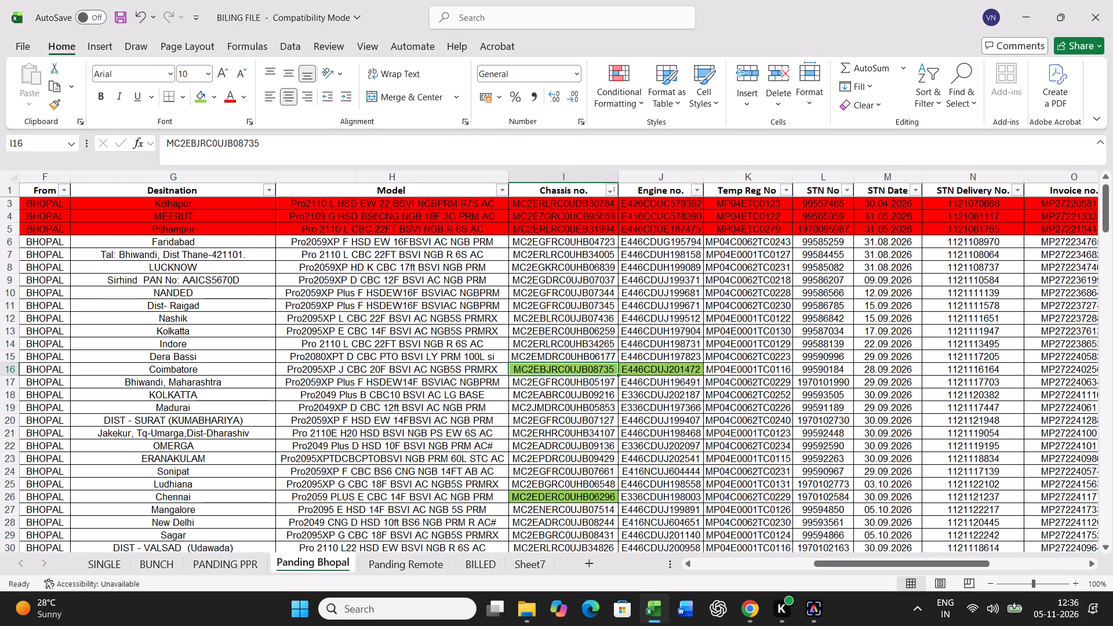
Change the fill of the Coimbatore row's engine number cell to white.
key("Right")
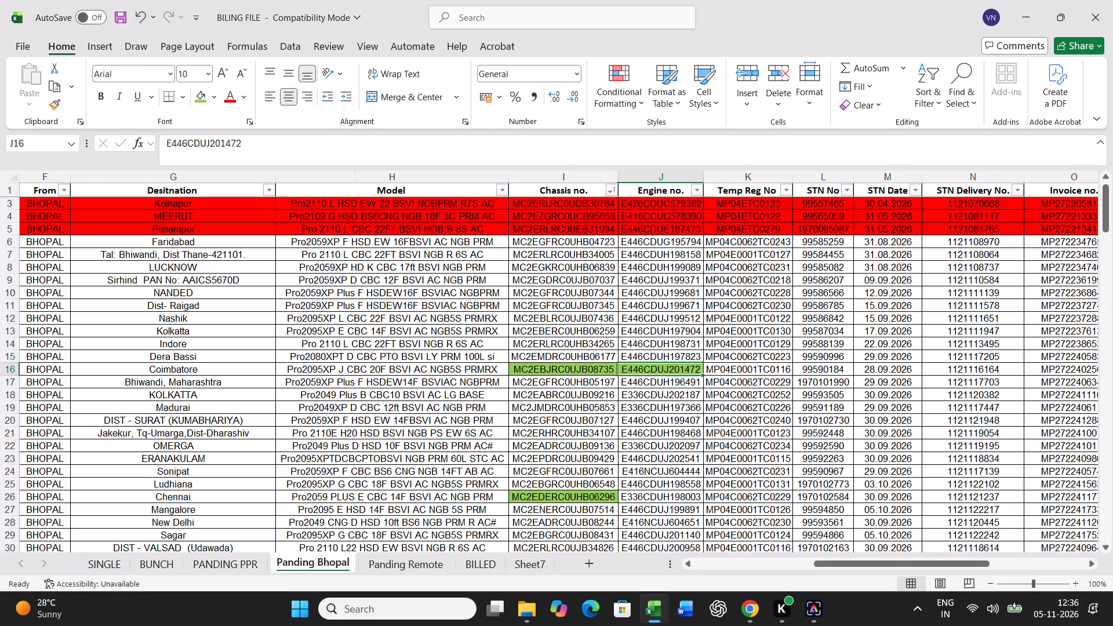
left_click(211, 94)
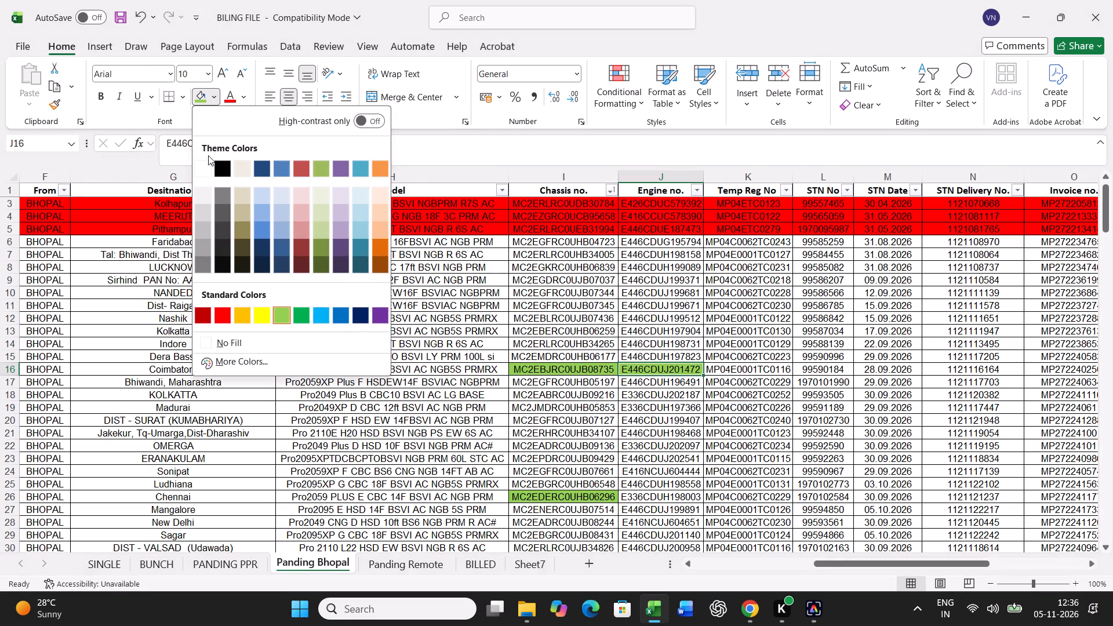
left_click(202, 166)
Copy the B - 1446 Coimbatore row from Panding Bhopal and paste it over the source data row 21 in BUNCH.
key("Left")
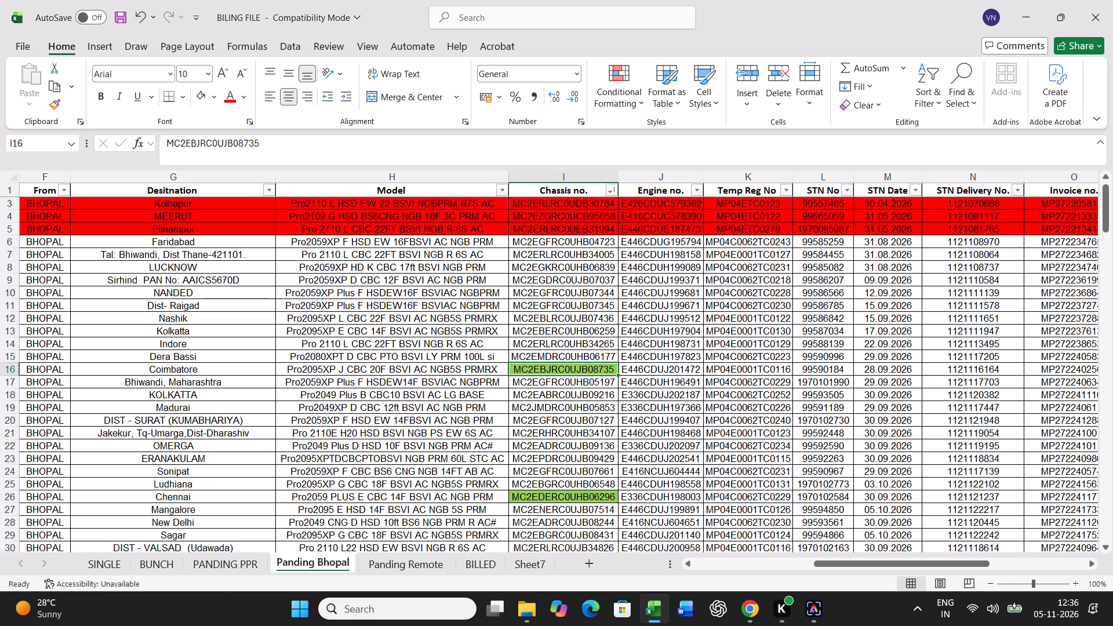
key("Left")
key("Left")
key("Left")
key("Left")
key("Left")
key("Left")
key("Left")
key("Left")
key("Left")
key("Left")
key("Left")
key("Left")
key("Left")
key("Left")
key("Left")
key("Left")
key("Left")
key("Left")
key("Left")
key("Left")
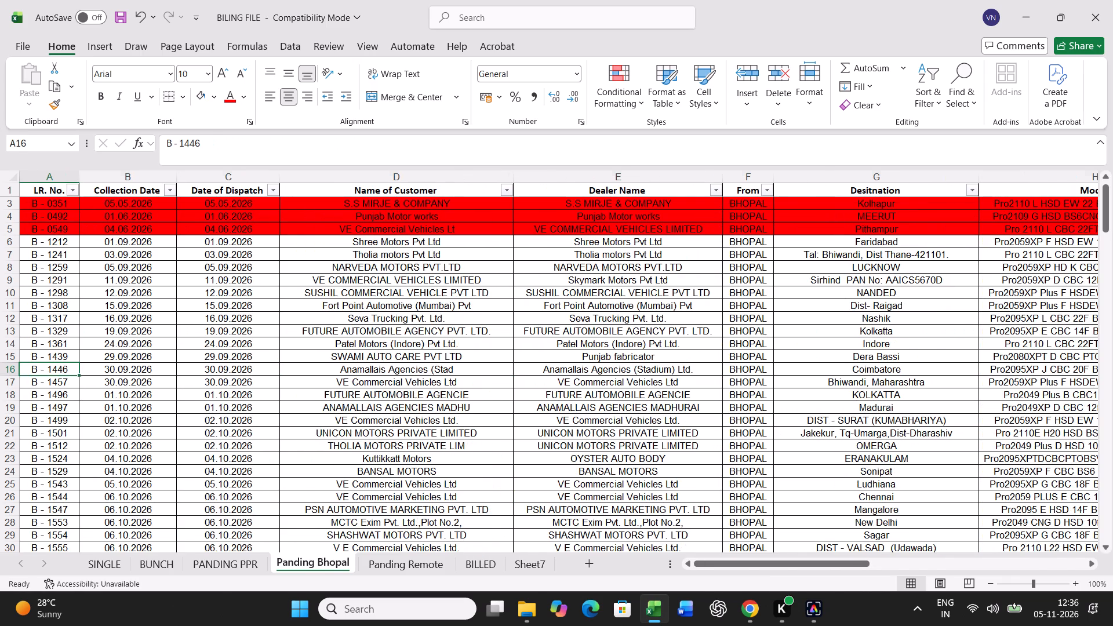
key("ctrl+shift+Right")
key("ctrl+c")
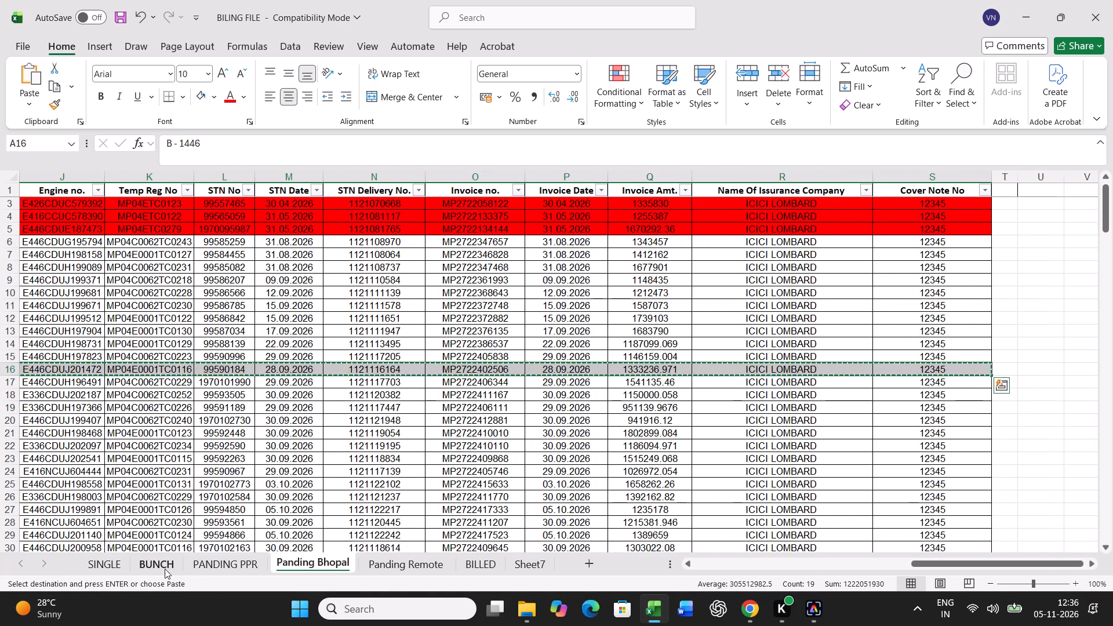
left_click(165, 569)
scroll(251, 494, "up", 11)
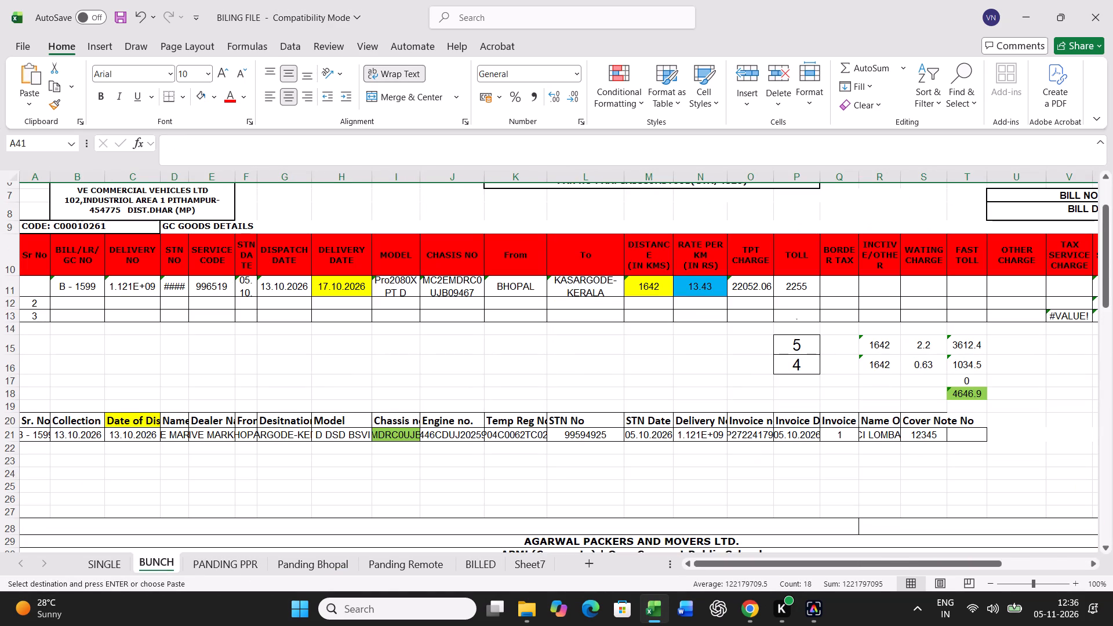
left_click(41, 441)
key("ctrl+v")
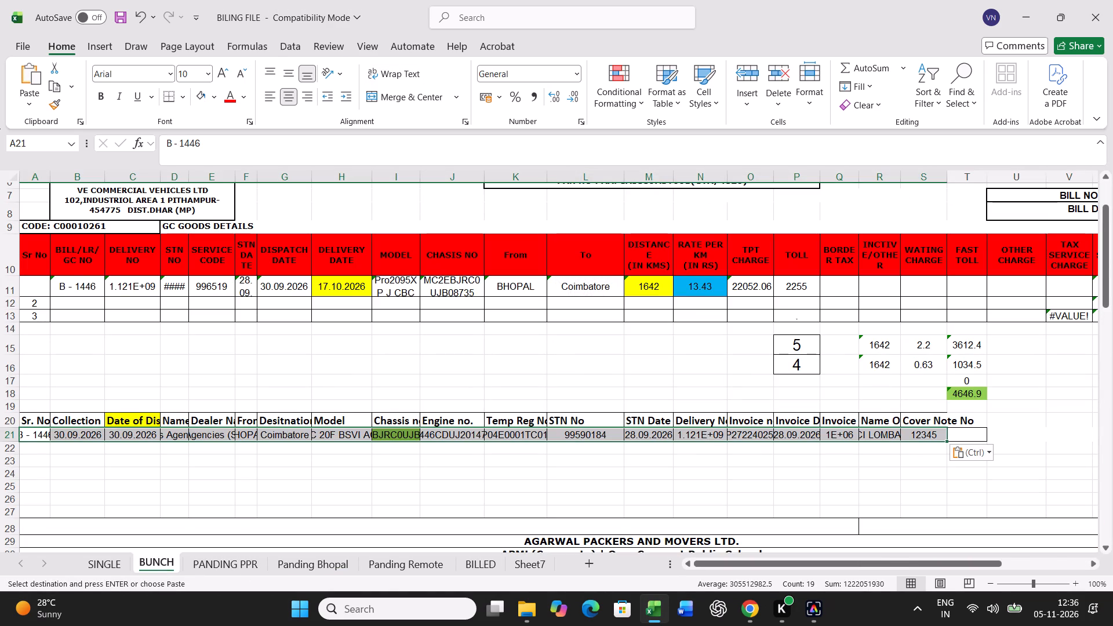
Set the B - 1446 bill row's delivery date to 05.10.2026 and its distance to =1746+260.
left_click(355, 287)
scroll(401, 436, "up", 4)
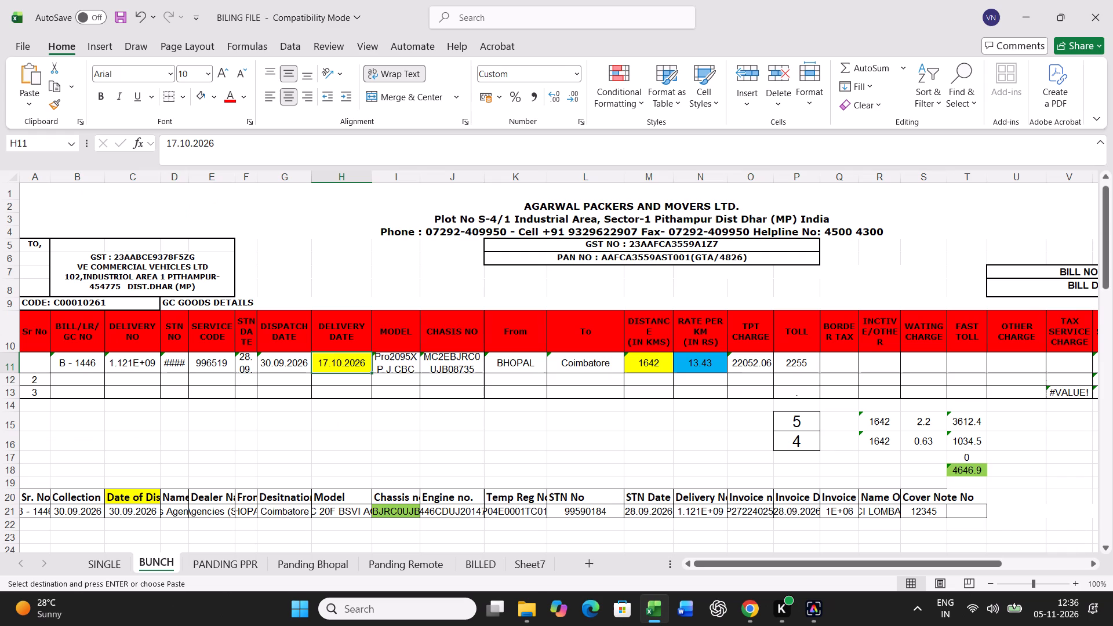
scroll(401, 436, "up", 1)
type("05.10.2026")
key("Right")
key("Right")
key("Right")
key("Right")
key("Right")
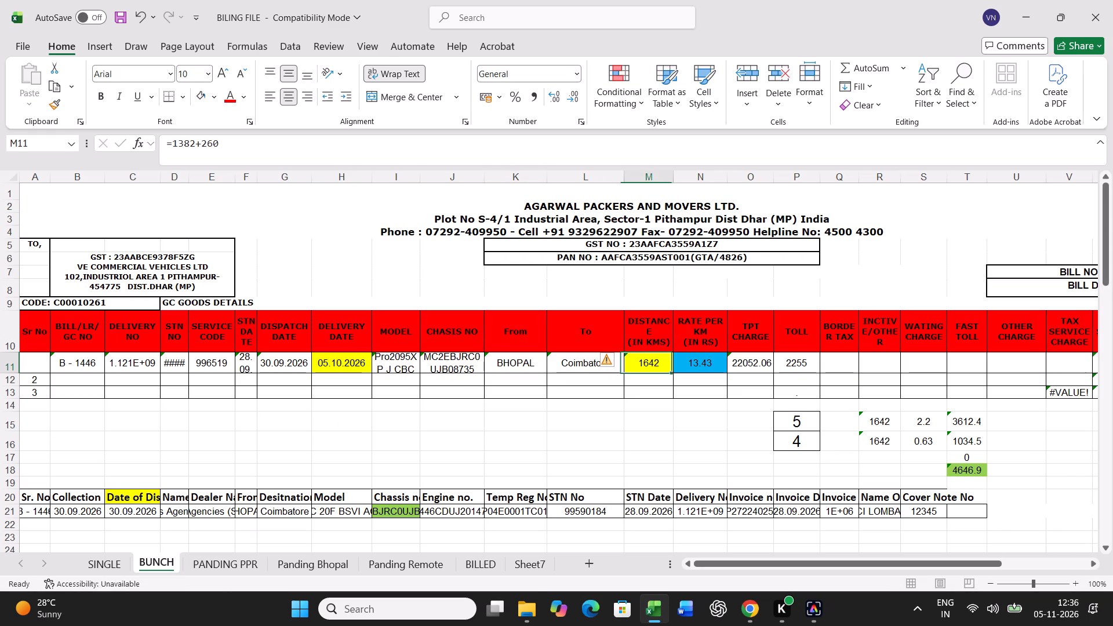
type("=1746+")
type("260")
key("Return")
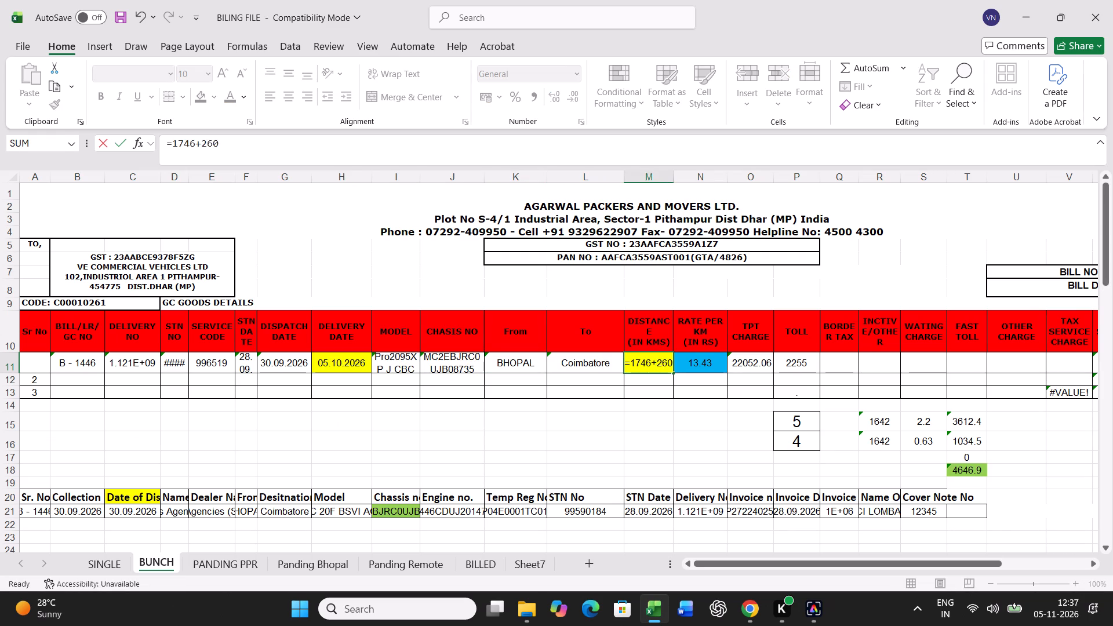
Enter rate per km 15.60, toll 5306 and border tax 5342 in the B - 1446 bill row.
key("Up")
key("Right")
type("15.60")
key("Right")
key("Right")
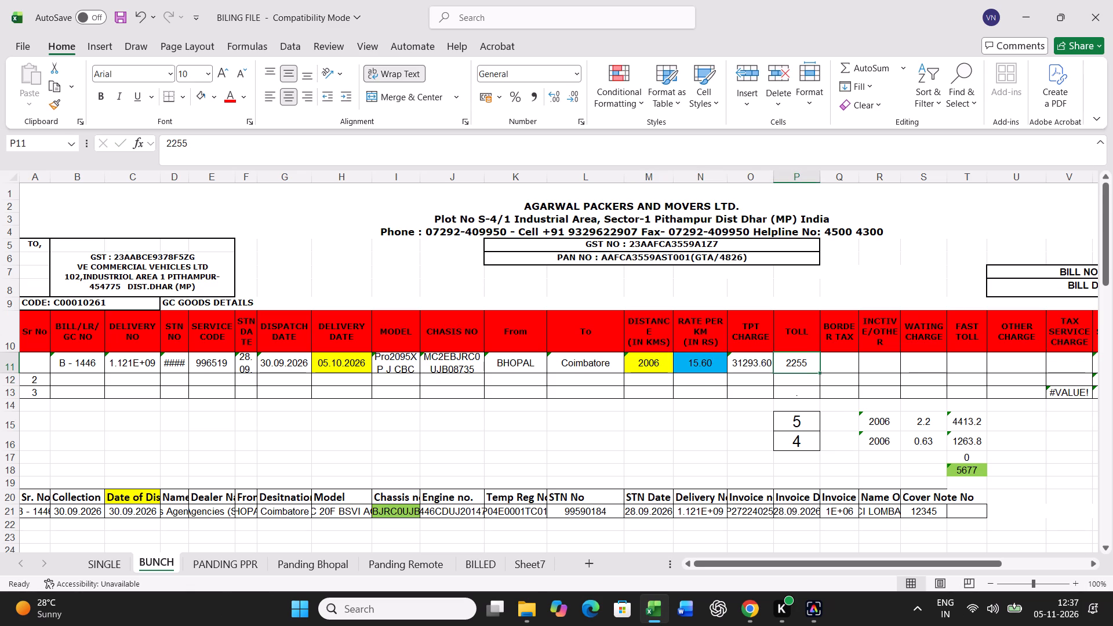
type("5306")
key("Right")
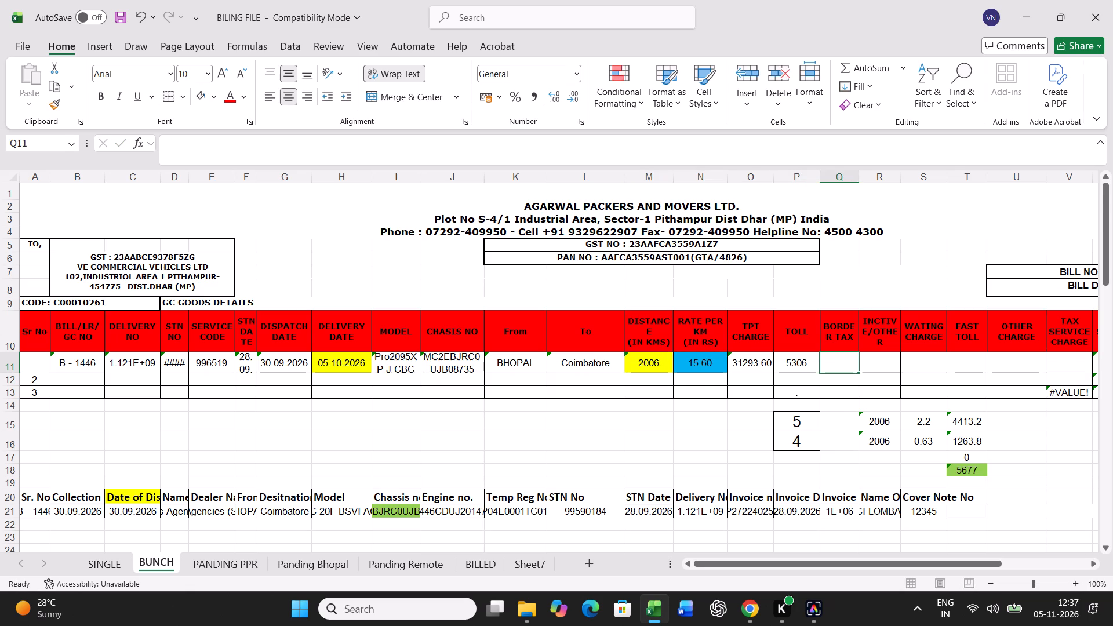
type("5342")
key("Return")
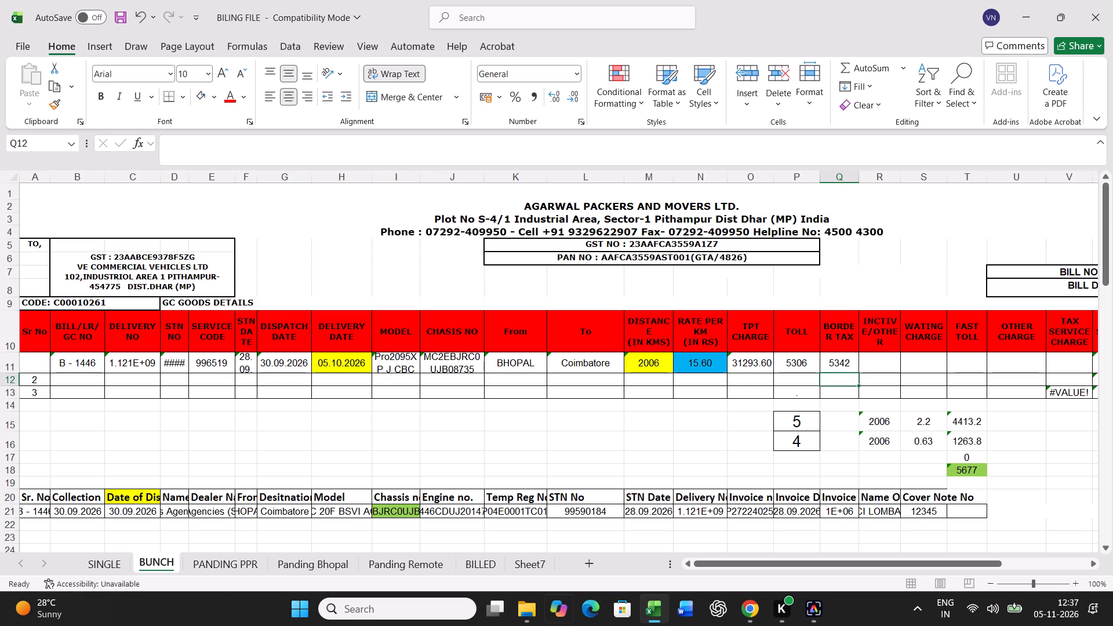
Set the standard transit time to 6 and the actual transit time to 5 below the BUNCH bill row.
left_click(788, 414)
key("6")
key("Return")
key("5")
key("Return")
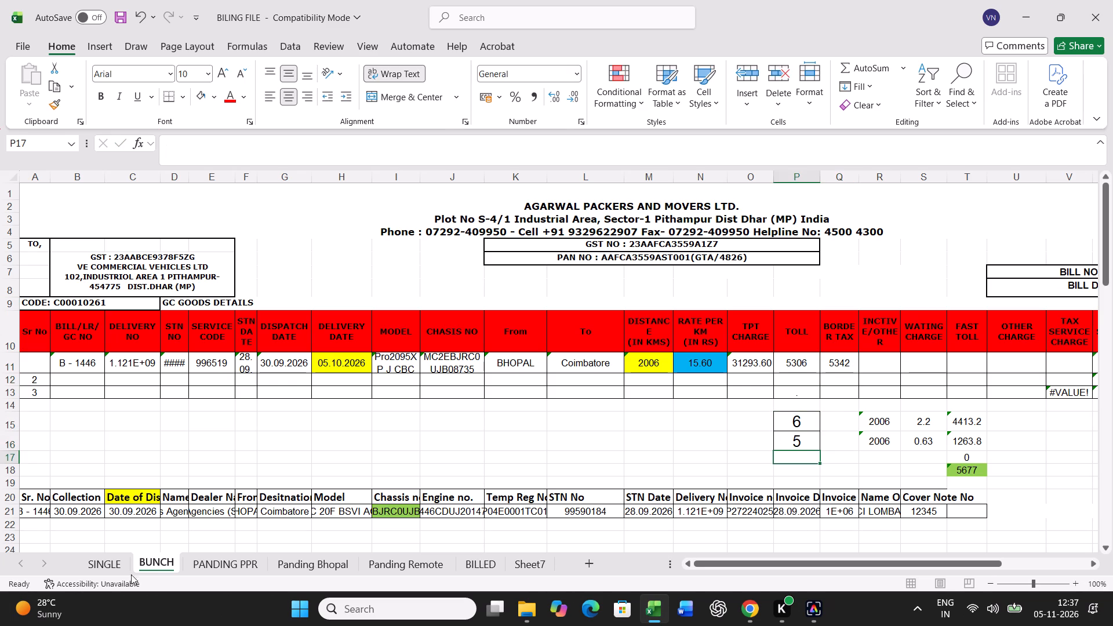
Print the B - 1446 freight bill from the SINGLE sheet.
left_click(117, 562)
key("ctrl+p")
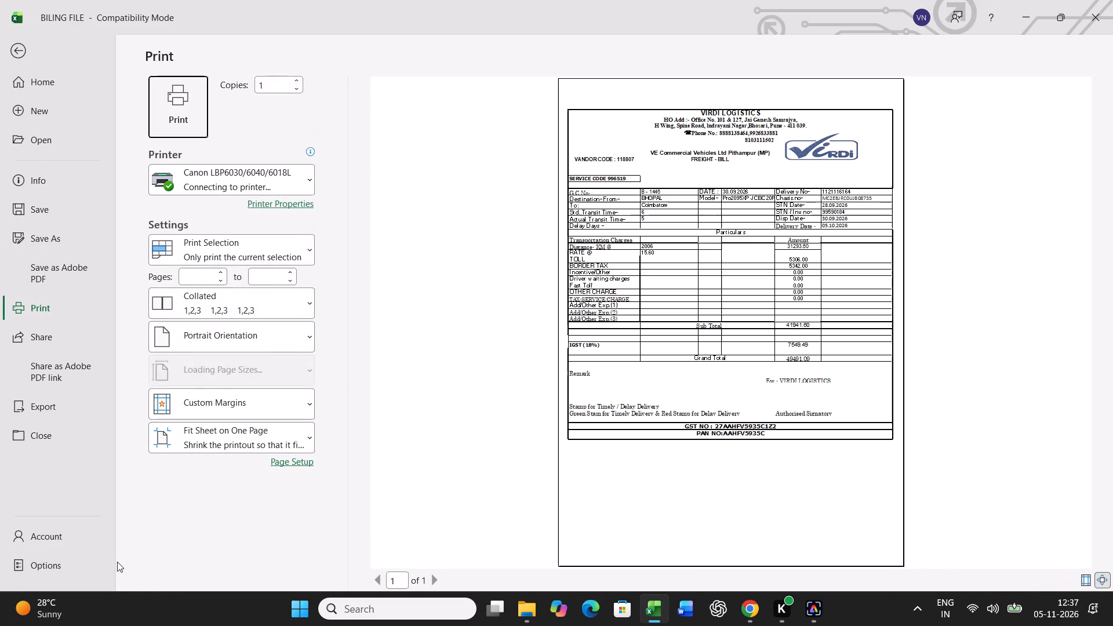
left_click(175, 99)
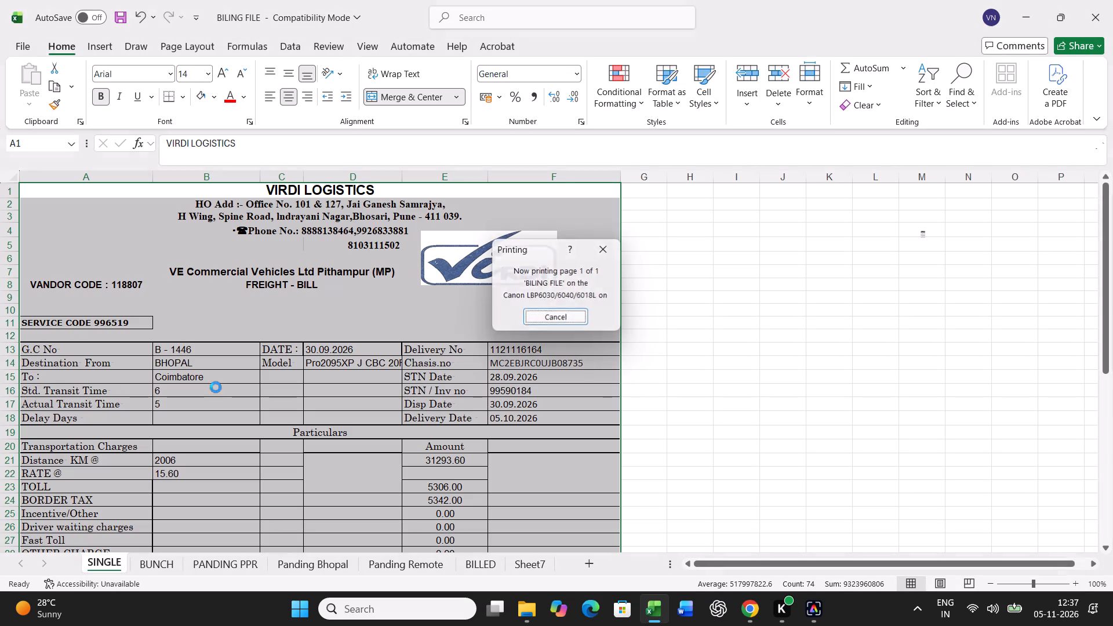
Copy the B - 1446 bill row in BUNCH and paste it as values into the first empty table row, row 42.
left_click(166, 562)
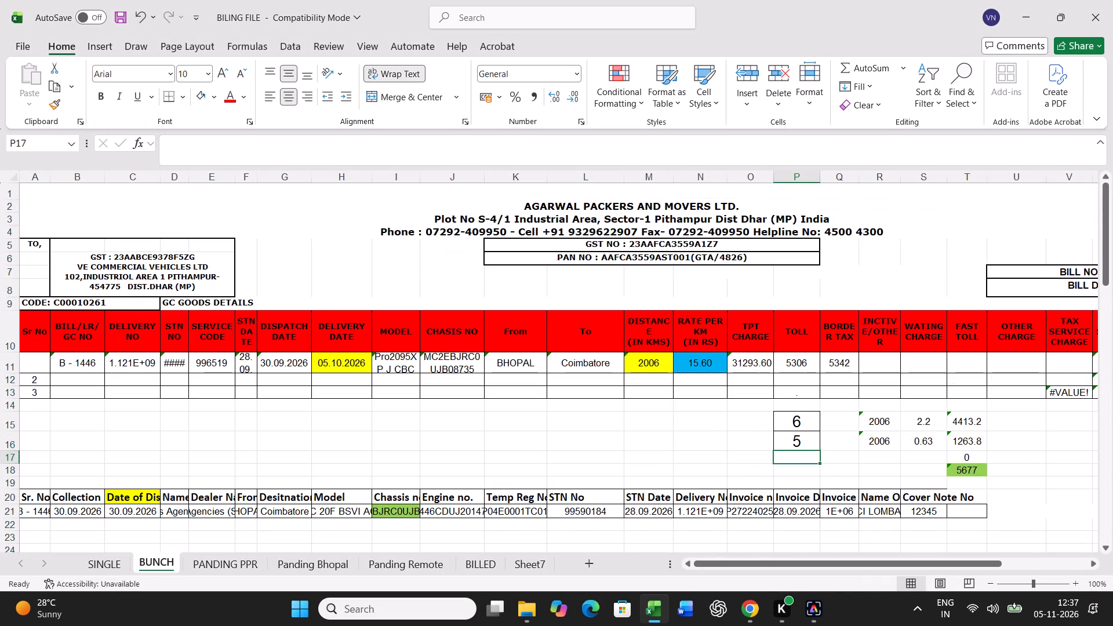
left_click(0, 365)
key("ctrl+c")
scroll(208, 390, "down", 15)
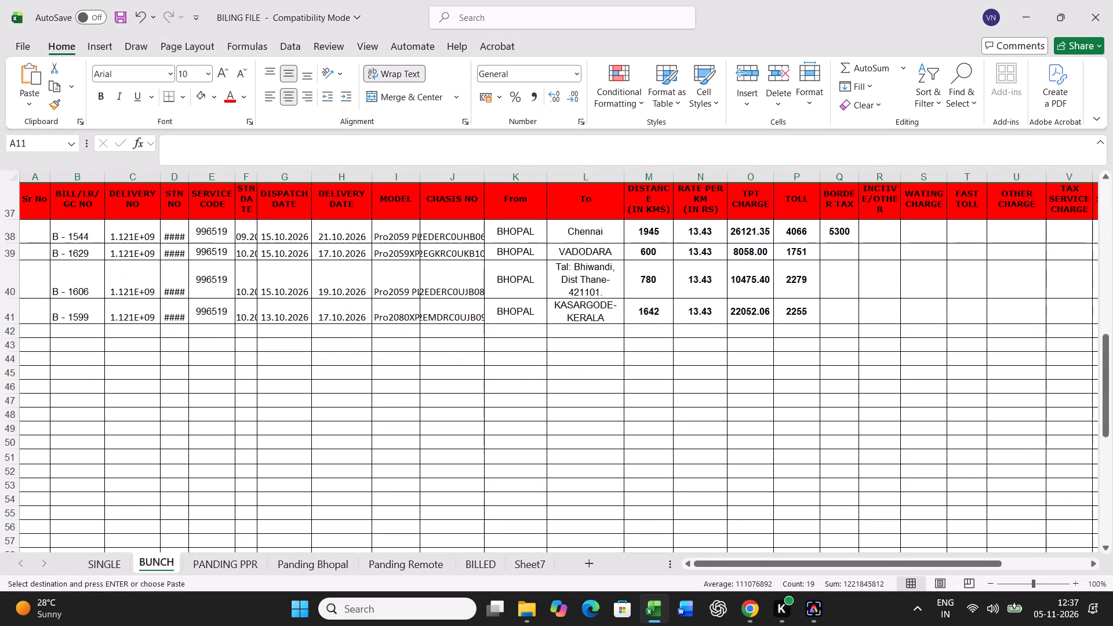
right_click(35, 330)
left_click(92, 274)
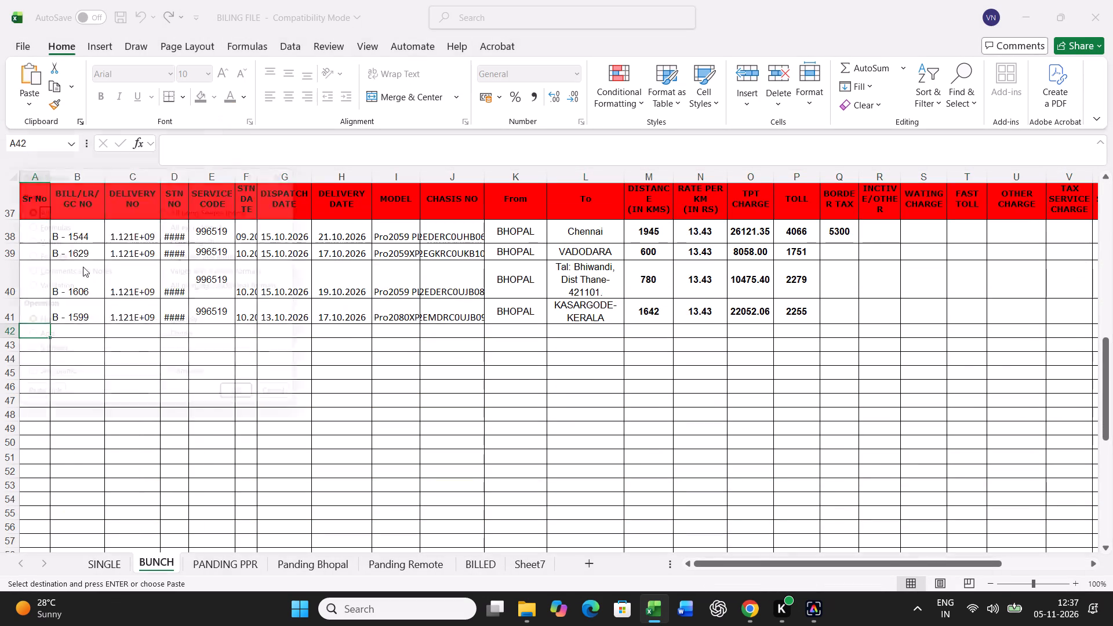
left_click(35, 234)
left_click(252, 416)
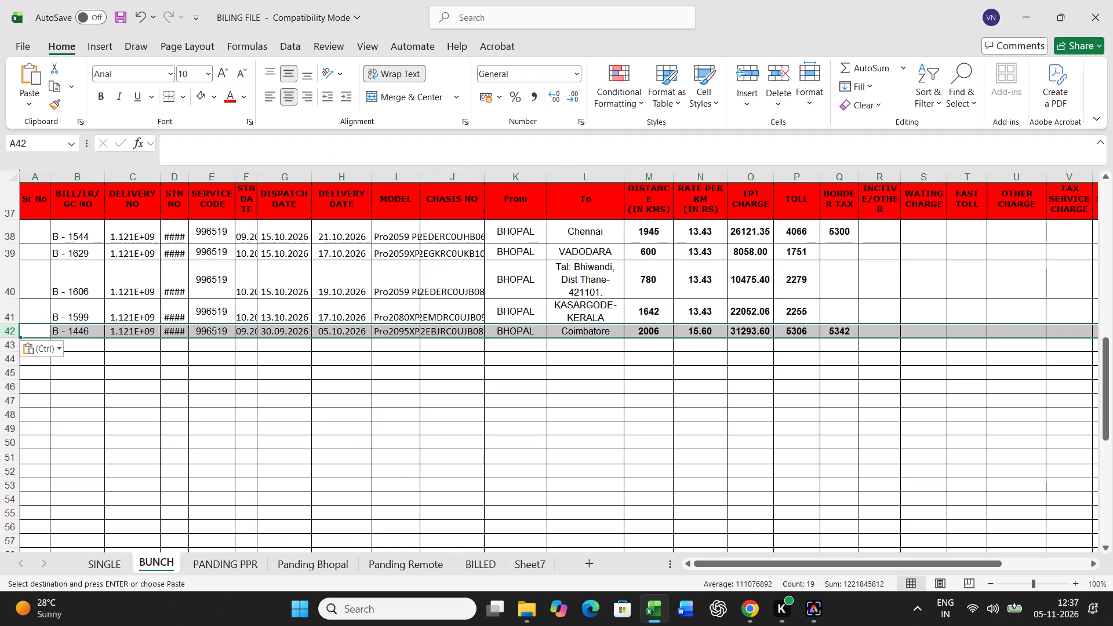
left_click(300, 564)
left_click(250, 558)
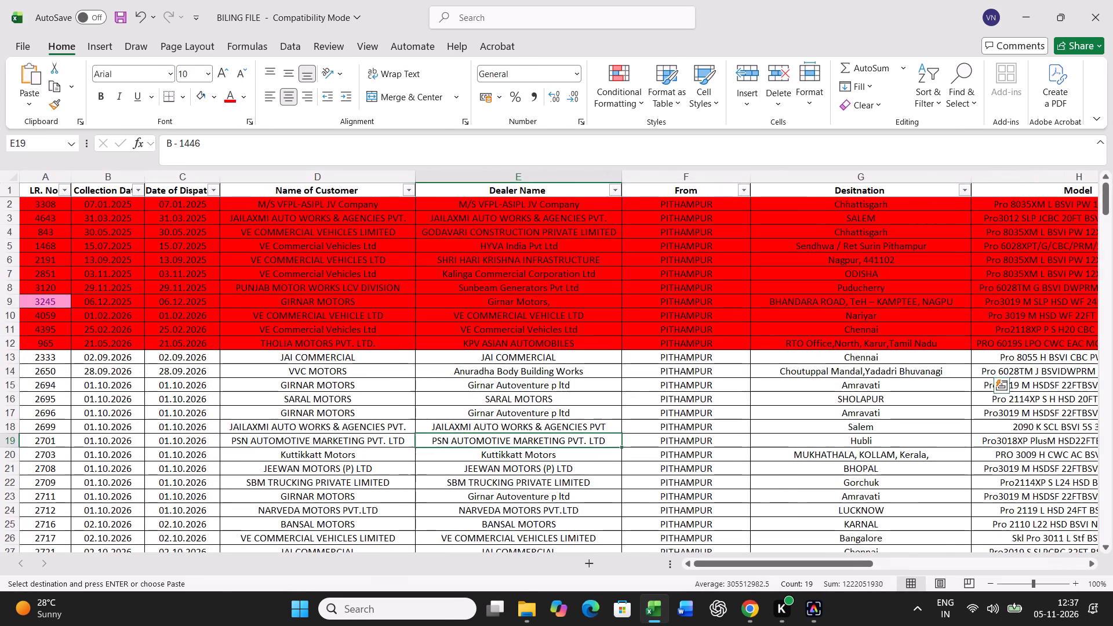
left_click(312, 563)
left_click(465, 416)
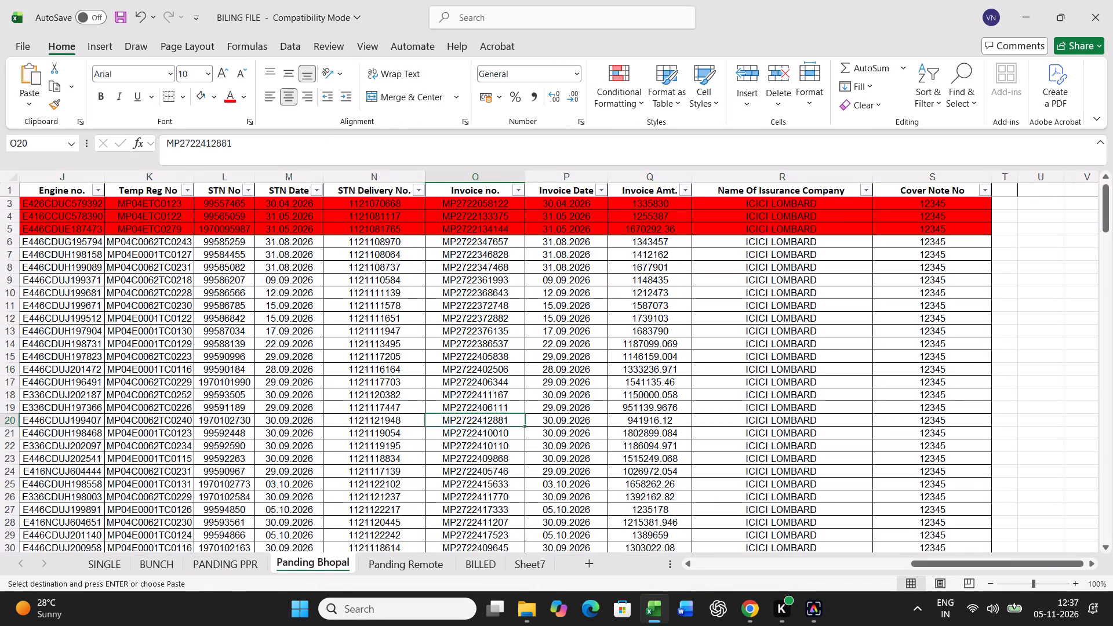
key("ctrl+f")
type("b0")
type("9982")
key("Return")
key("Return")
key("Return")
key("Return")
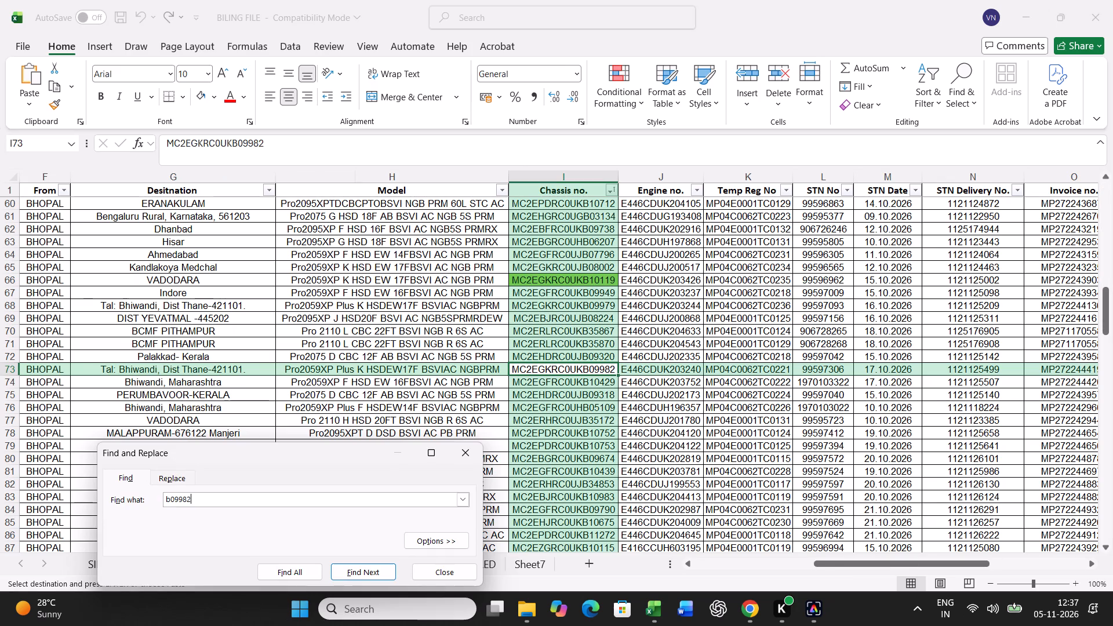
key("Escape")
left_click(212, 91)
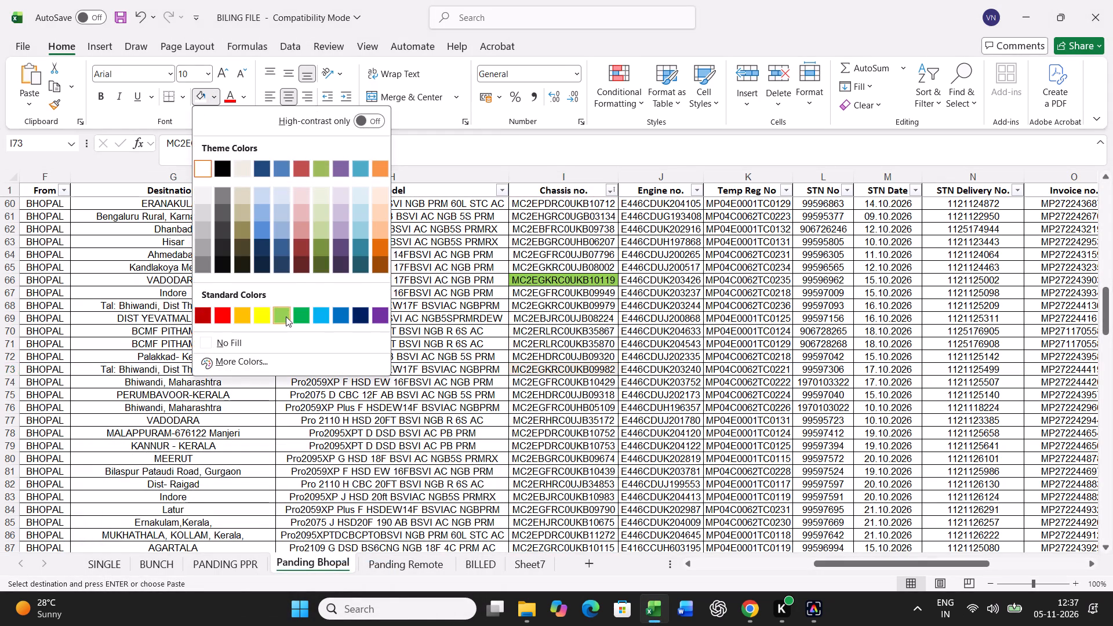
left_click(286, 318)
Copy the B - 1658 dispatch record from Panding Bhopal and paste it into the BUNCH source row, row 21.
key("Left")
key("Left")
key("Left")
key("Left")
key("Left")
key("Left")
key("Left")
key("Left")
key("Left")
key("Left")
key("Left")
key("Left")
key("Left")
key("Left")
key("Left")
key("Left")
key("Left")
key("Left")
key("Left")
key("Left")
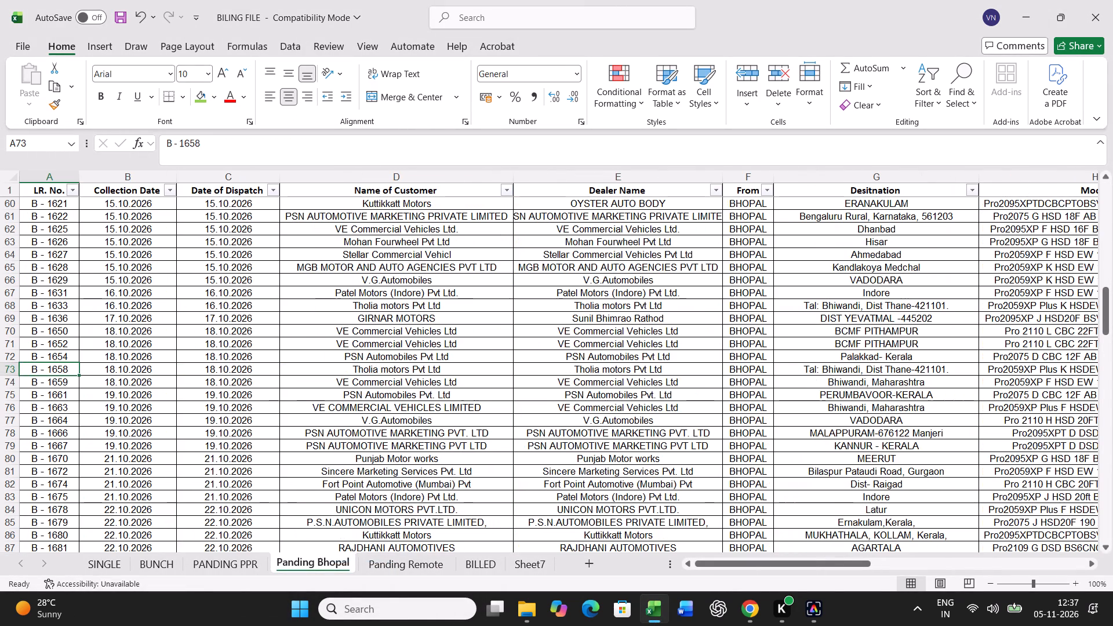
key("ctrl+shift+Right")
key("ctrl+c")
left_click(151, 568)
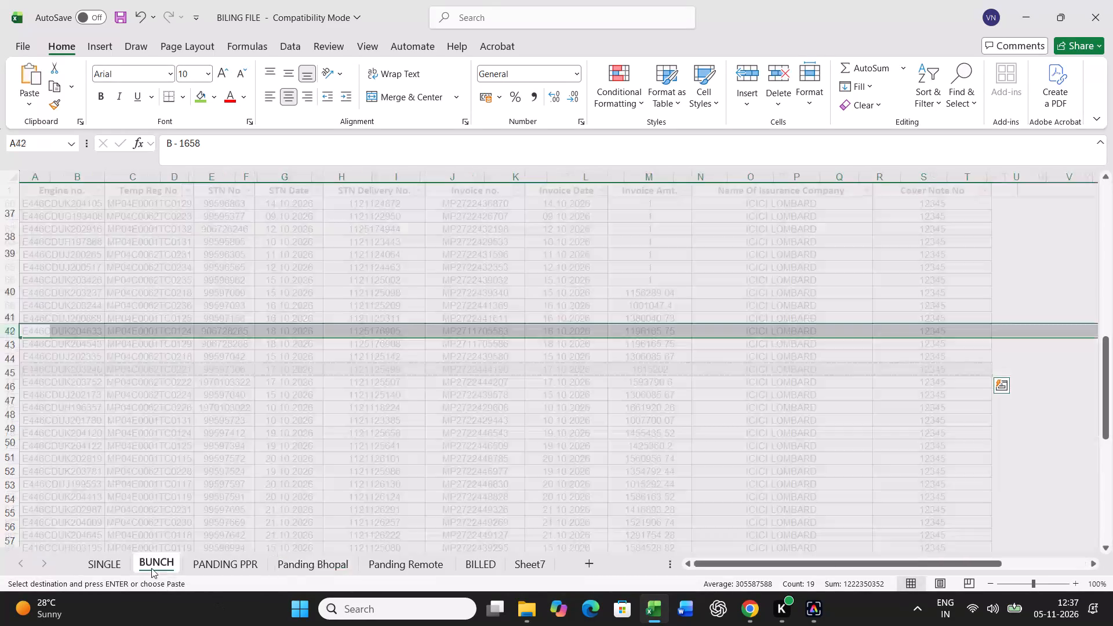
scroll(230, 454, "up", 14)
left_click(30, 511)
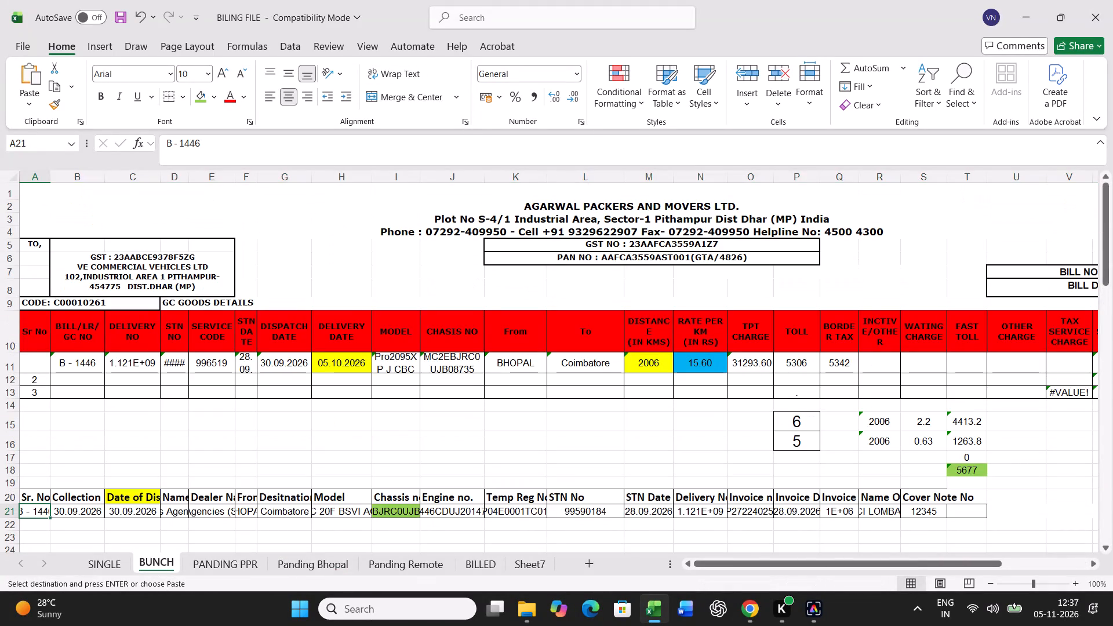
key("ctrl+v")
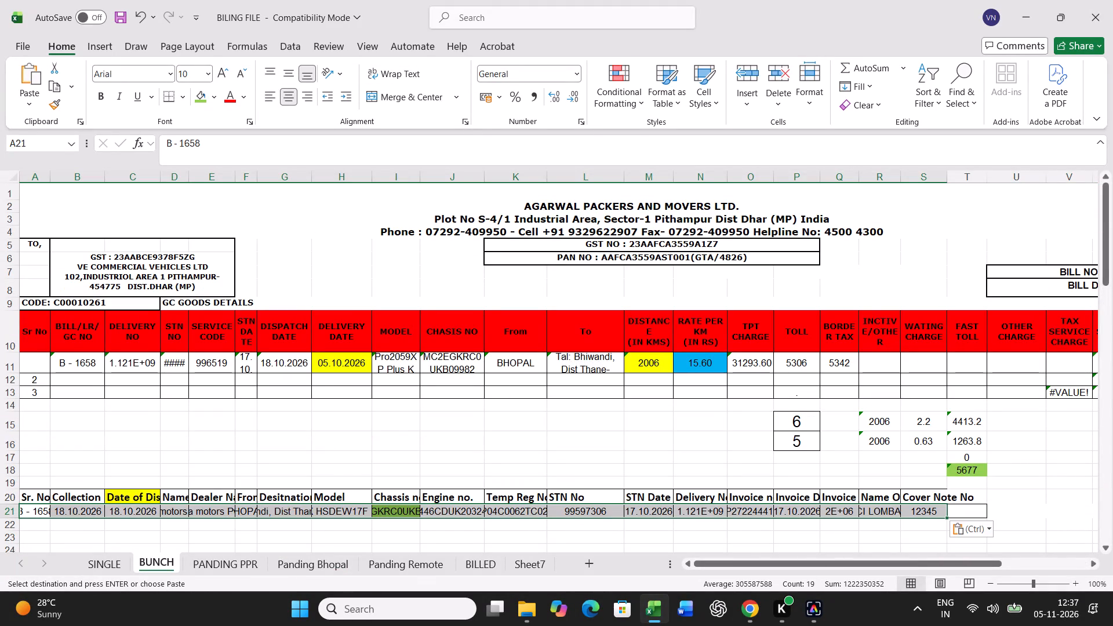
In the BUNCH bill row, set delivery date 21.10.2026, distance =520+260, rate 13.43 and toll 2314, and clear the border tax.
left_click(344, 361)
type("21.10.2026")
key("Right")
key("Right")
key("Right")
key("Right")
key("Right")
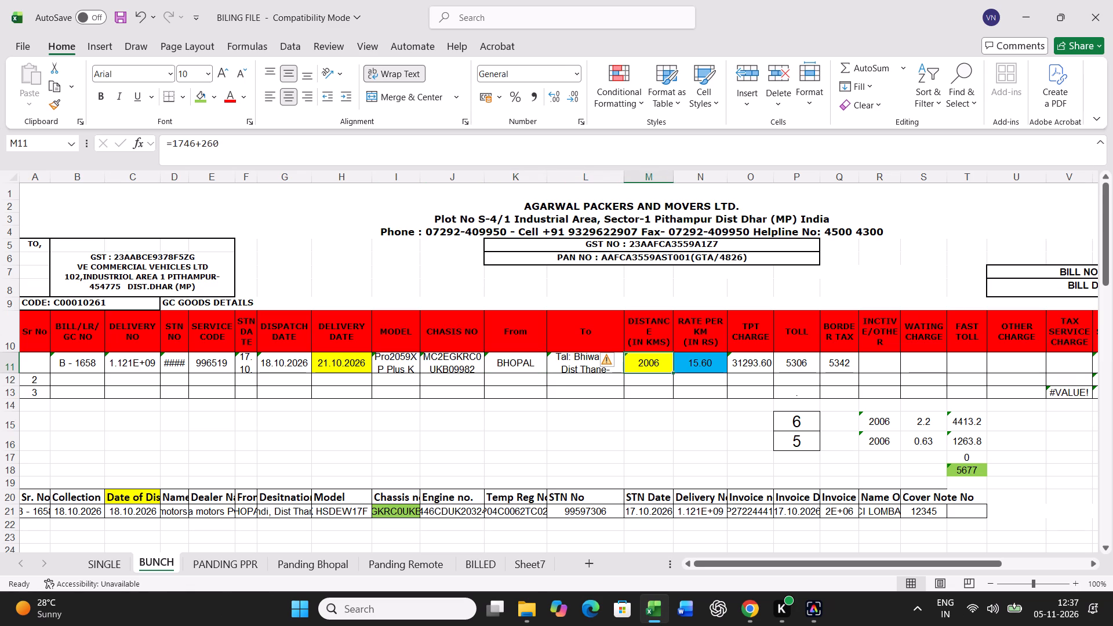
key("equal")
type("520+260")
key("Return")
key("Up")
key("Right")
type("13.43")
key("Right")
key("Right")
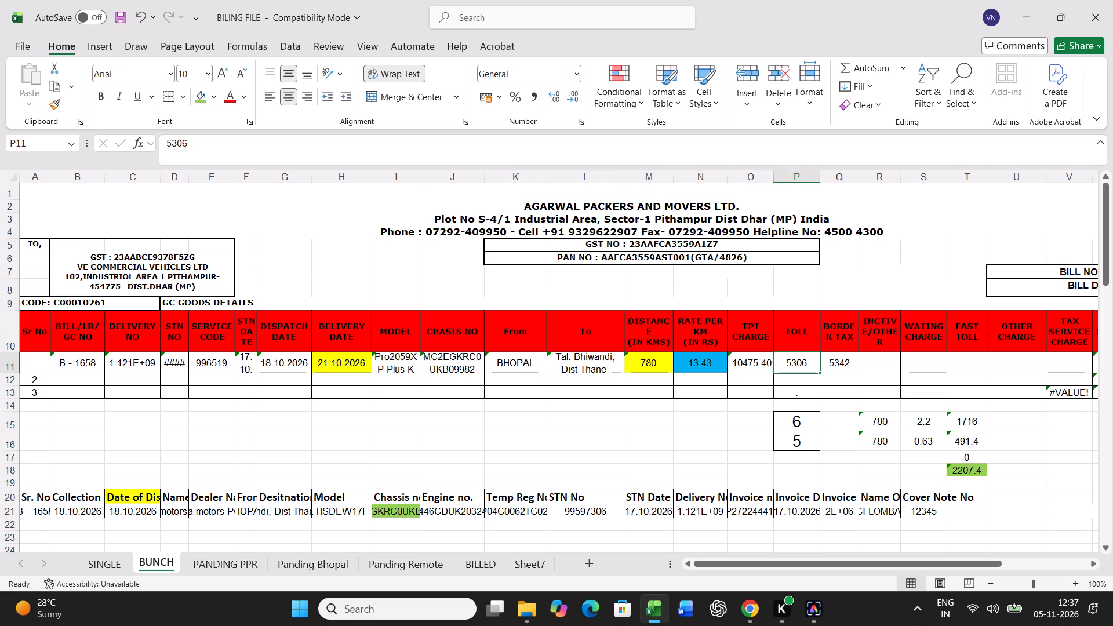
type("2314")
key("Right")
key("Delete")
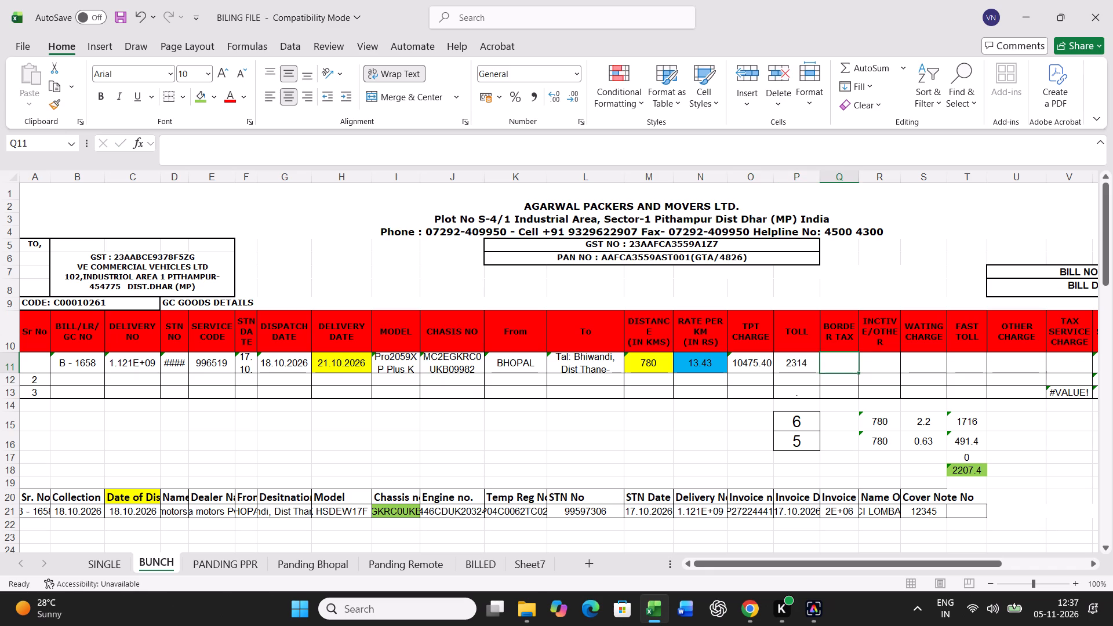
Set both the standard and the actual transit time to 3 below the BUNCH bill row.
left_click(791, 432)
left_click(787, 423)
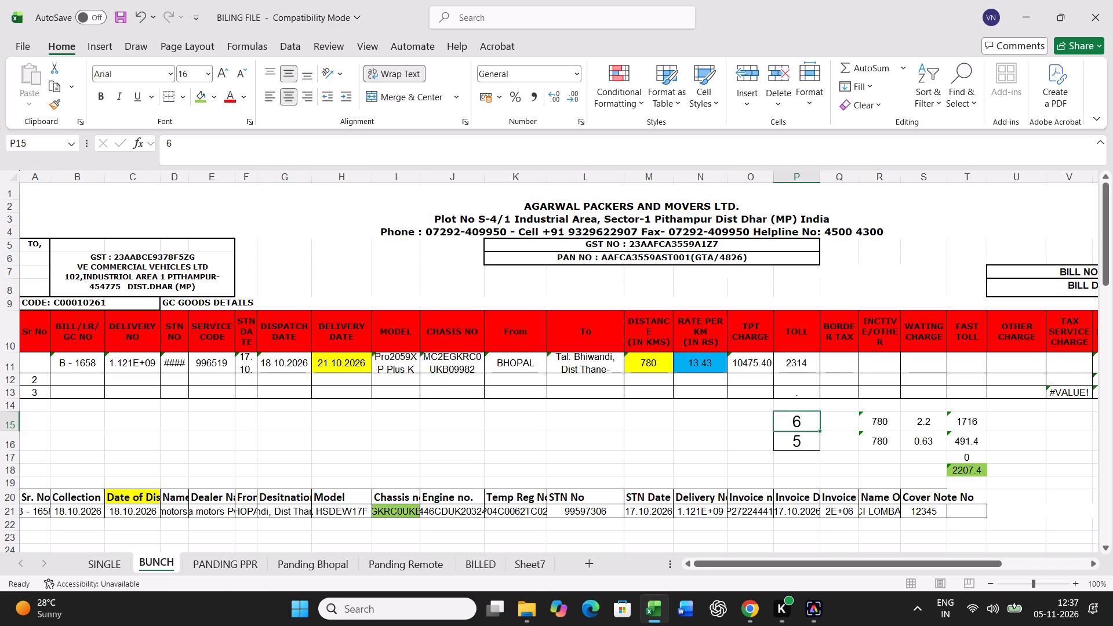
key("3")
key("Return")
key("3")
key("Return")
Print the B - 1658 freight bill from the SINGLE sheet.
left_click(93, 562)
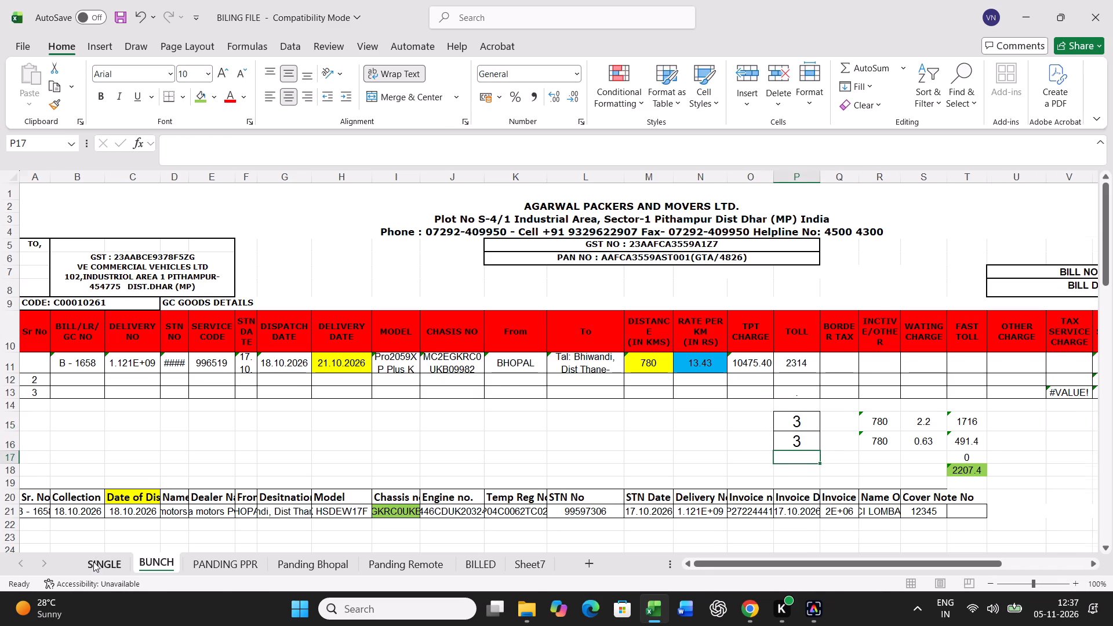
key("ctrl+p")
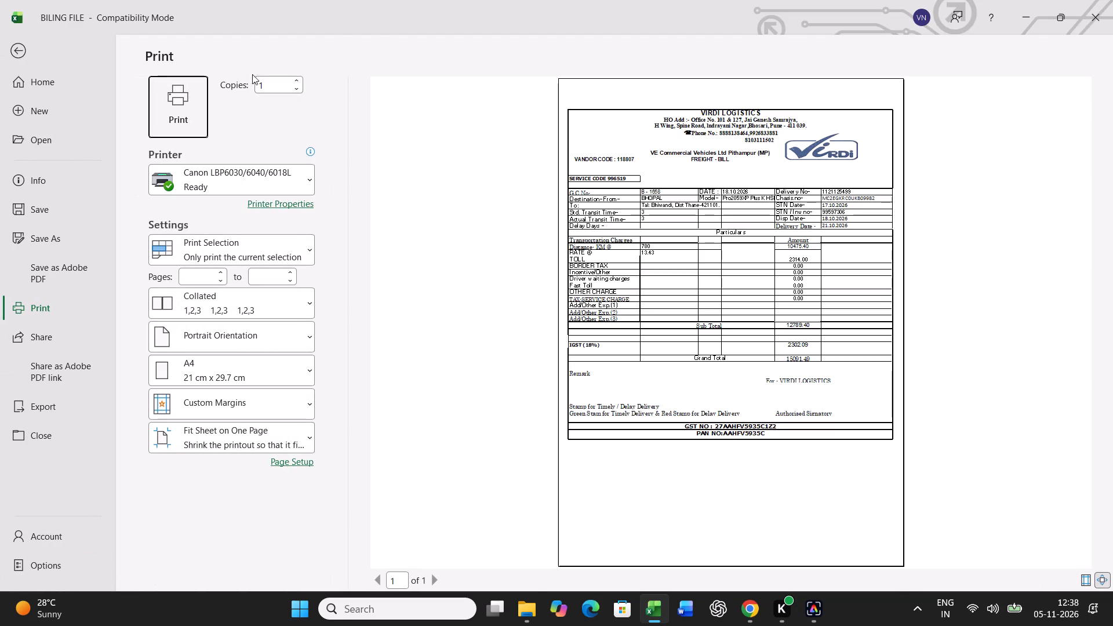
left_click(187, 101)
Copy the B - 1658 bill row in BUNCH and paste it as values into the first empty table row, row 43.
left_click(153, 563)
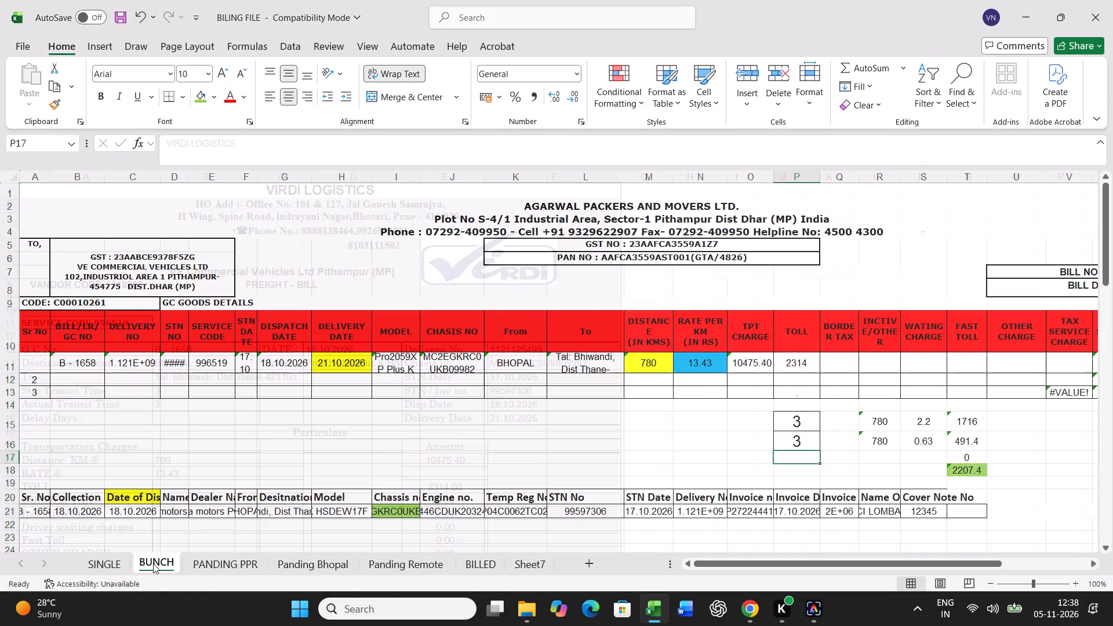
left_click(8, 365)
key("ctrl+c")
scroll(359, 413, "down", 12)
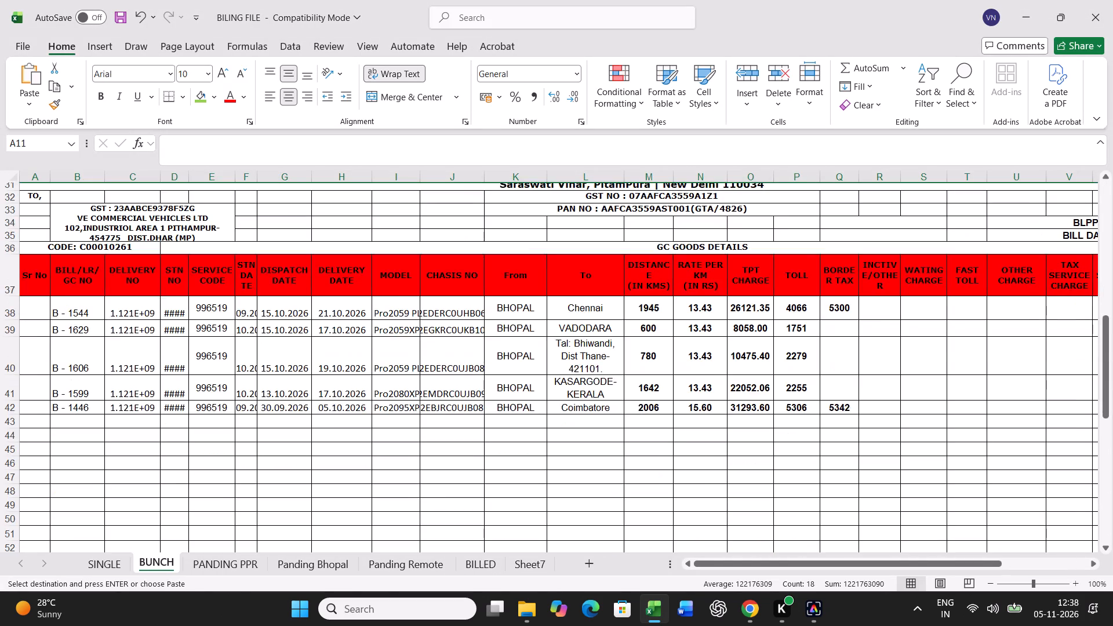
scroll(358, 415, "down", 4)
right_click(36, 269)
left_click(100, 267)
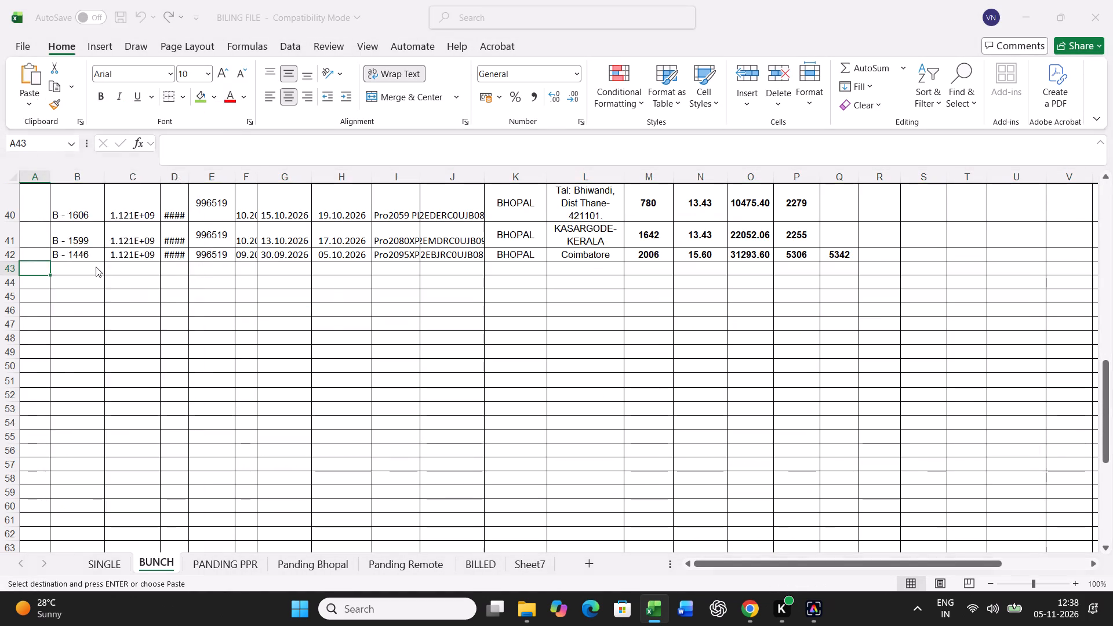
left_click(37, 234)
left_click(256, 403)
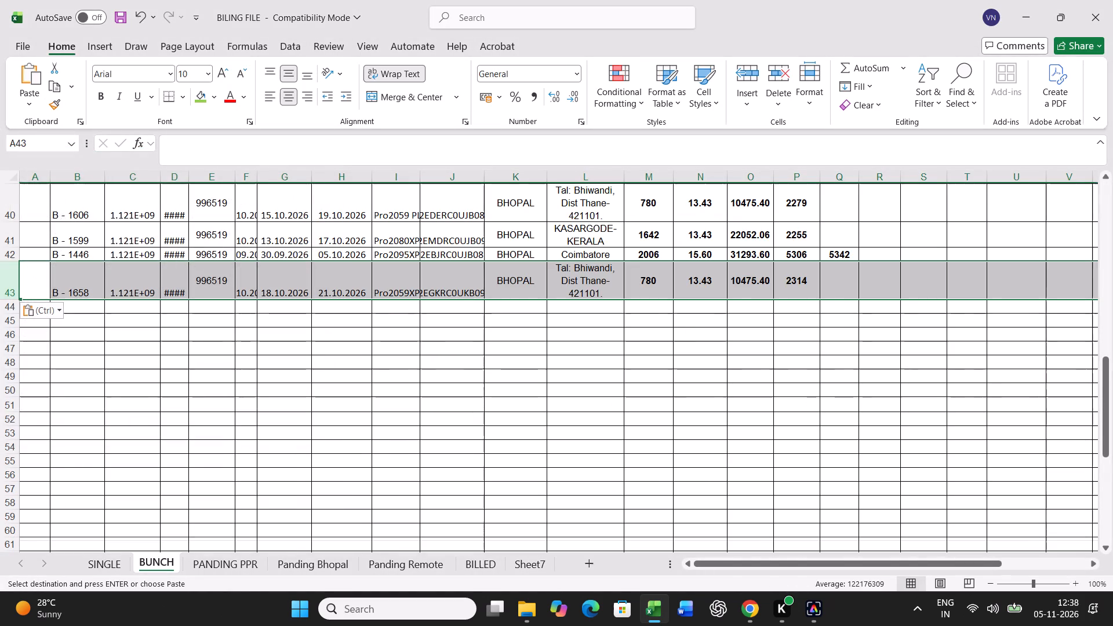
Find chassis number b08224 in the Panding Bhopal sheet and fill its cell light green.
left_click(326, 563)
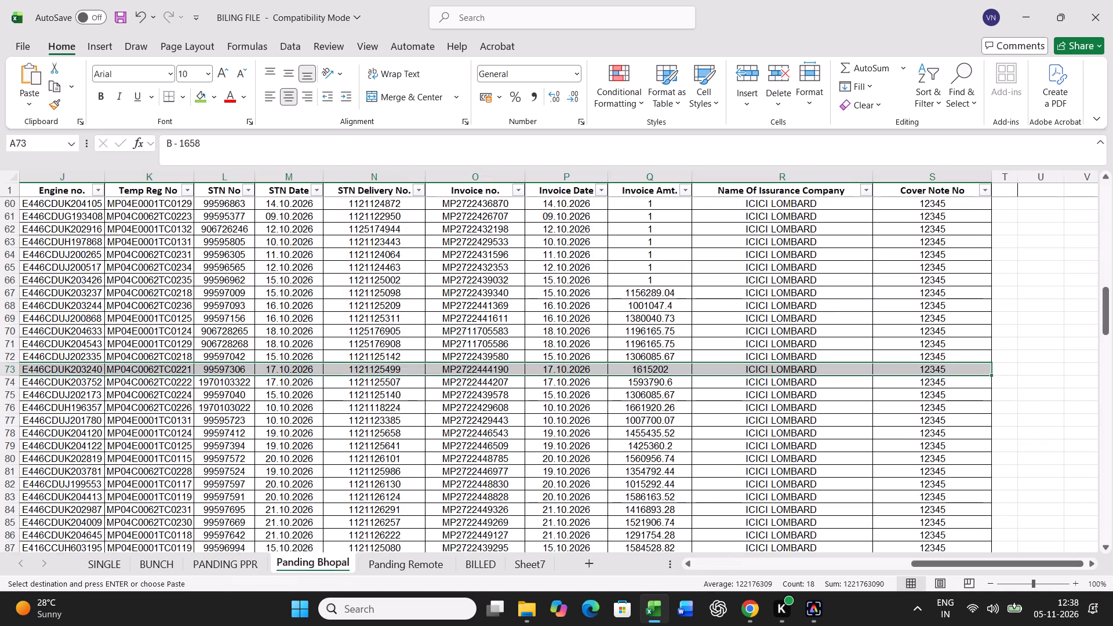
left_click(402, 464)
key("ctrl+f")
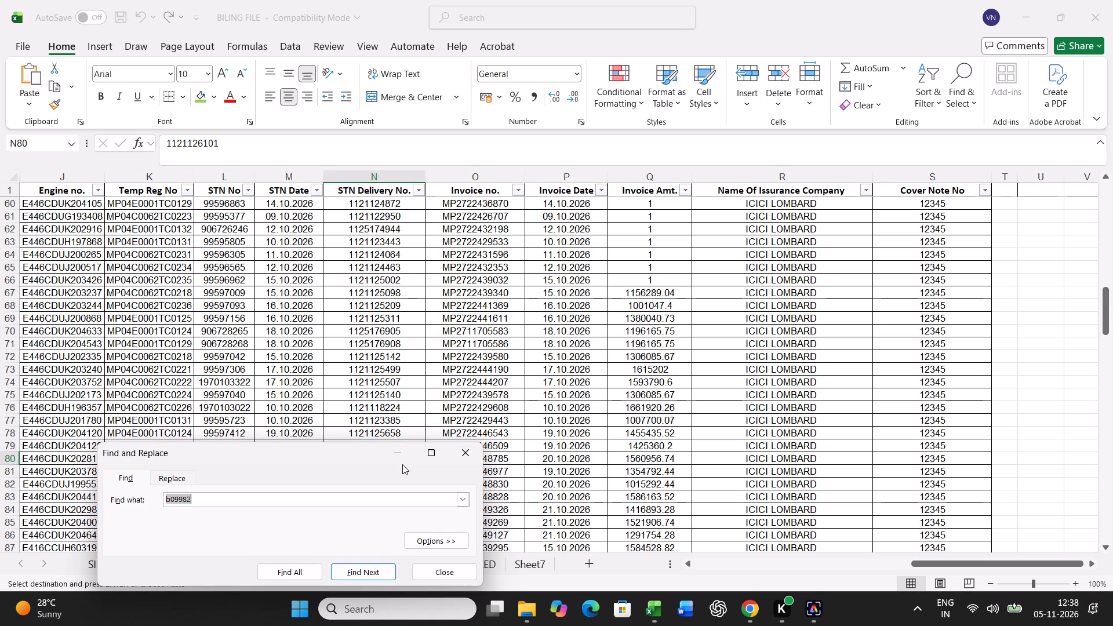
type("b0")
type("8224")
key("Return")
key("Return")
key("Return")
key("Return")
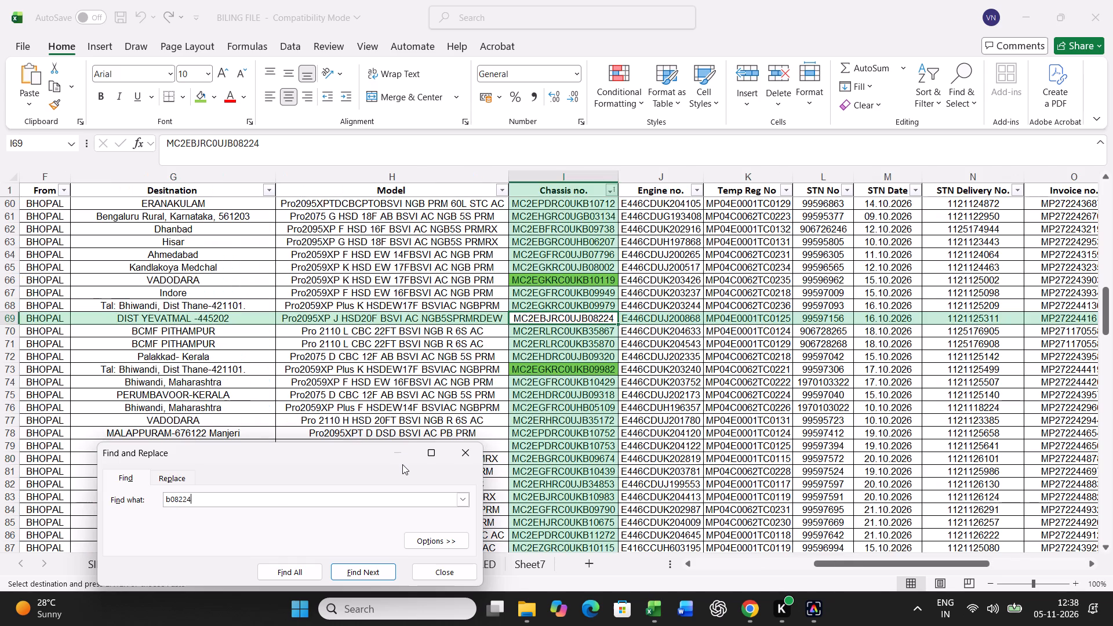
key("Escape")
left_click(207, 96)
Copy the B - 1636 dispatch record from Panding Bhopal and paste it into the BUNCH source row, row 21.
key("Left")
key("Left")
key("Left")
key("Left")
key("Left")
key("Left")
key("Left")
key("Left")
key("Left")
key("Left")
key("Left")
key("Left")
key("Left")
key("Left")
key("Left")
key("Left")
key("Left")
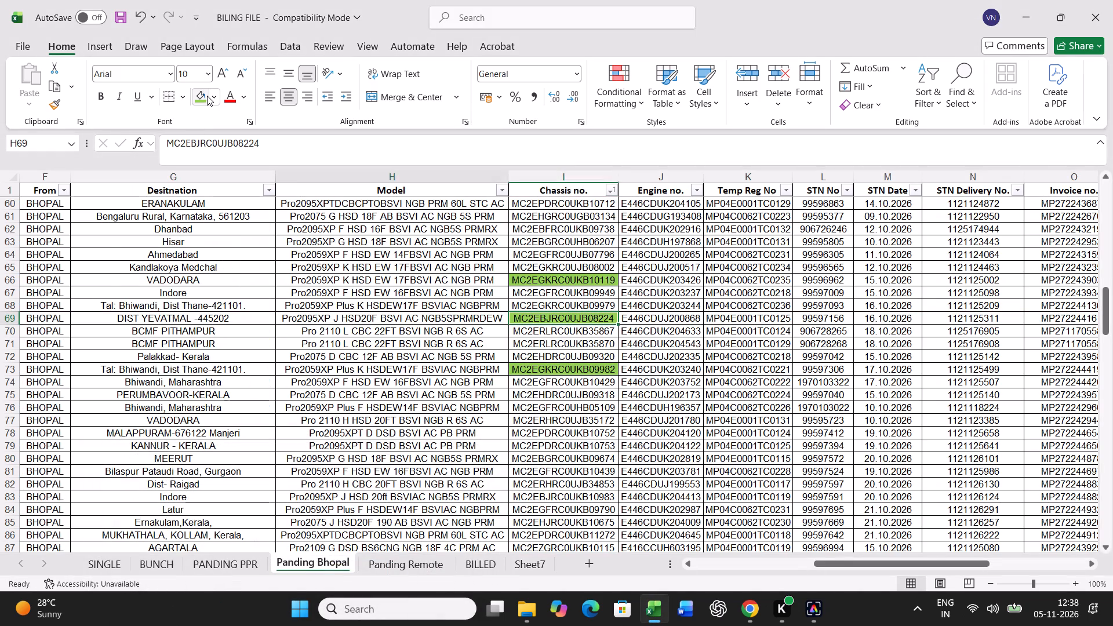
key("ctrl+shift+Right")
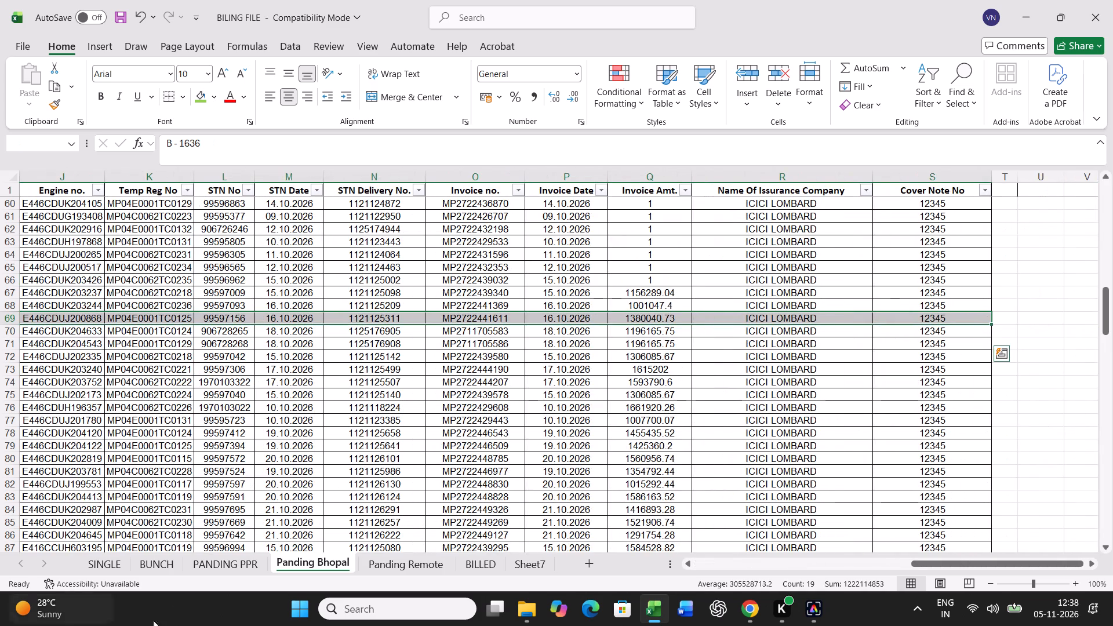
key("ctrl+c")
left_click(150, 568)
scroll(212, 449, "up", 15)
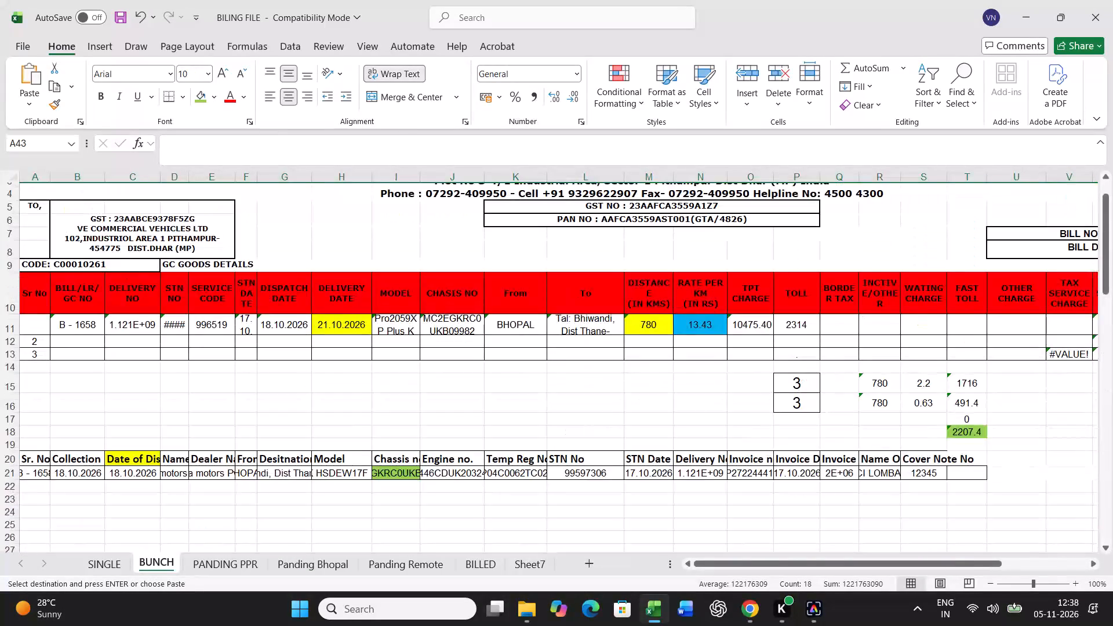
left_click(27, 471)
key("ctrl+v")
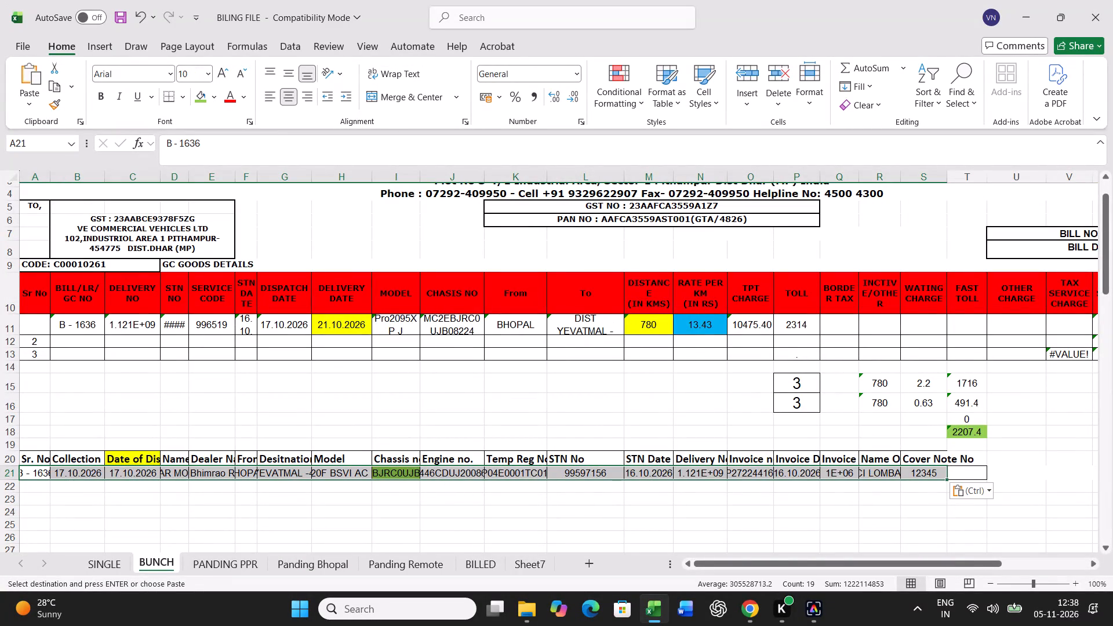
In the BUNCH bill row, set delivery date 19.10.2026, distance 491, rate 15.60 and toll 640.
left_click(344, 327)
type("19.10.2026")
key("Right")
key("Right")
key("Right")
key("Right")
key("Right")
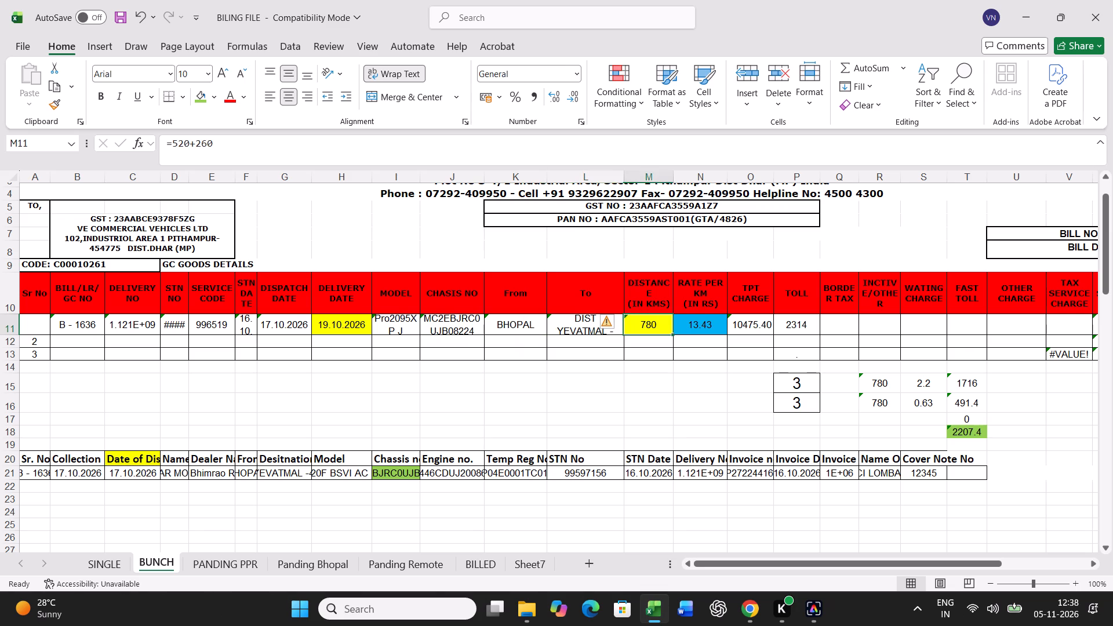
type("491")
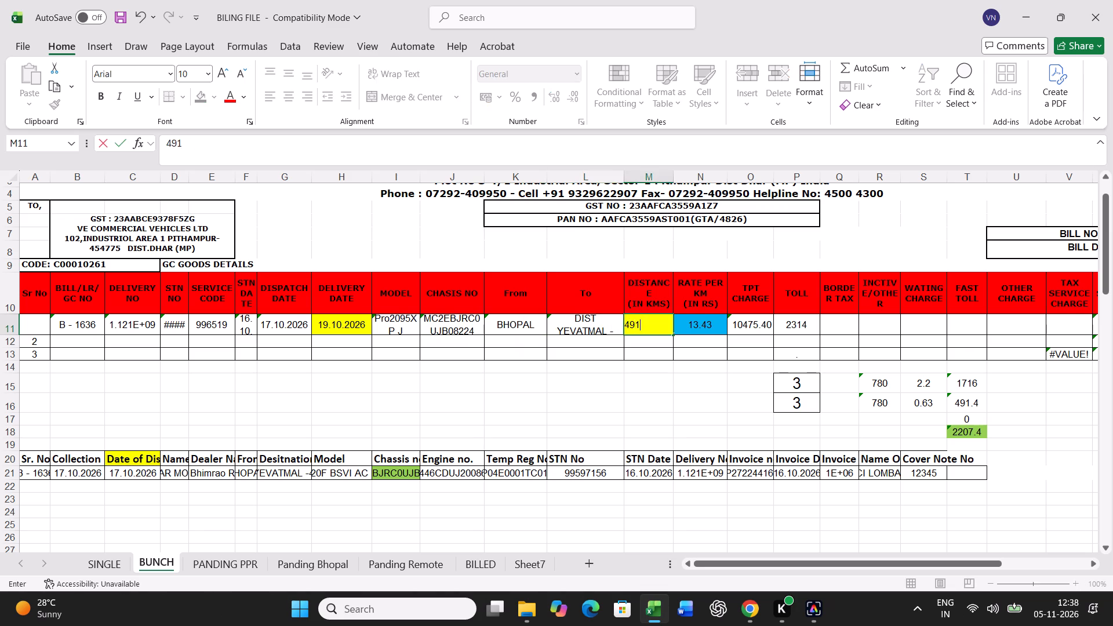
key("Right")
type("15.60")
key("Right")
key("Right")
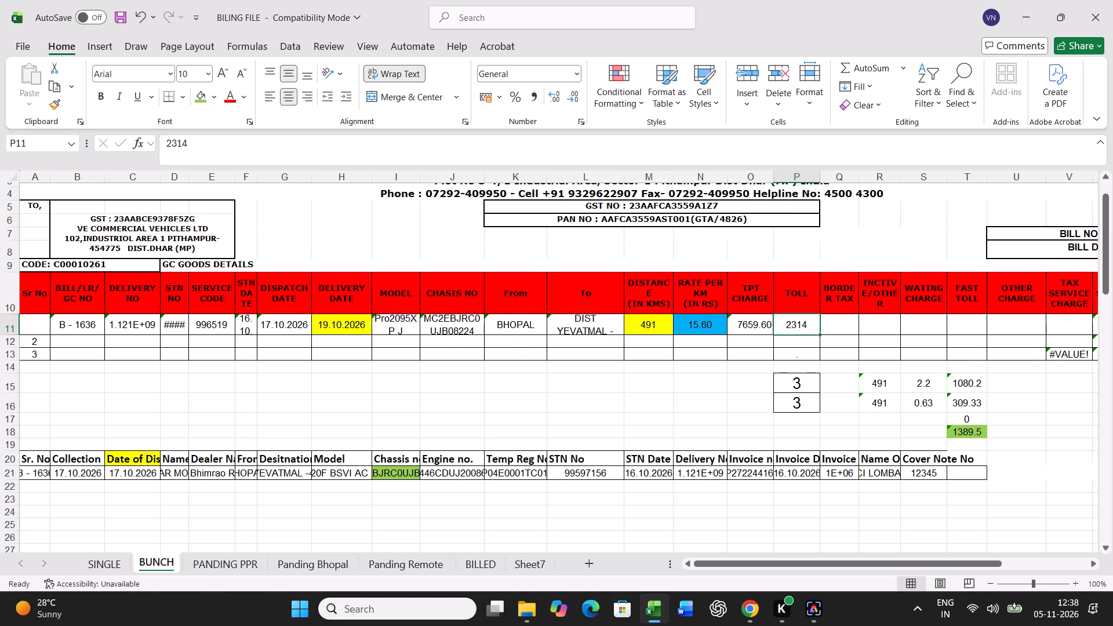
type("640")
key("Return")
Set the actual transit time to 2 below the BUNCH bill row.
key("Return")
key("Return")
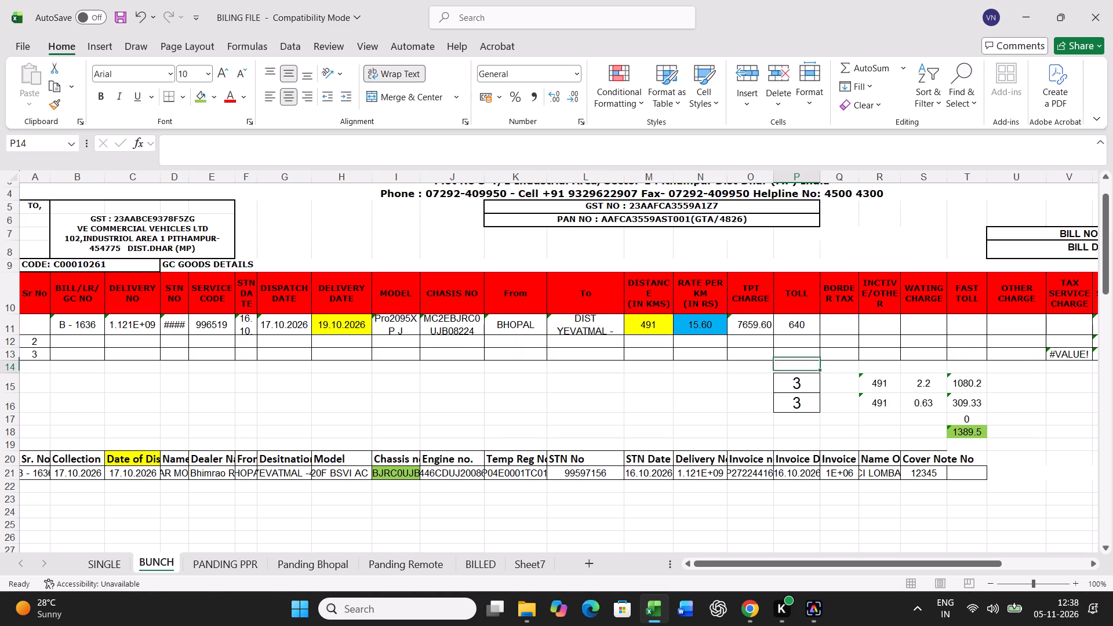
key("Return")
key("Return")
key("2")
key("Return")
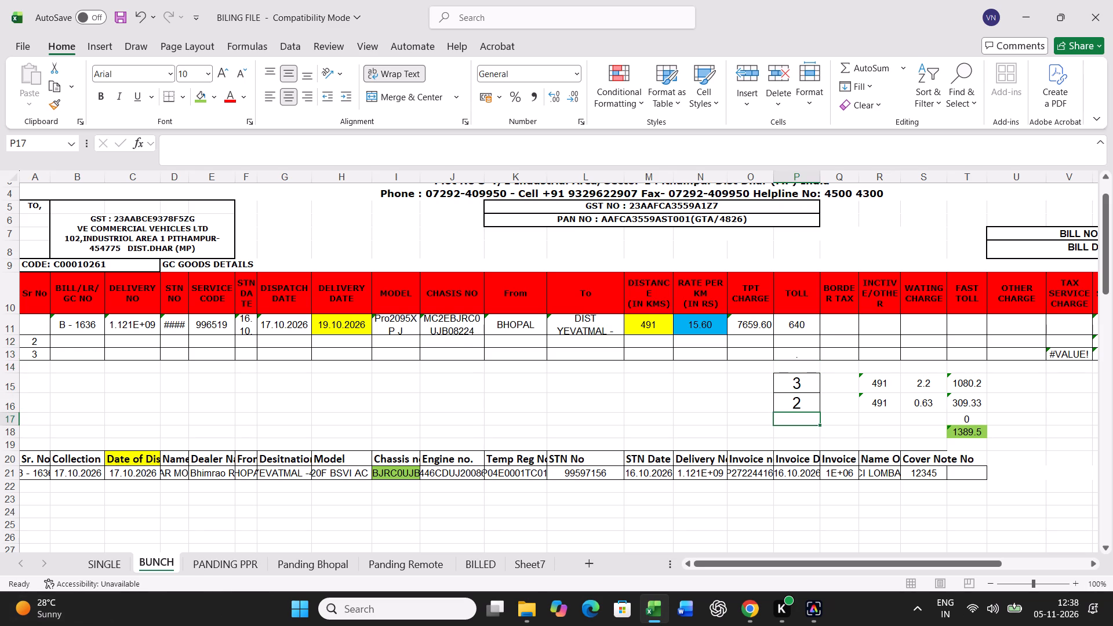
Print the B - 1636 freight bill from the SINGLE sheet.
left_click(93, 569)
key("ctrl+p")
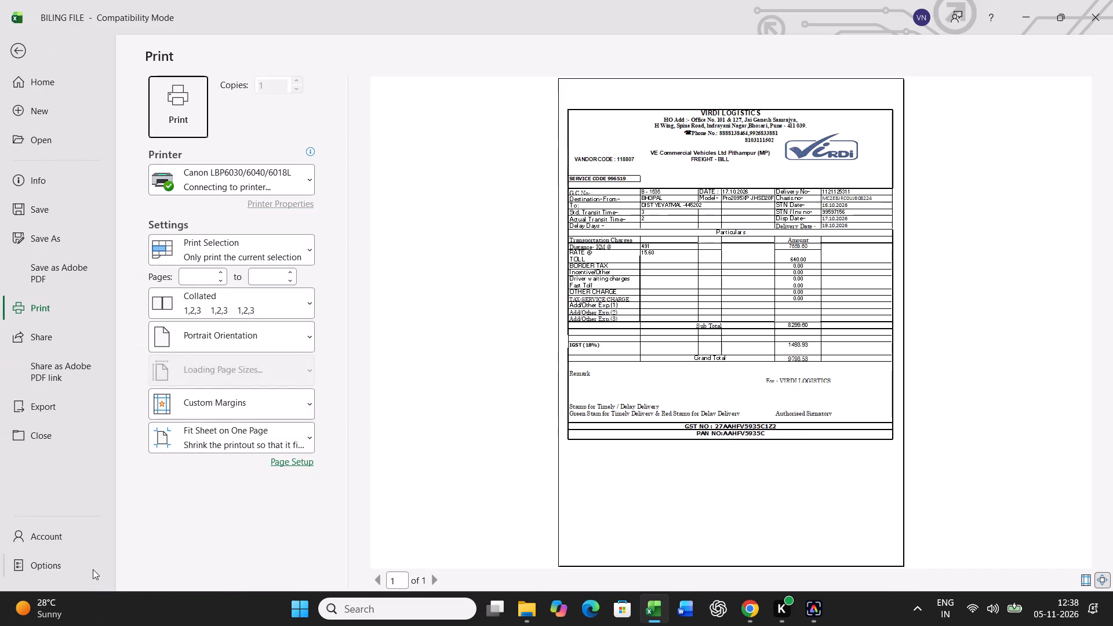
left_click(194, 110)
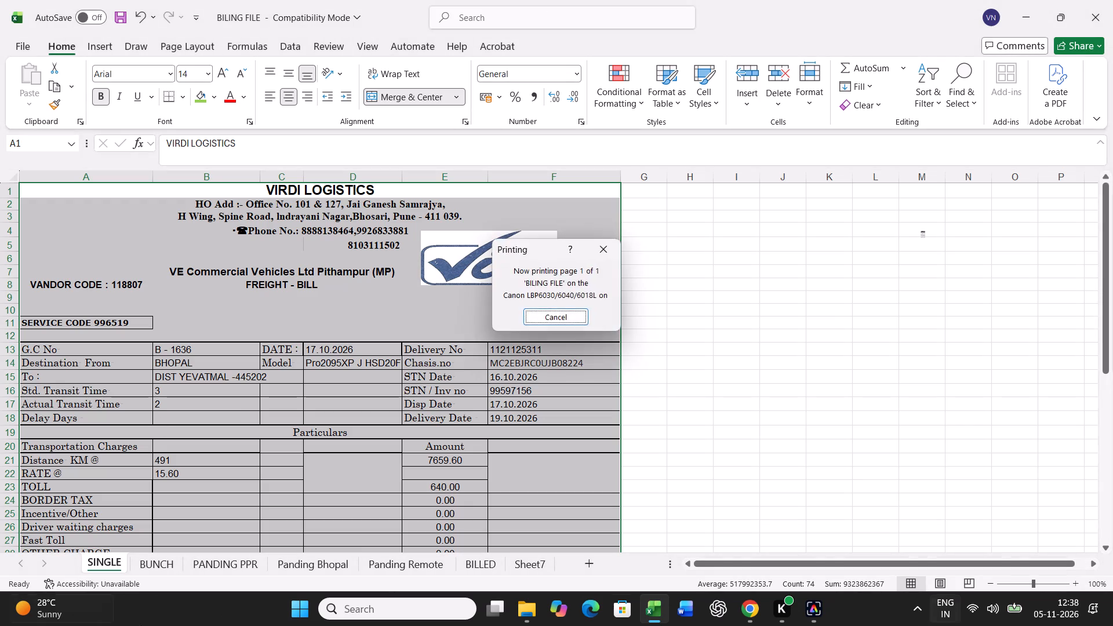
Copy the B - 1636 bill row in BUNCH and paste it as values into the first empty table row, row 44.
left_click(146, 564)
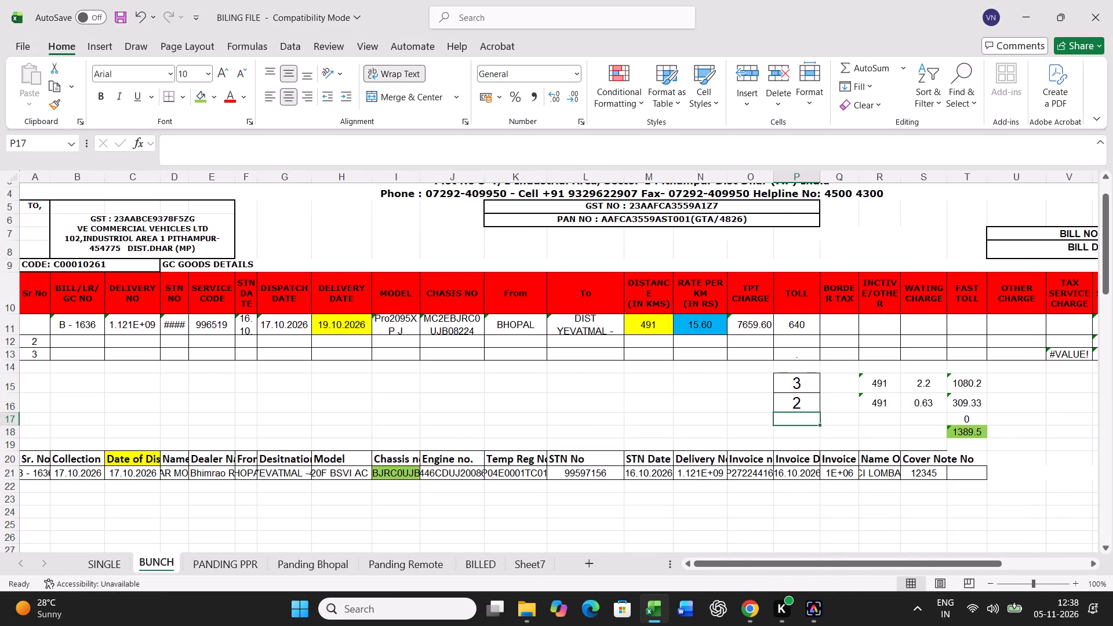
left_click(8, 323)
key("ctrl+c")
scroll(321, 359, "down", 15)
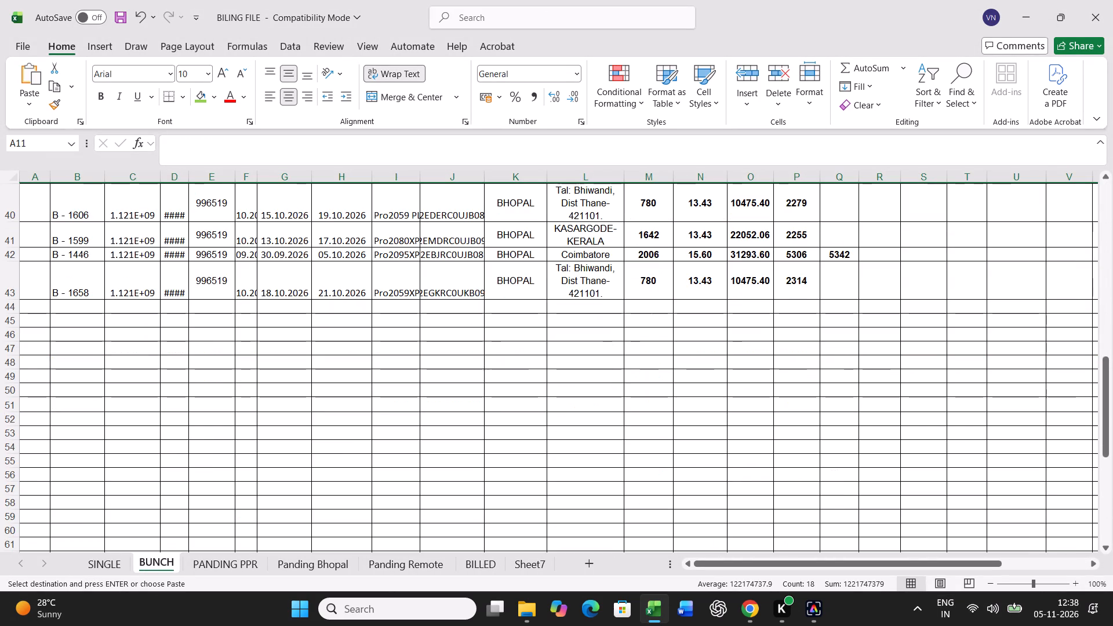
right_click(38, 306)
left_click(105, 276)
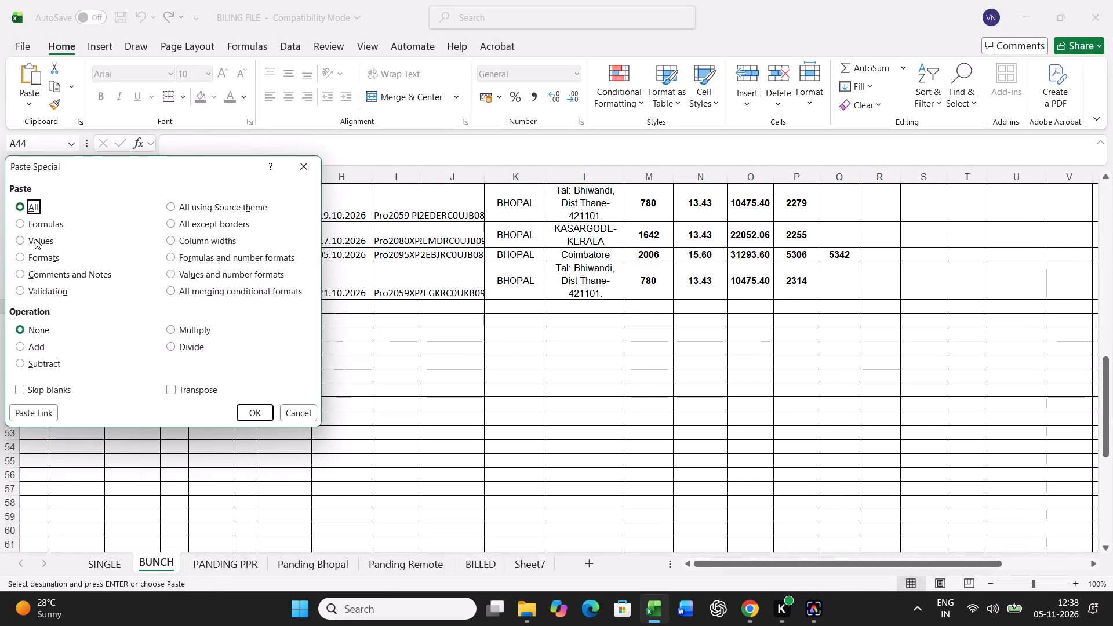
left_click(34, 239)
left_click(256, 419)
left_click(307, 561)
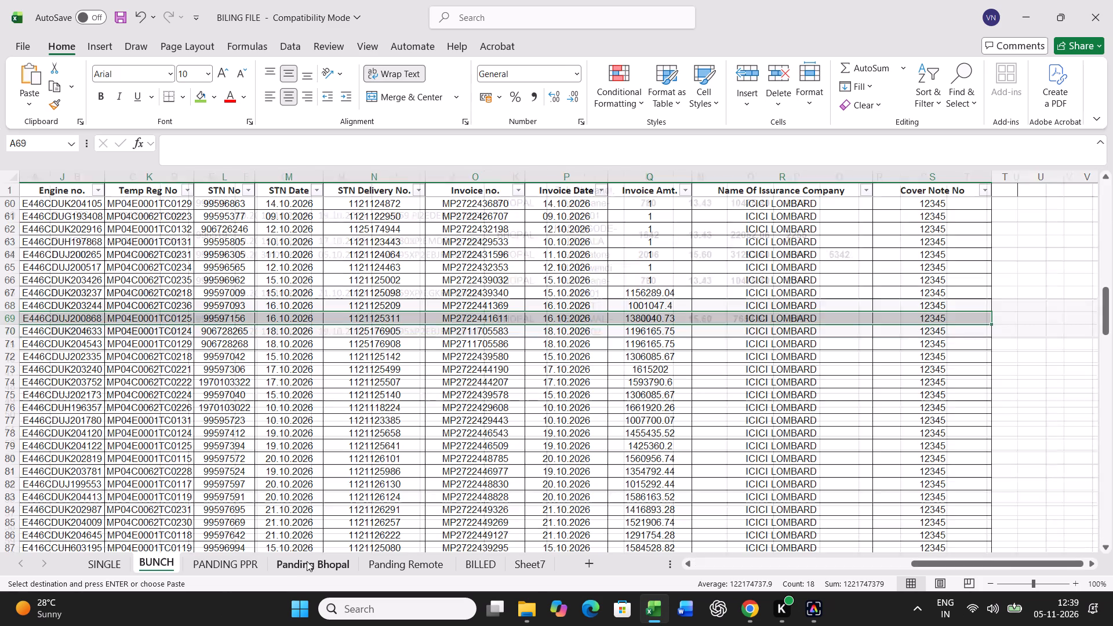
left_click(387, 482)
key("ctrl+f")
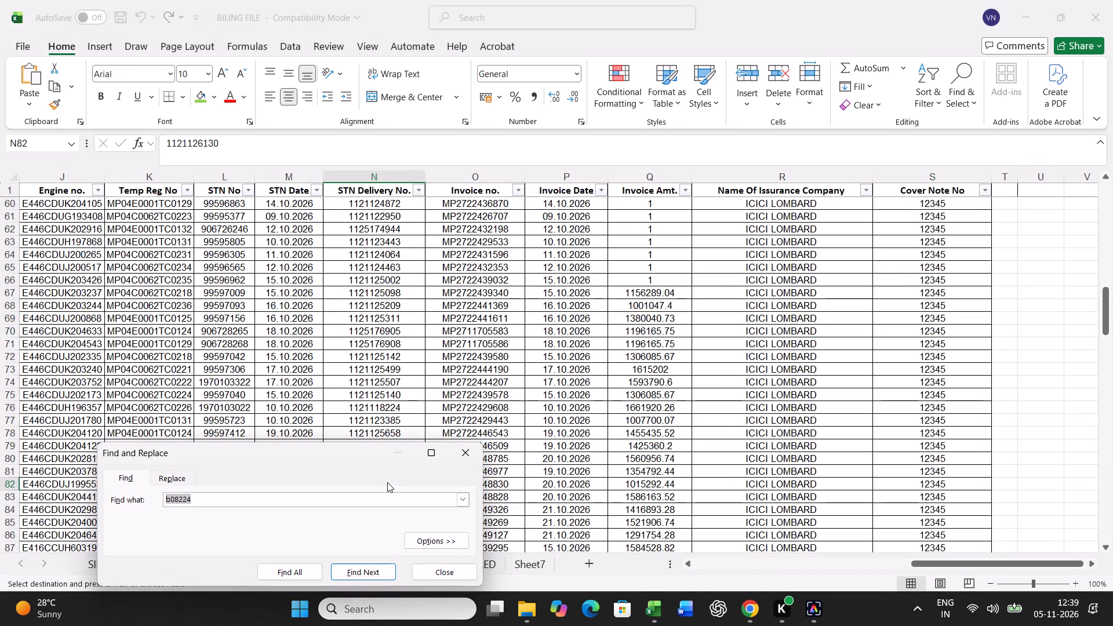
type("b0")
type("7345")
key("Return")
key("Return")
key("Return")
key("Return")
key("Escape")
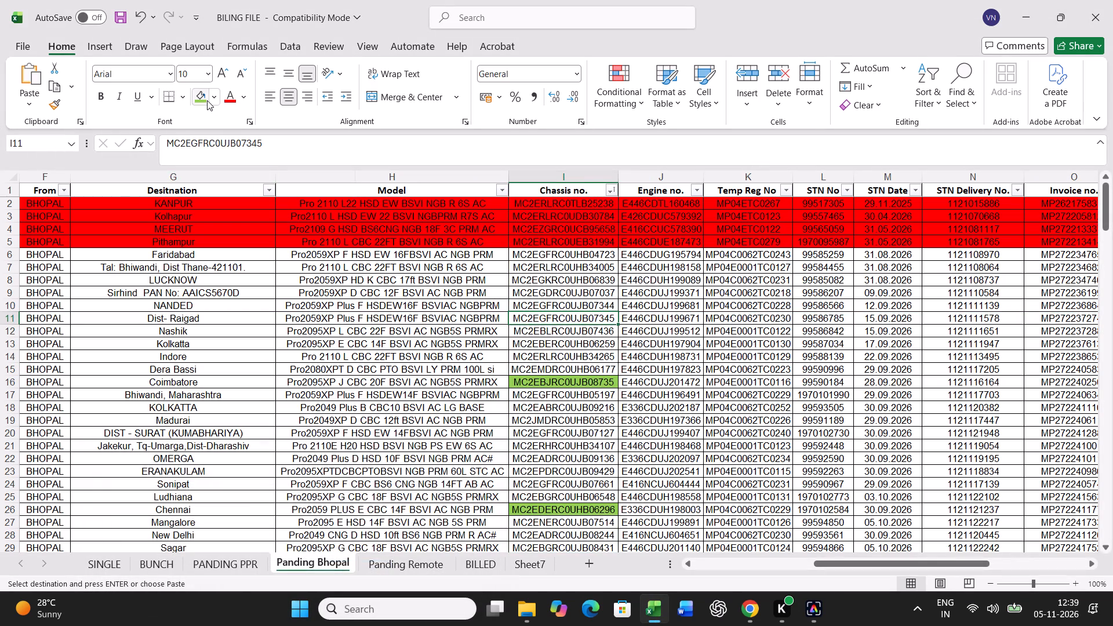
left_click(206, 99)
Copy the B - 1308 dispatch record from Panding Bhopal and paste it over the source row 21 in BUNCH.
key("Left")
key("Left")
key("Left")
key("Left")
key("Left")
key("Left")
key("Left")
key("Left")
key("Left")
key("Left")
key("Left")
key("Left")
key("Left")
key("Left")
key("Left")
key("Left")
key("Left")
key("Left")
key("Left")
key("Left")
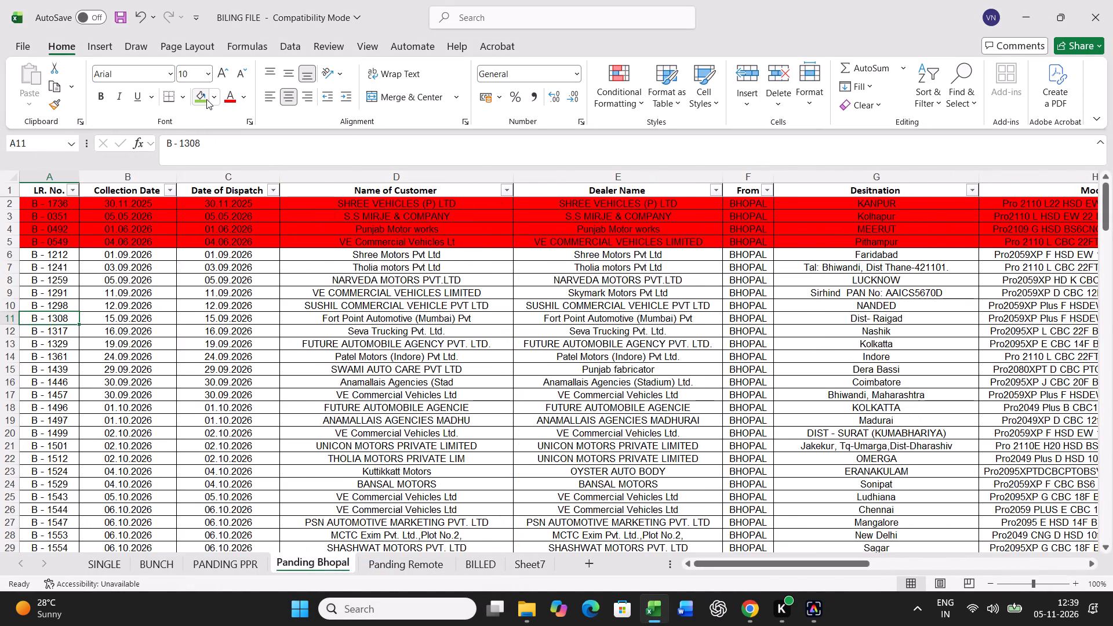
key("ctrl+shift+Right")
key("ctrl+c")
left_click(170, 562)
scroll(189, 465, "up", 6)
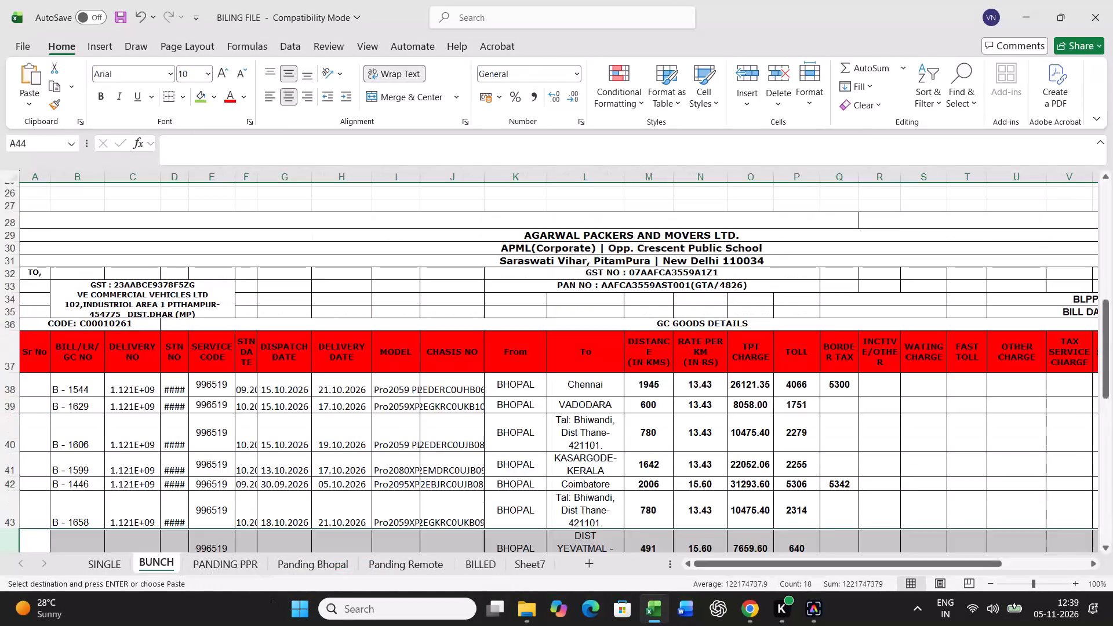
scroll(189, 465, "up", 12)
left_click(45, 510)
key("ctrl+v")
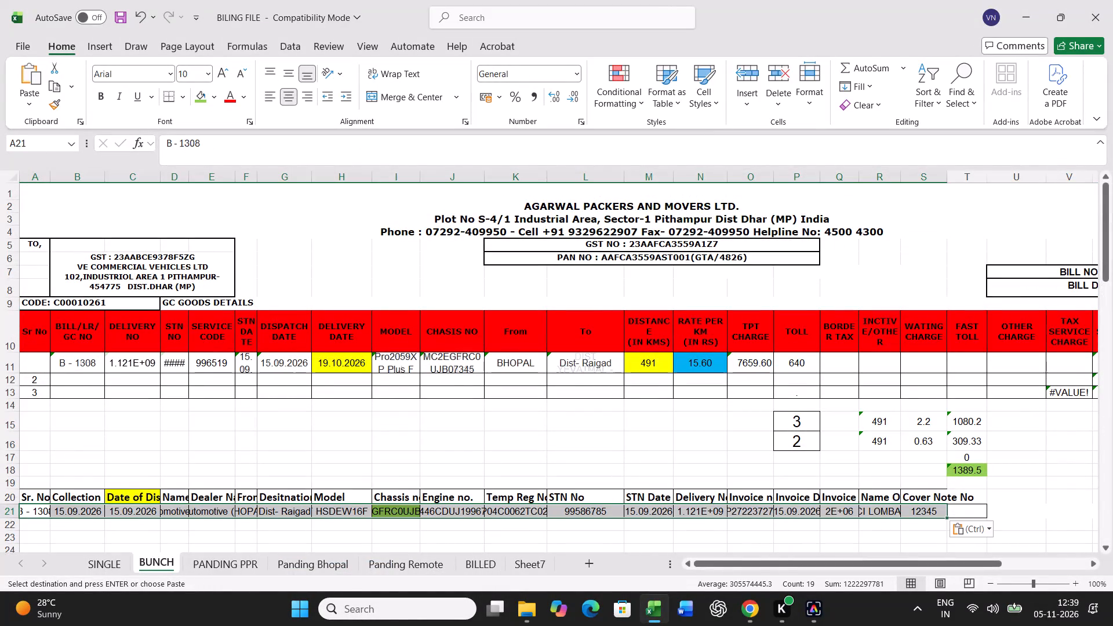
Set the Date of Dispatch in the pasted BUNCH source row to 16.09.2026.
left_click(141, 509)
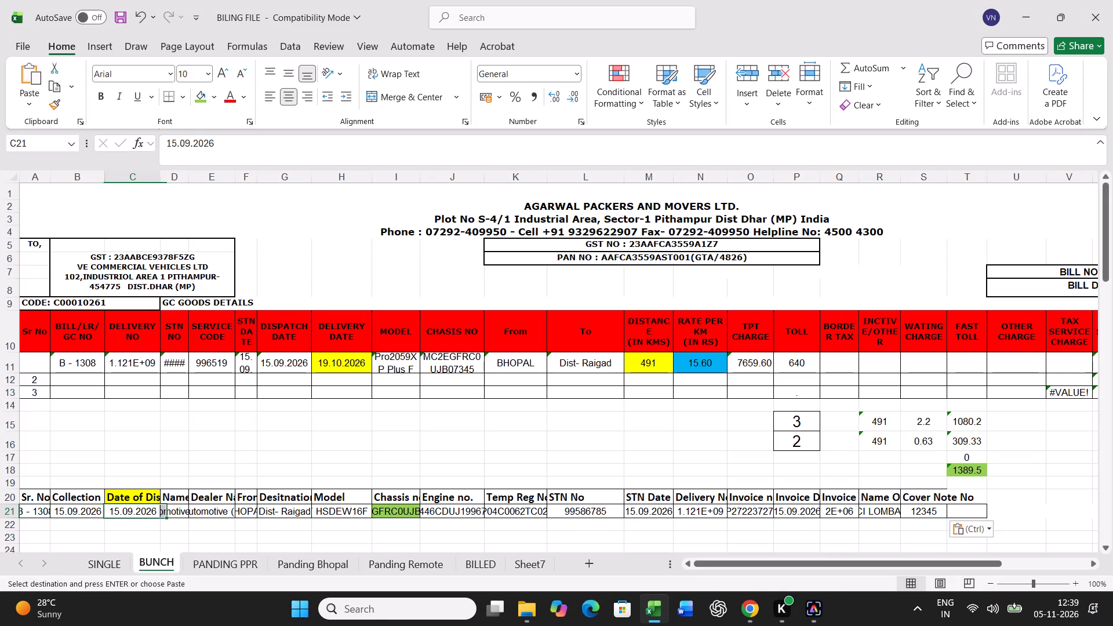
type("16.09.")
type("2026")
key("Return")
In the BUNCH bill row, set delivery date 21.09.2026, distance =520+260, rate 13.43 and toll 2204.
left_click(358, 363)
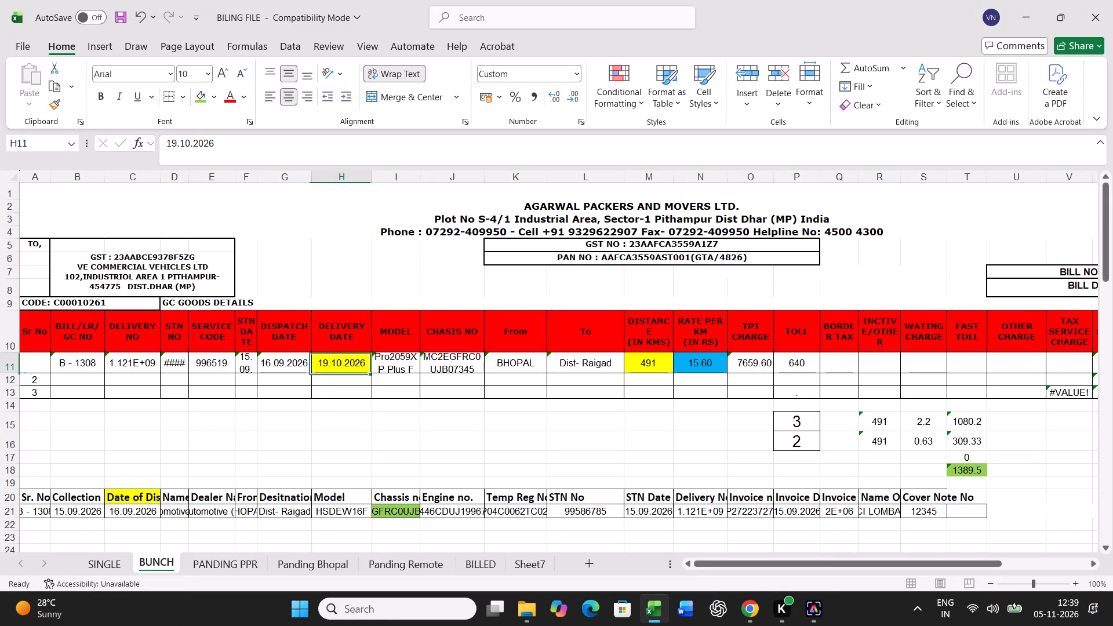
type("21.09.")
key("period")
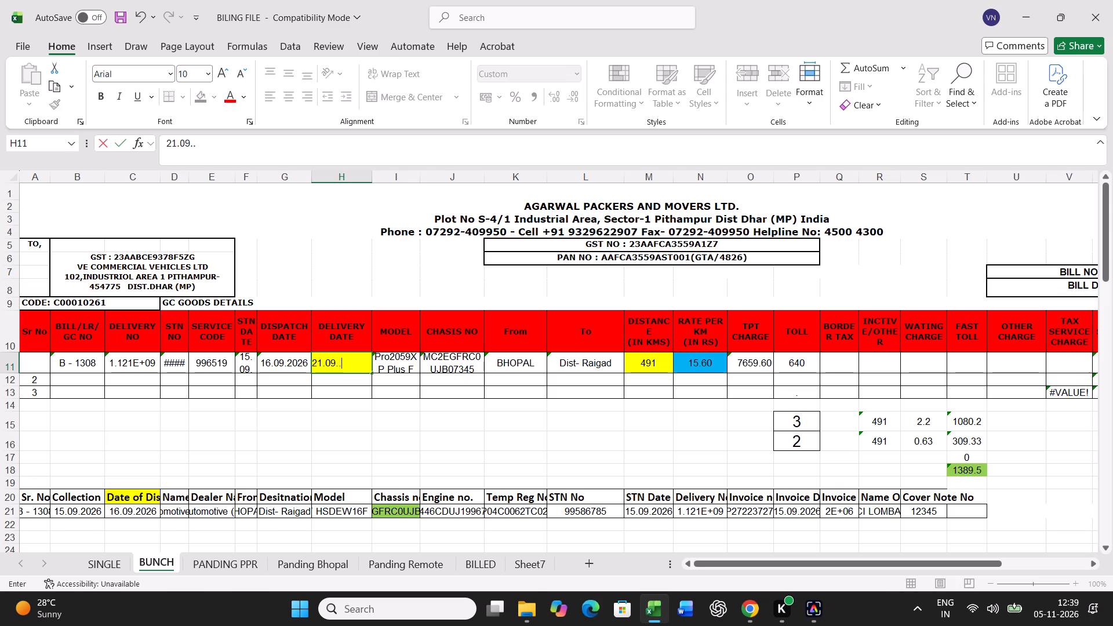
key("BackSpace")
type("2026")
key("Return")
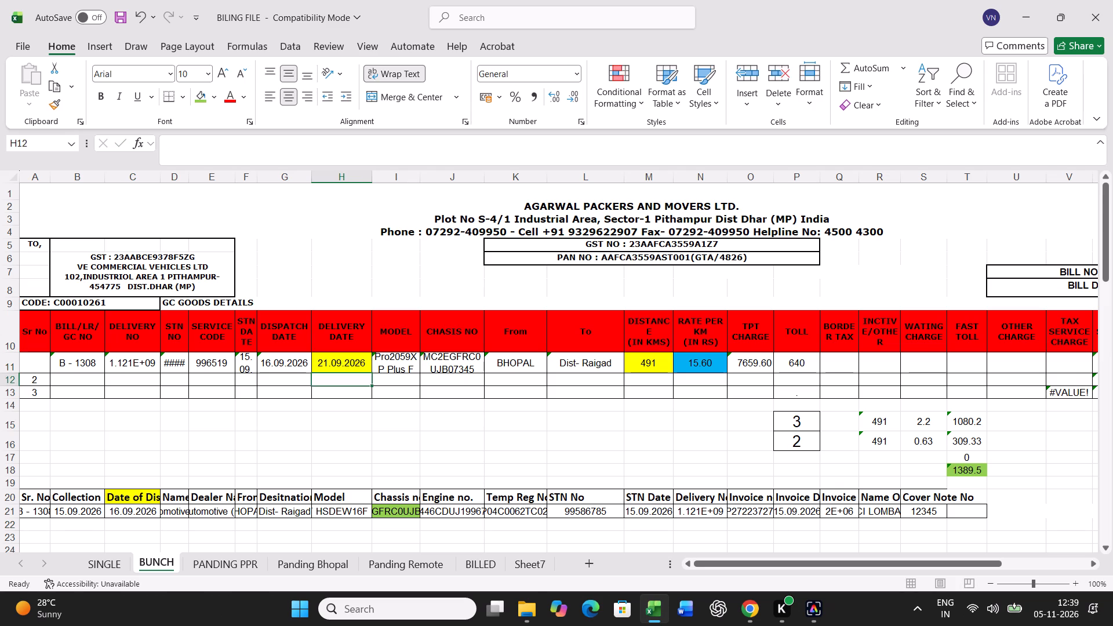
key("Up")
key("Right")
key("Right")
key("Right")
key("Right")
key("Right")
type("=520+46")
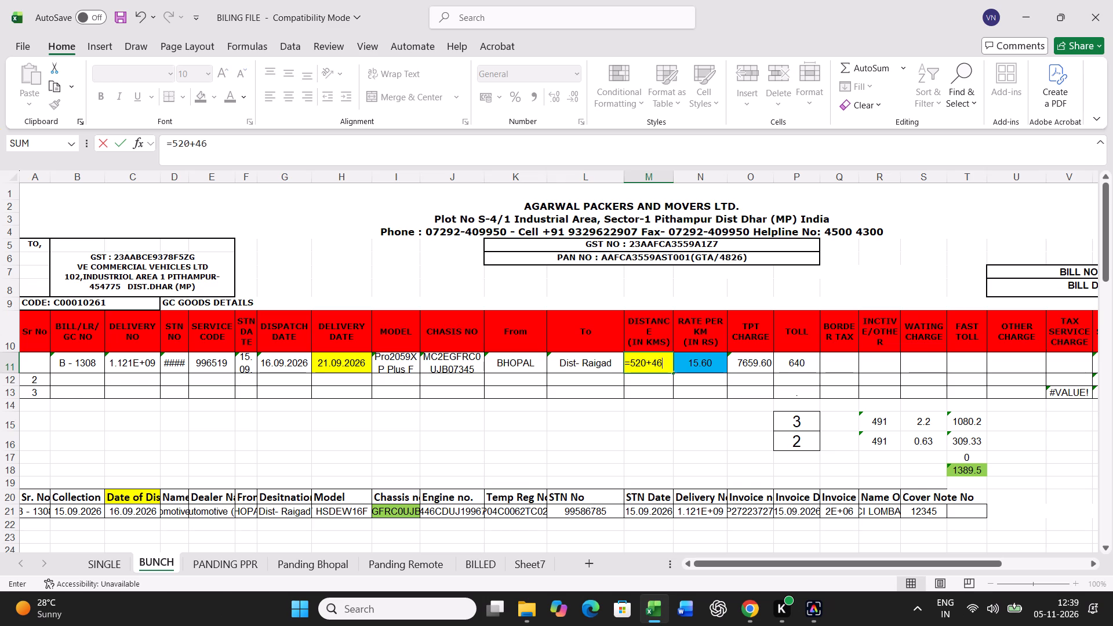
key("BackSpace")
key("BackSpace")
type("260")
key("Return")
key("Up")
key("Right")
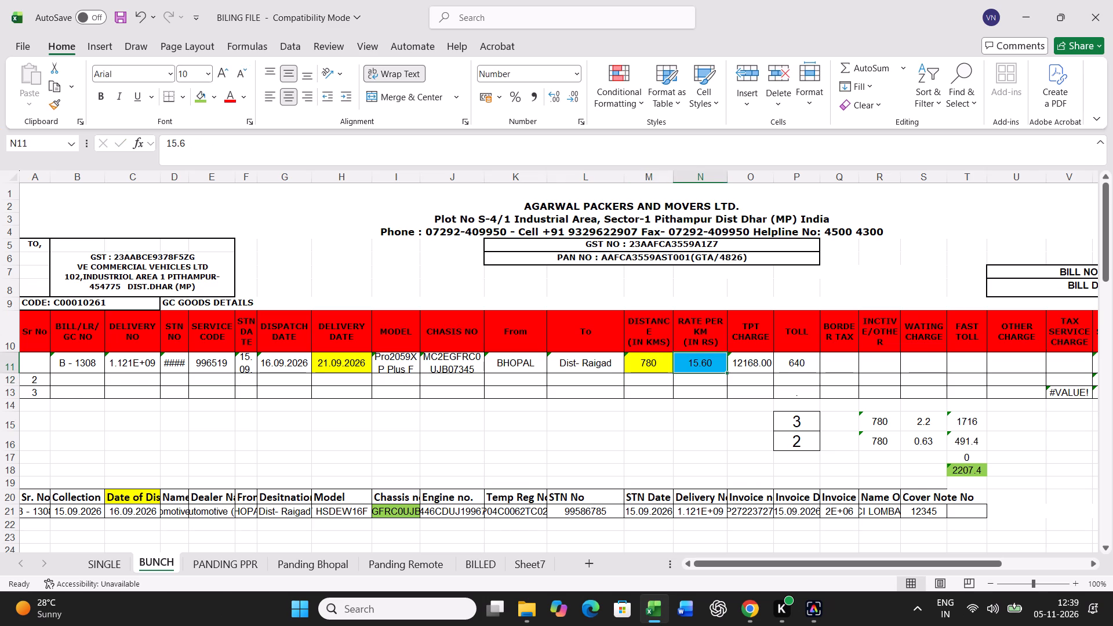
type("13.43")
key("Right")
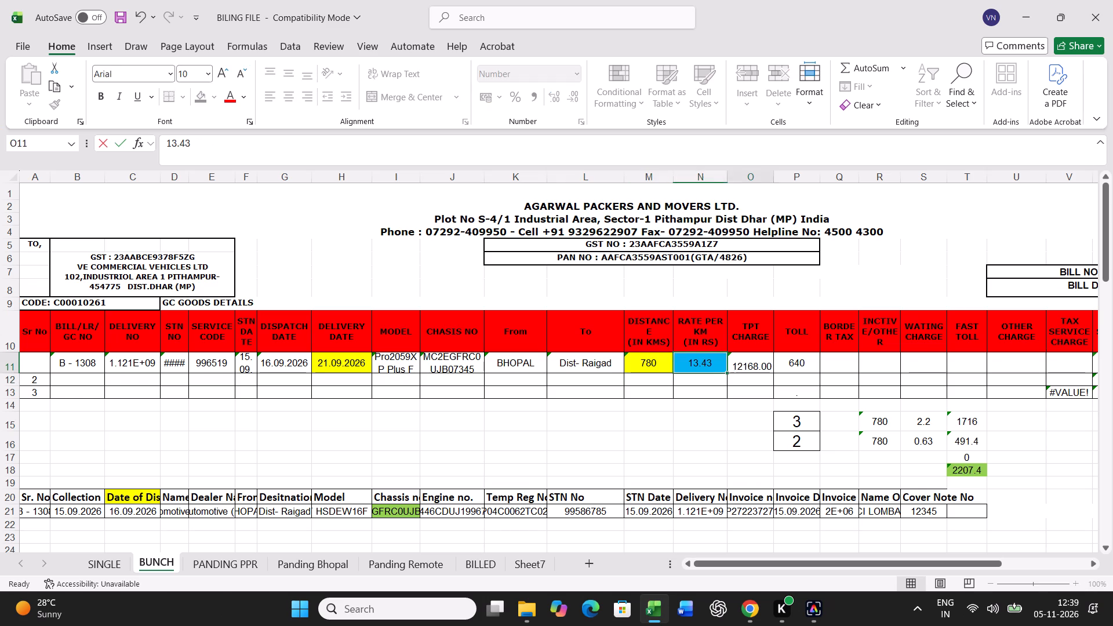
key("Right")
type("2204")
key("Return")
Set the actual transit time to 5 below the BUNCH bill row.
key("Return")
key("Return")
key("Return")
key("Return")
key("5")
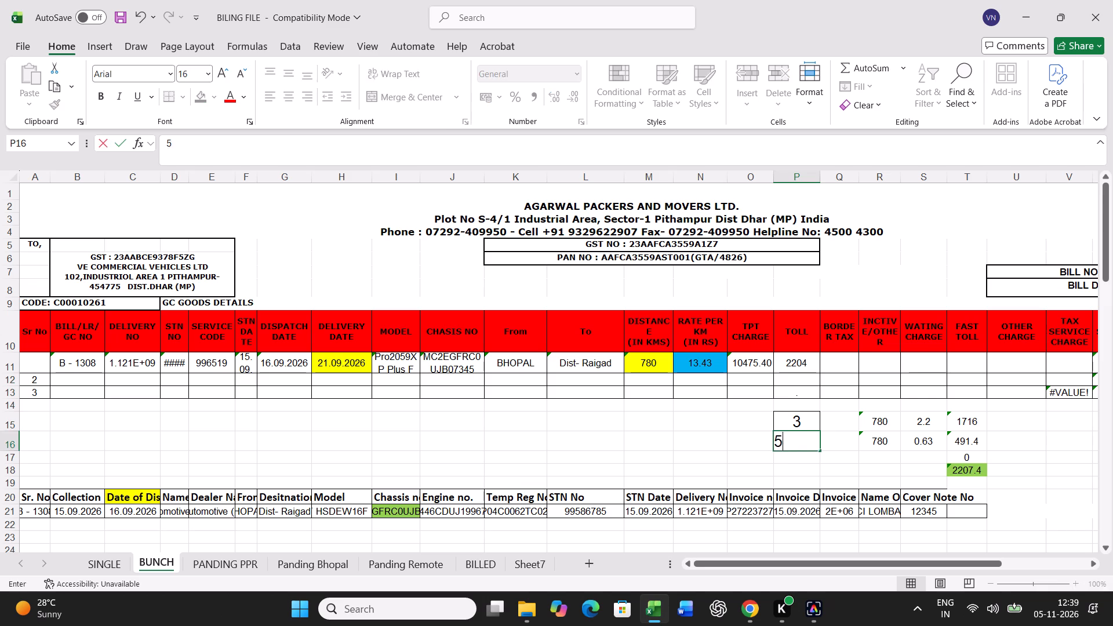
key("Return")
Print the B - 1308 freight bill from the SINGLE sheet.
left_click(115, 564)
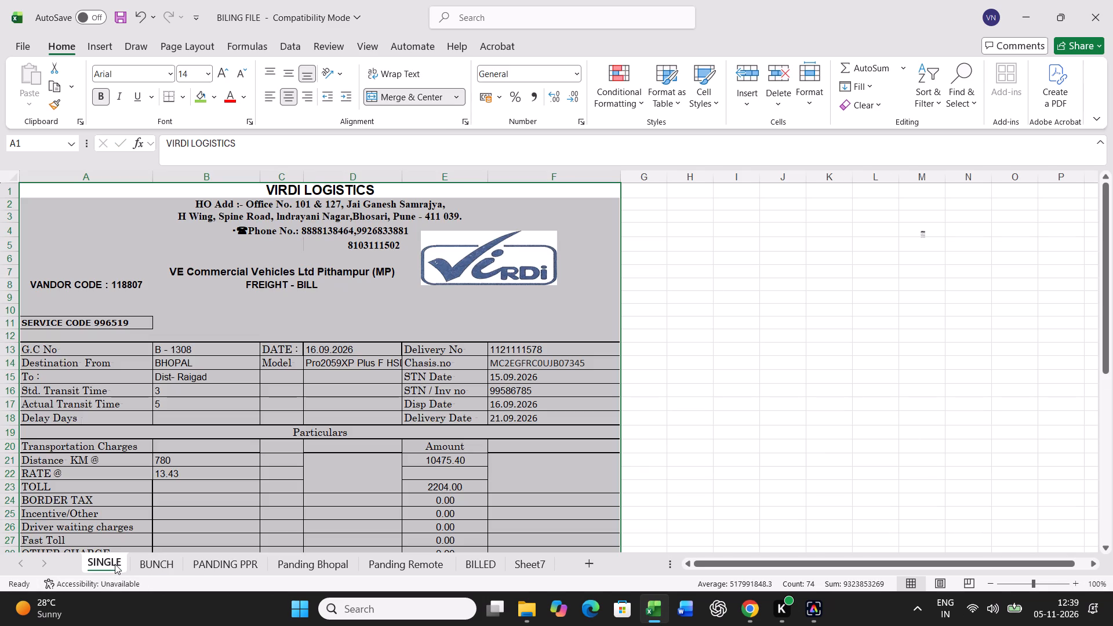
key("ctrl+p")
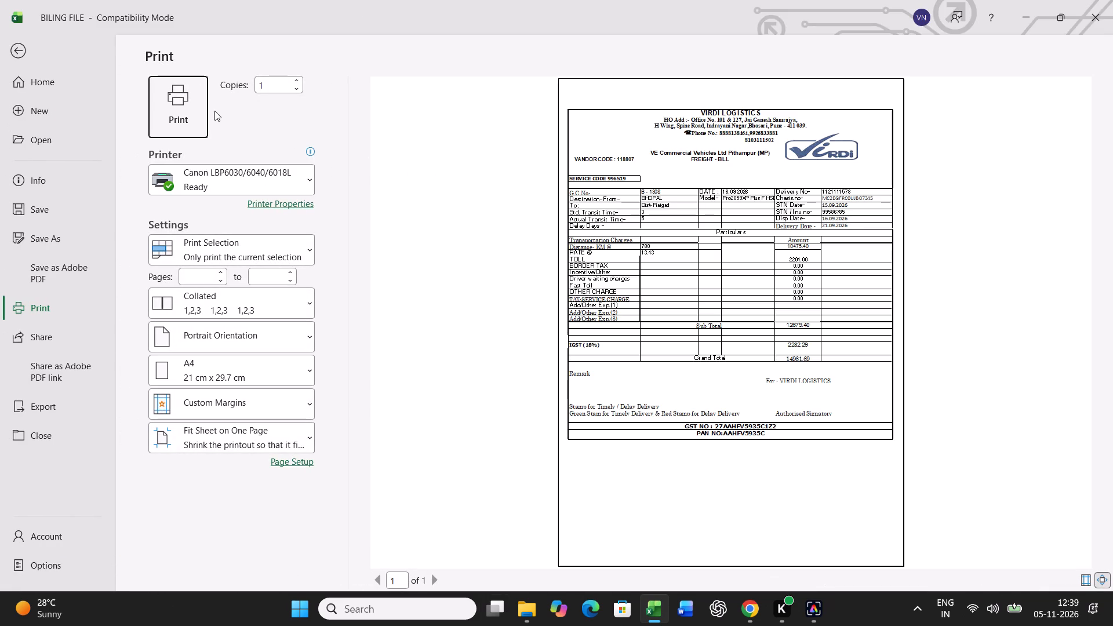
left_click(196, 110)
Copy the B - 1308 bill row in BUNCH and paste it as values into the first empty table row, row 45.
left_click(159, 561)
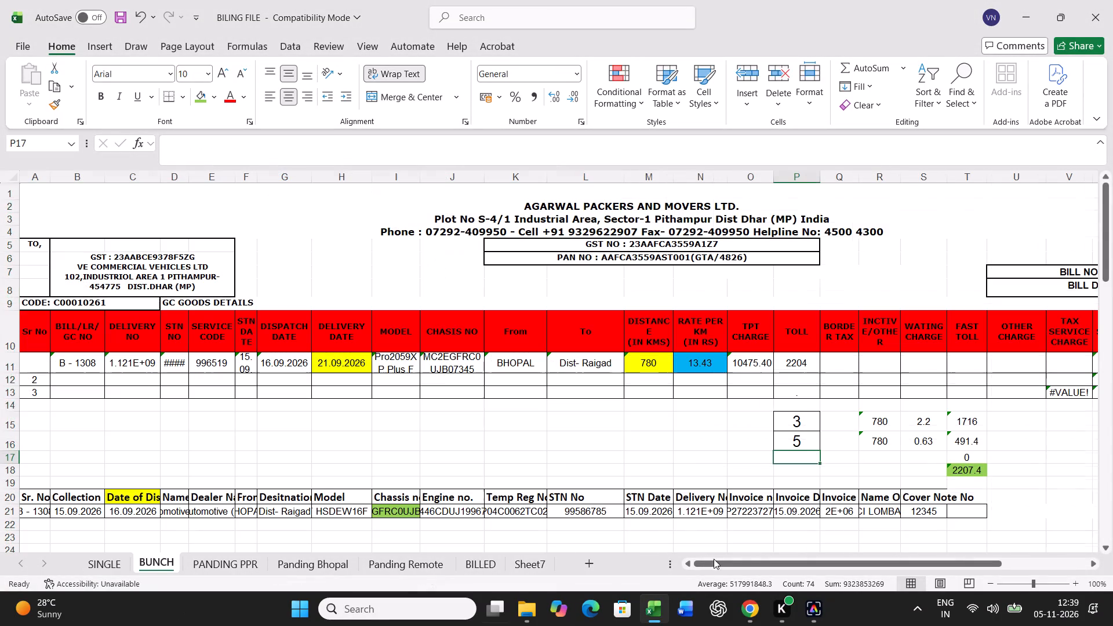
left_click(9, 362)
key("ctrl+c")
scroll(453, 397, "down", 11)
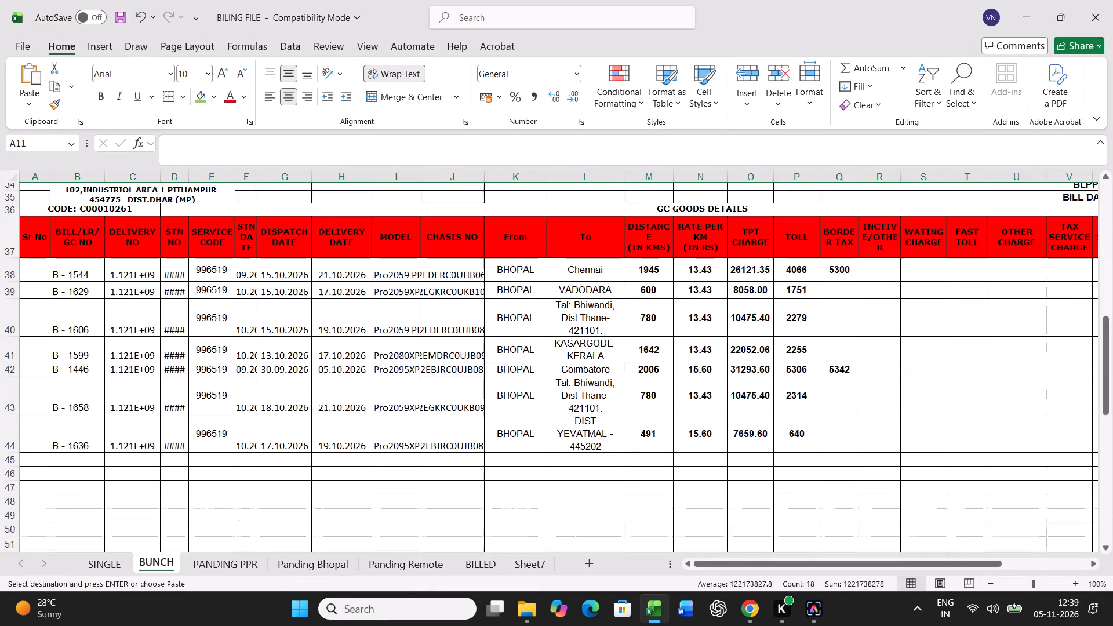
scroll(453, 397, "down", 5)
right_click(35, 345)
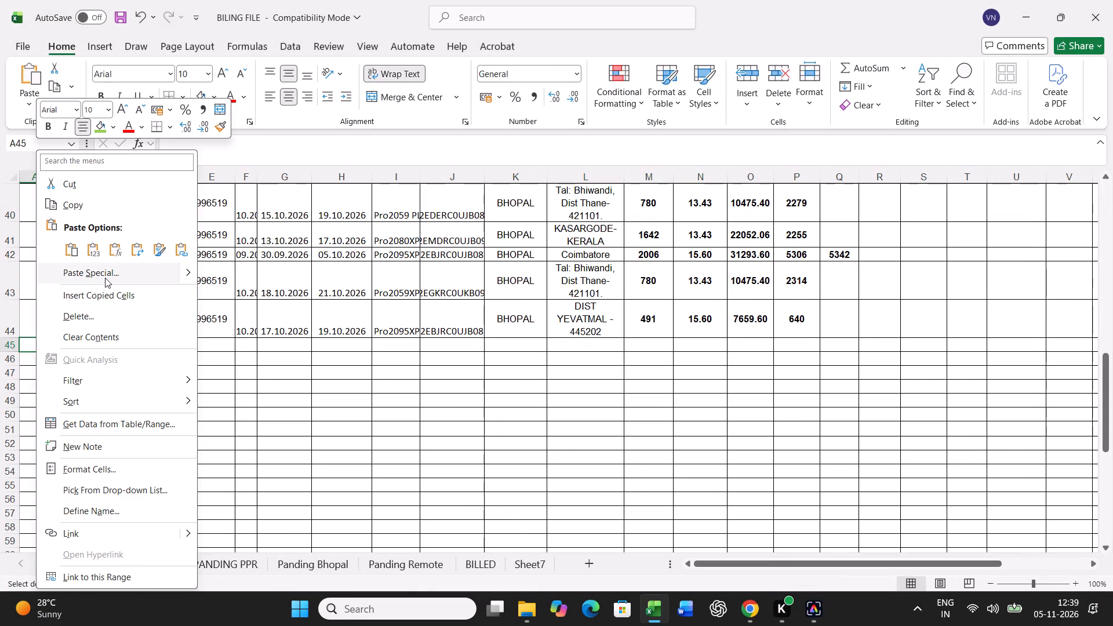
left_click(105, 278)
left_click(40, 240)
left_click(263, 409)
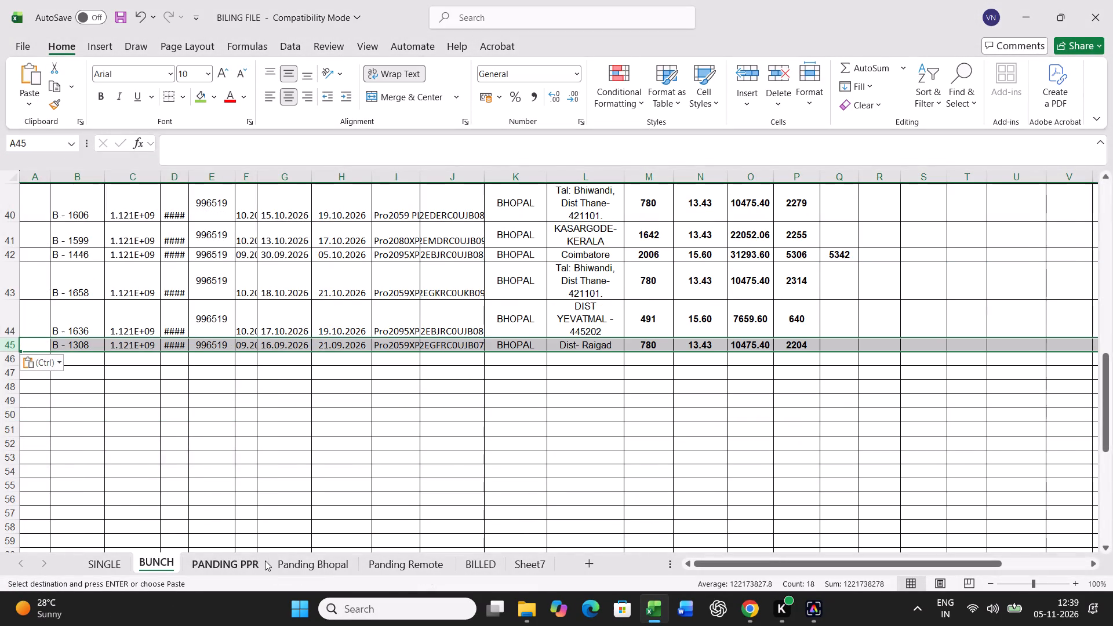
left_click(304, 557)
left_click(422, 423)
key("ctrl+f")
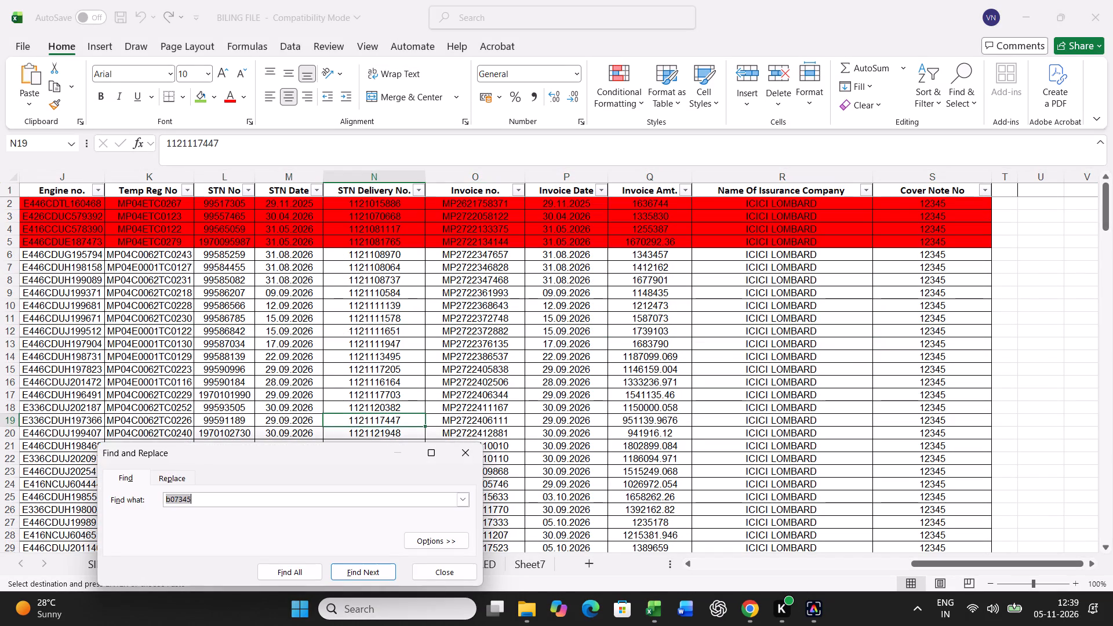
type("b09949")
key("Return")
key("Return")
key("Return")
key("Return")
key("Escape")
left_click(199, 96)
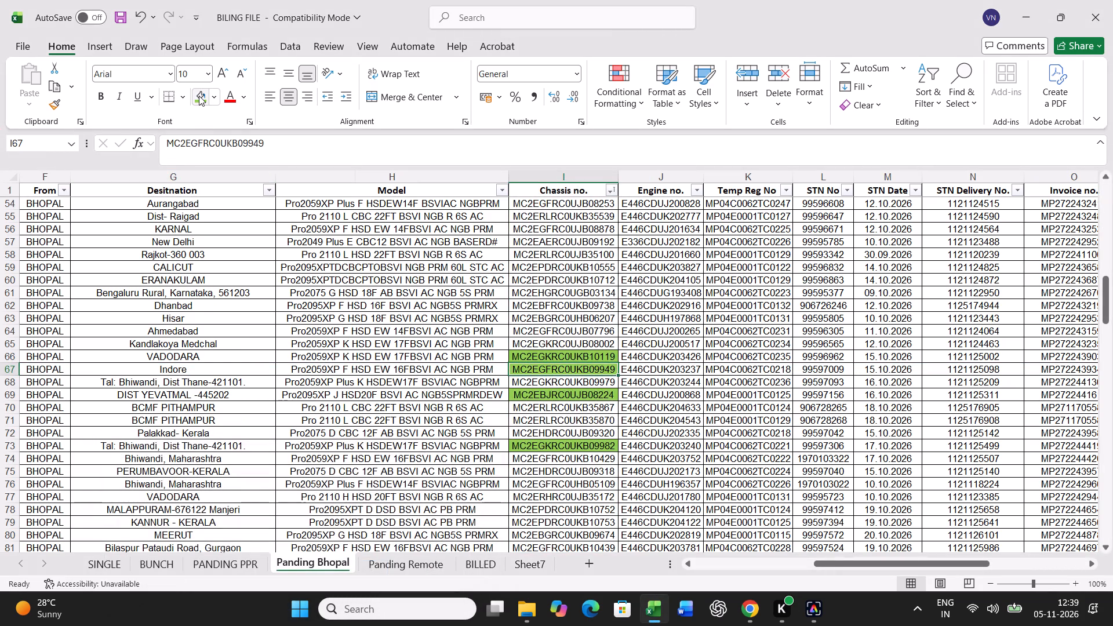
Copy the B - 1631 dispatch record from Panding Bhopal and paste it over the source row 21 in BUNCH.
key("Left")
key("Left")
key("Left")
key("Left")
key("Left")
key("Left")
key("Left")
key("Left")
key("Left")
key("Left")
key("Left")
key("Left")
key("Left")
key("Left")
key("Left")
key("Left")
key("Left")
key("Left")
key("Left")
key("ctrl+shift+Right")
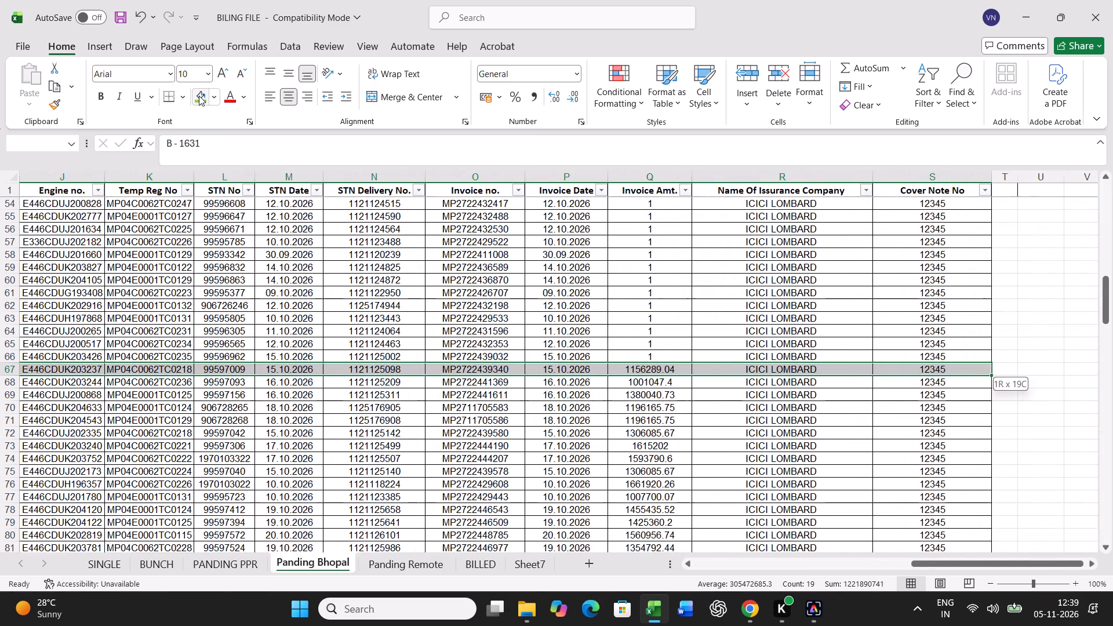
key("ctrl+c")
left_click(162, 565)
scroll(205, 474, "up", 16)
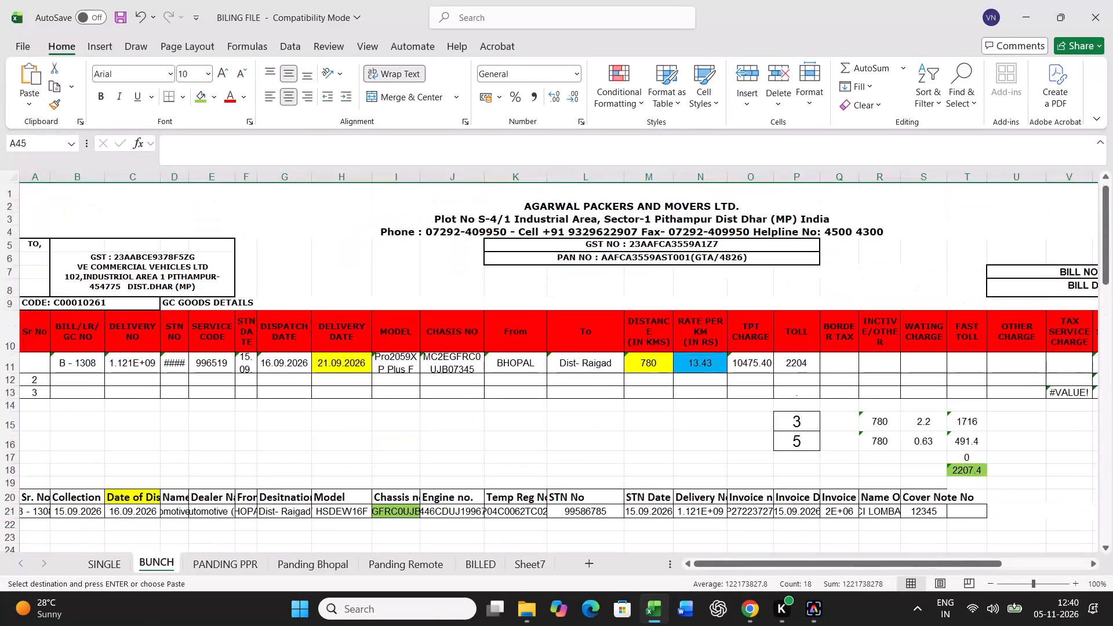
left_click(34, 514)
key("ctrl+v")
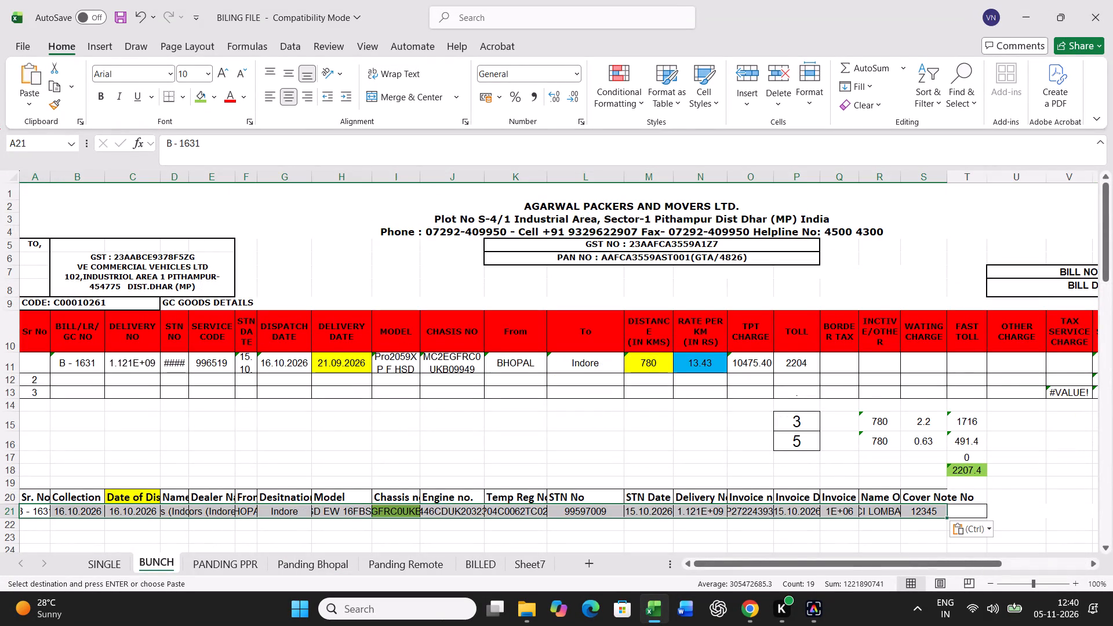
In the BUNCH bill row, set delivery date 17.10.2026, distance 212, rate 13.43, toll 506 and incentive/other 500.
left_click(352, 364)
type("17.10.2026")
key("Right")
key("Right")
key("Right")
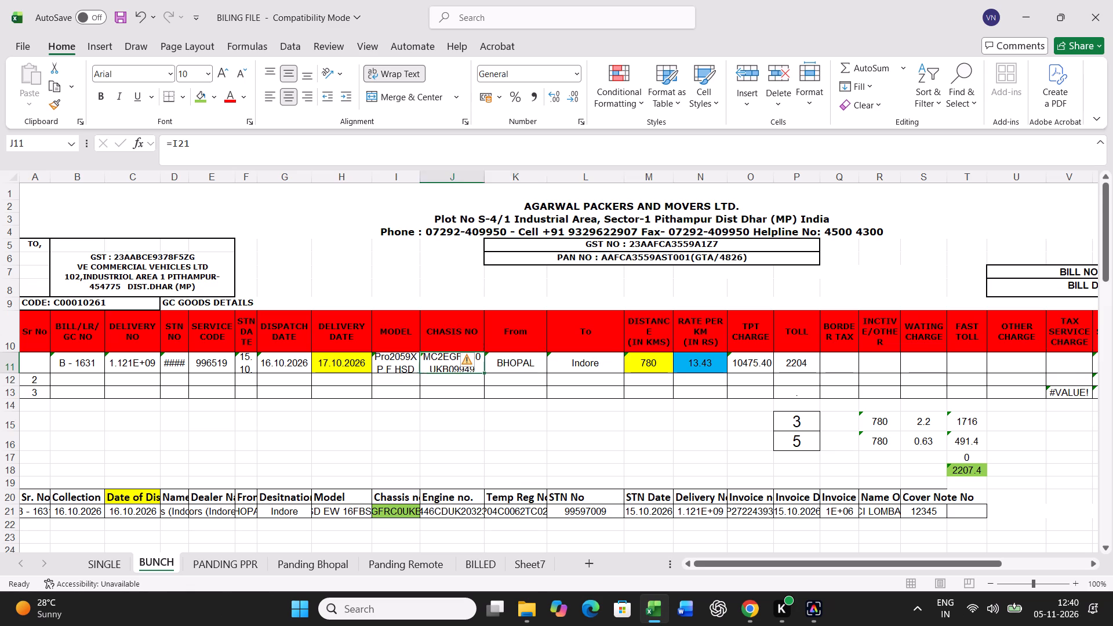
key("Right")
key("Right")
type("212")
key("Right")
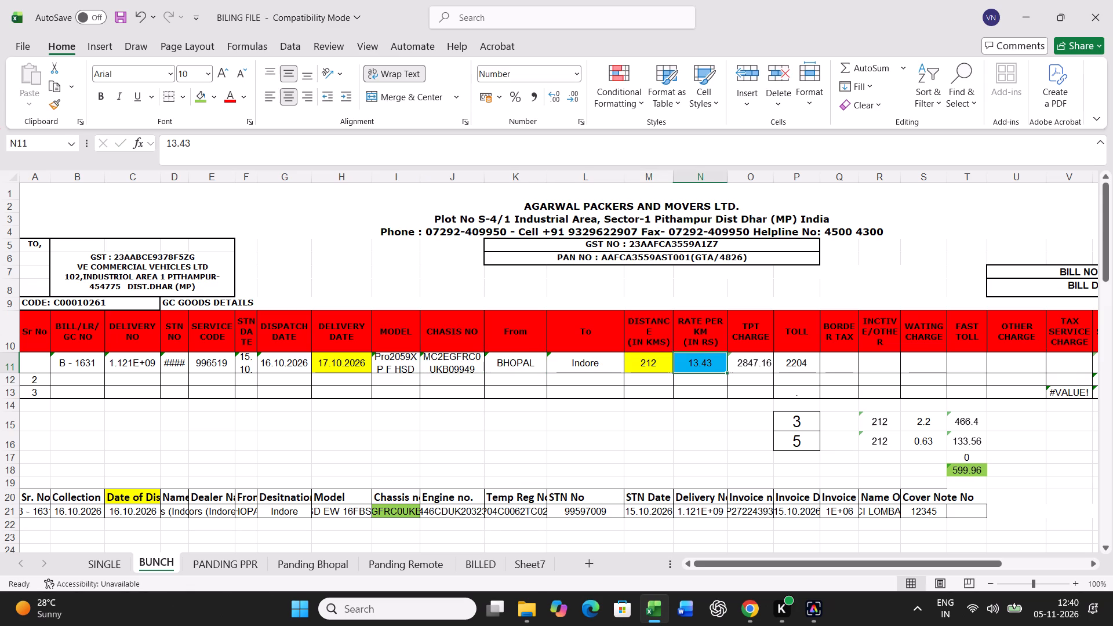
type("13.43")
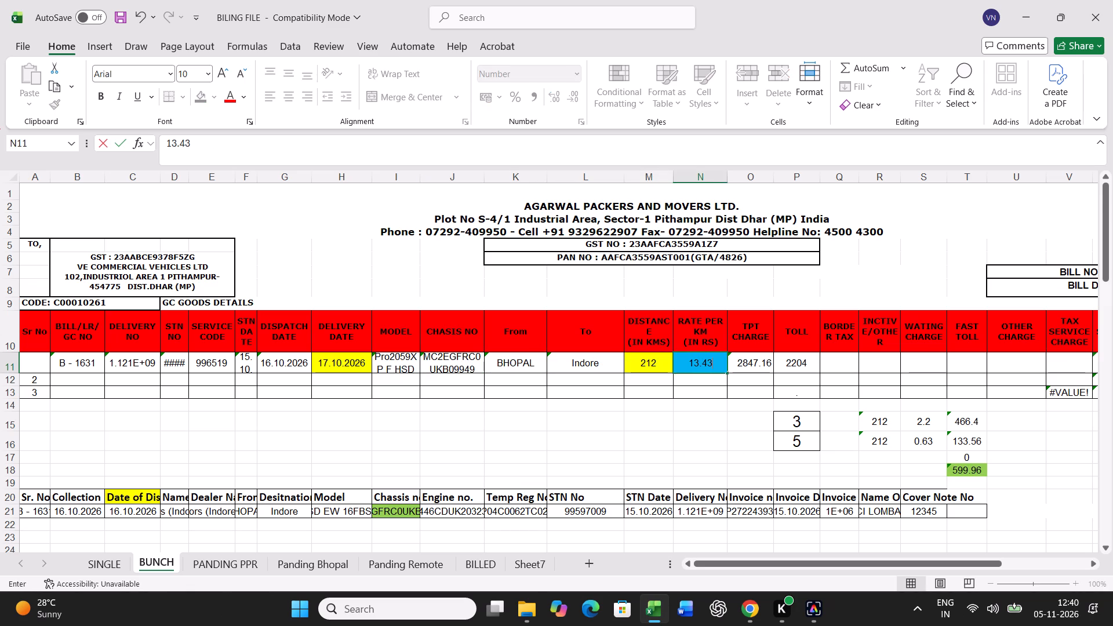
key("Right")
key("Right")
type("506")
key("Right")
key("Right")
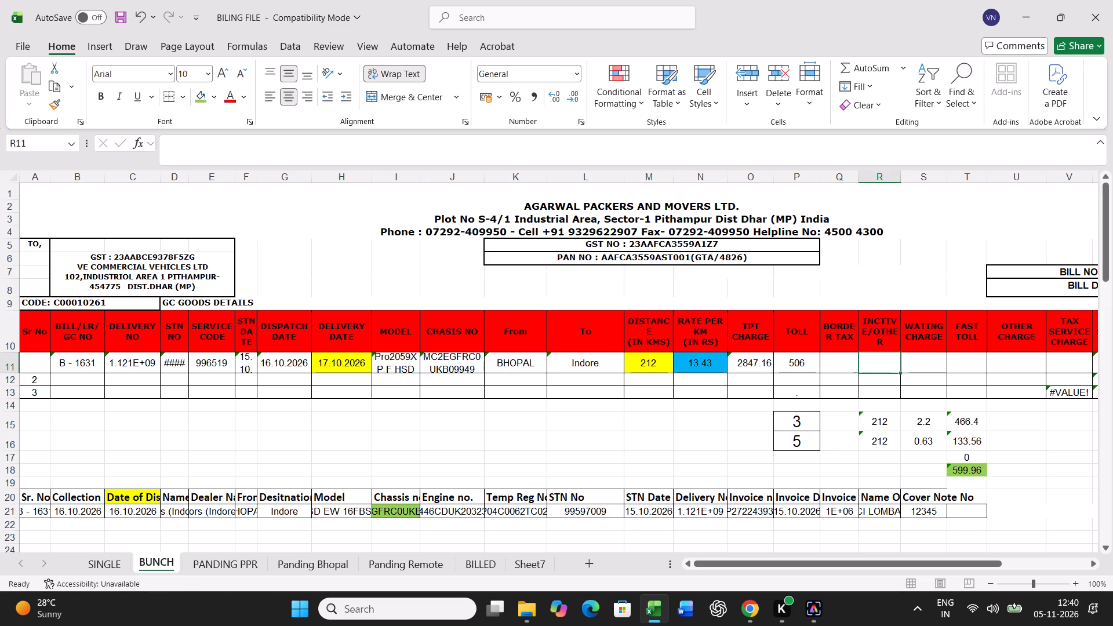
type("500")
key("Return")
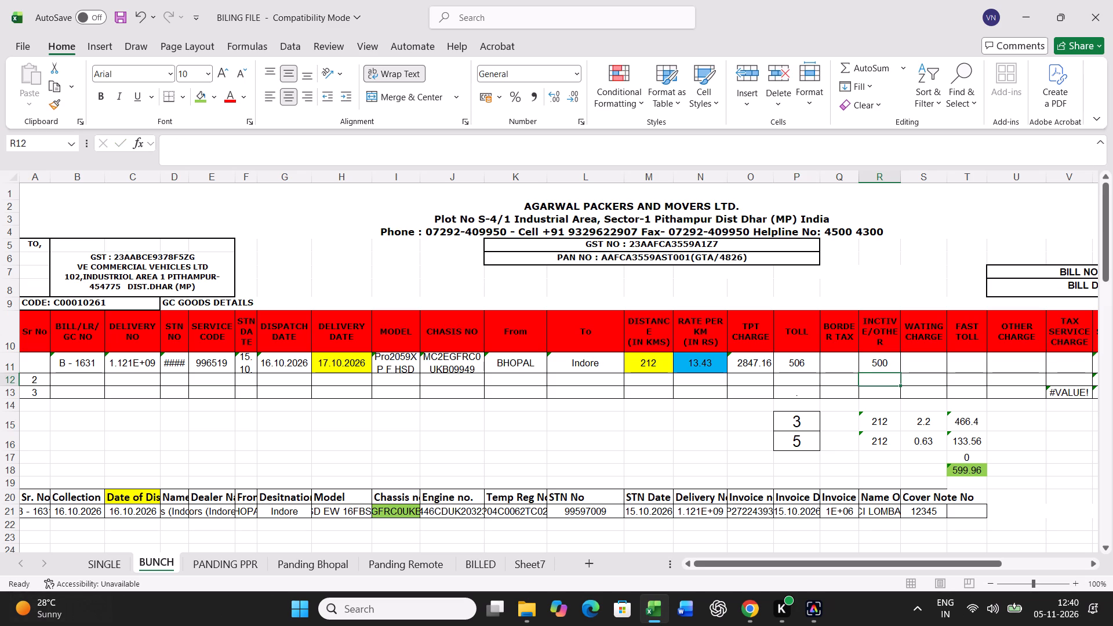
Set both the standard and the actual transit time to 1 below the BUNCH bill row.
left_click(805, 423)
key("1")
key("Return")
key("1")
key("Return")
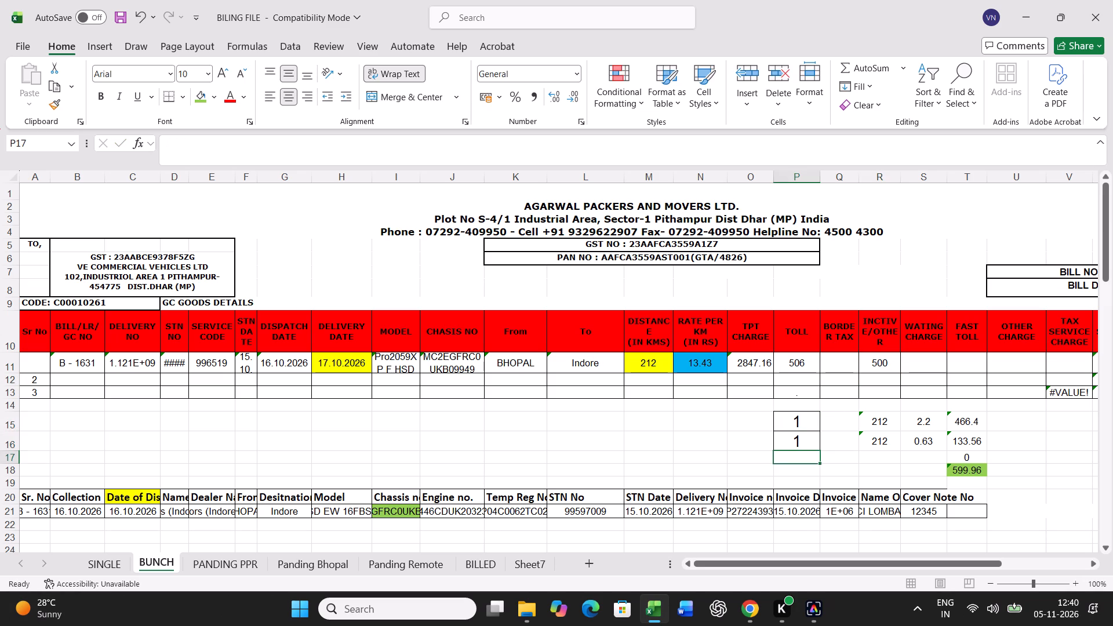
Print the B - 1631 freight bill from the SINGLE sheet.
left_click(109, 567)
key("ctrl+p")
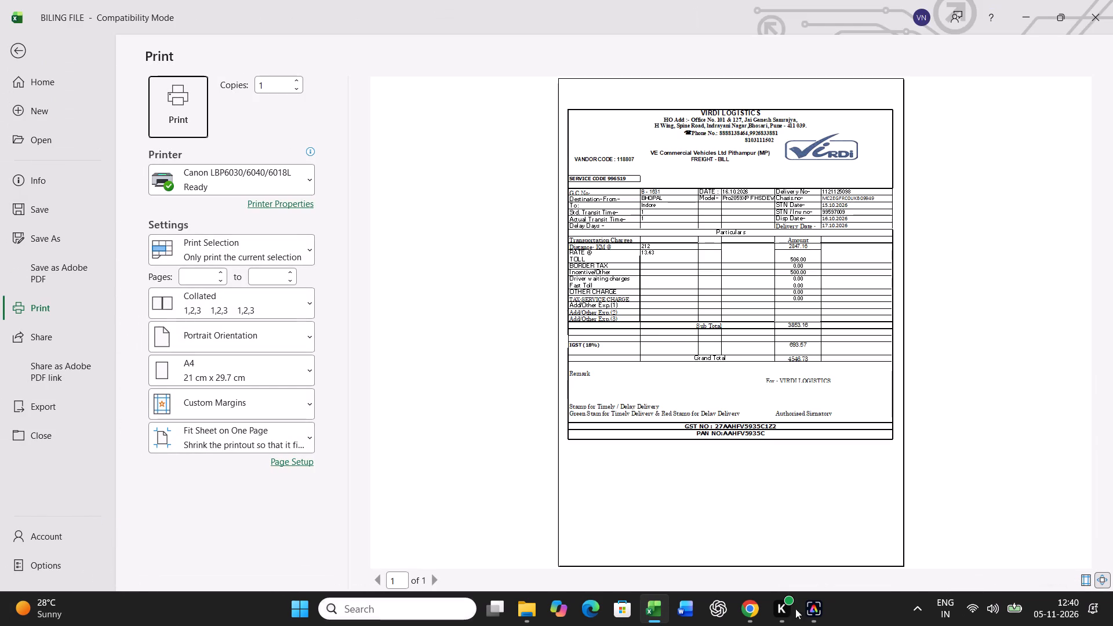
left_click(181, 116)
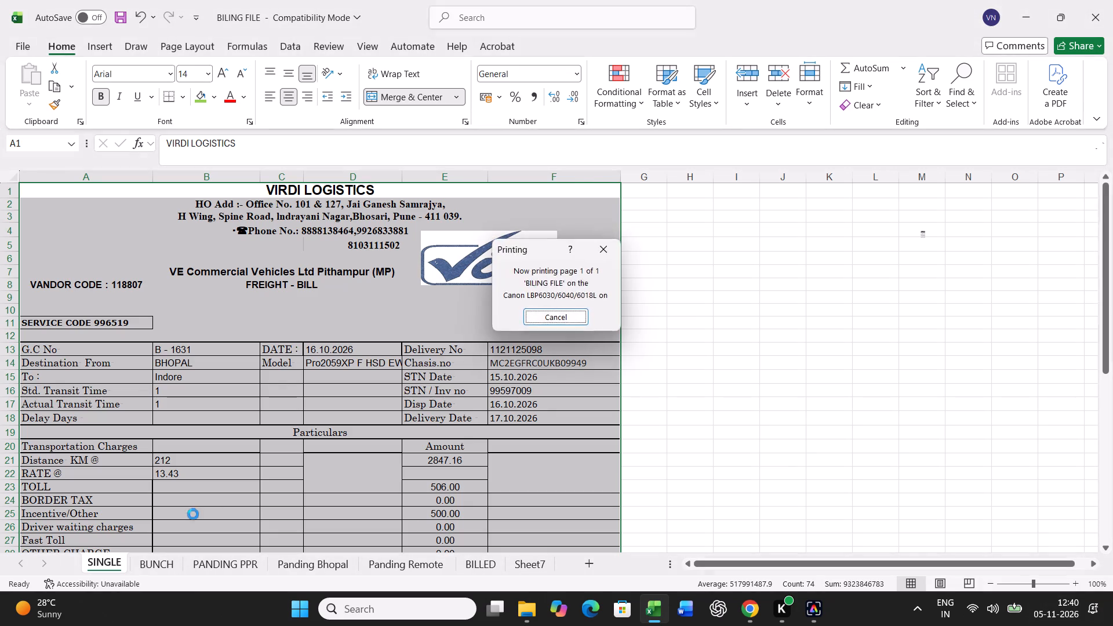
Copy the B - 1631 bill row in BUNCH and paste it with Paste Special into empty row 46 of the lower table.
left_click(162, 559)
left_click(12, 359)
key("ctrl+c")
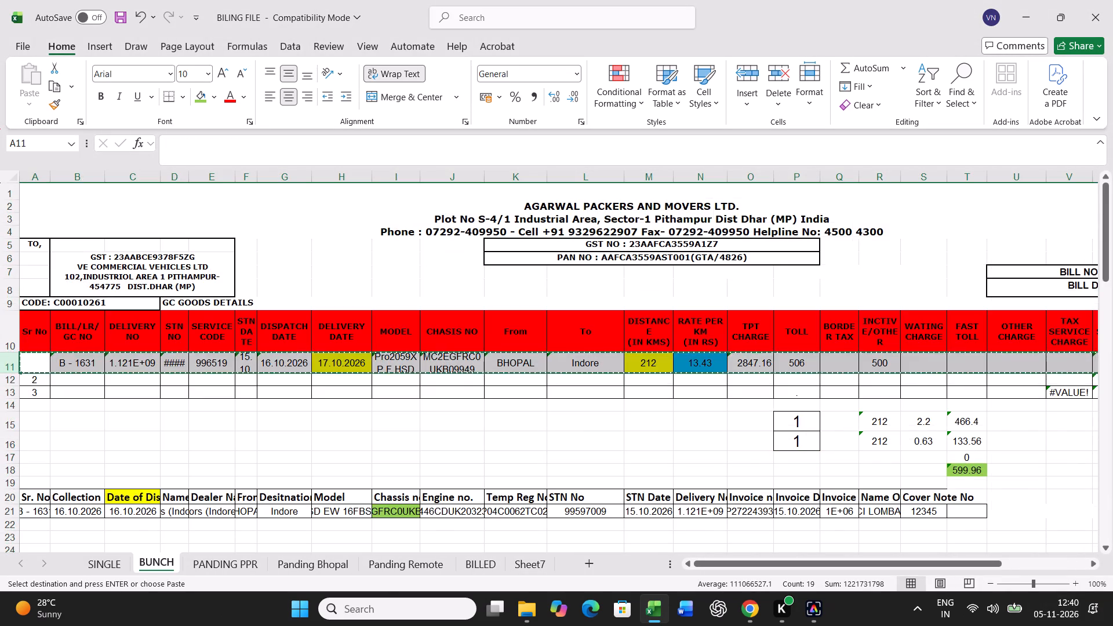
scroll(420, 462, "down", 17)
right_click(41, 322)
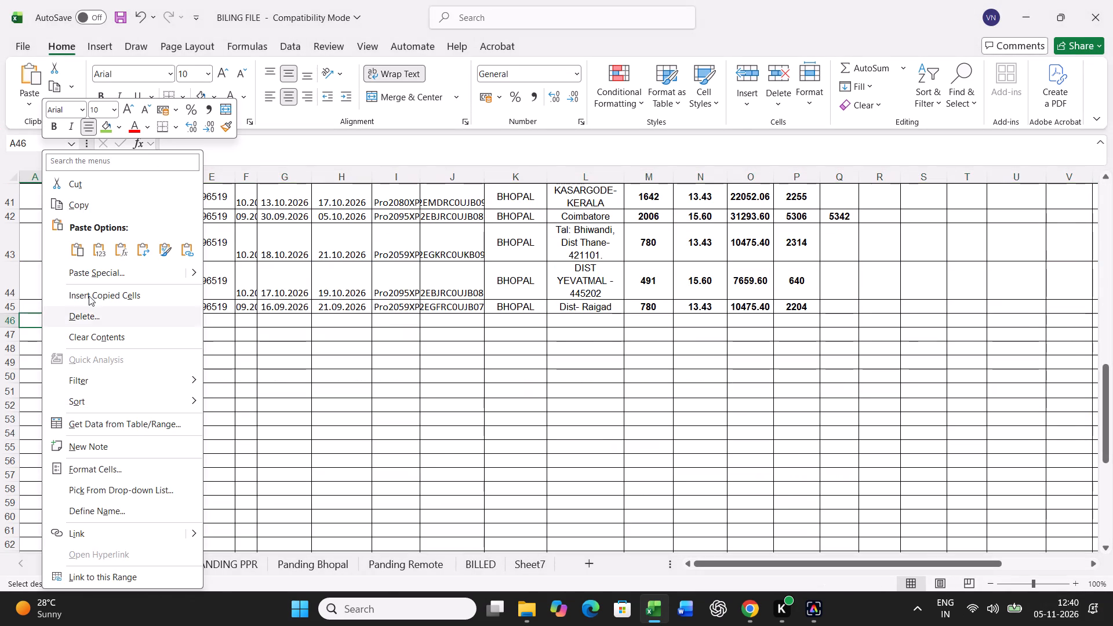
left_click(105, 278)
left_click(47, 247)
left_click(253, 410)
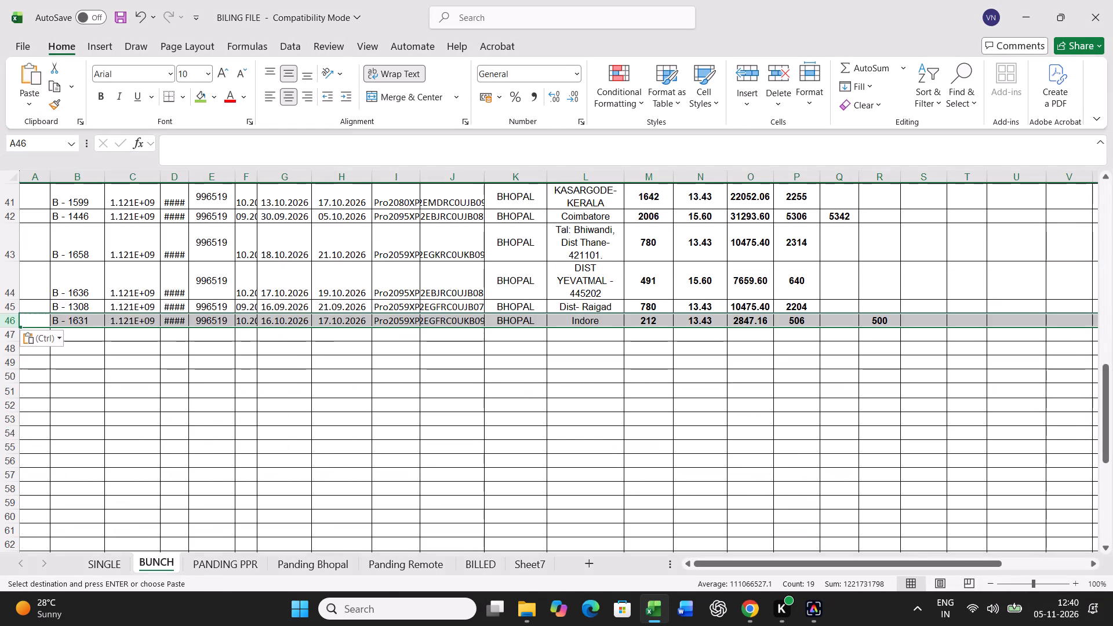
left_click(296, 565)
left_click(427, 418)
key("ctrl+f")
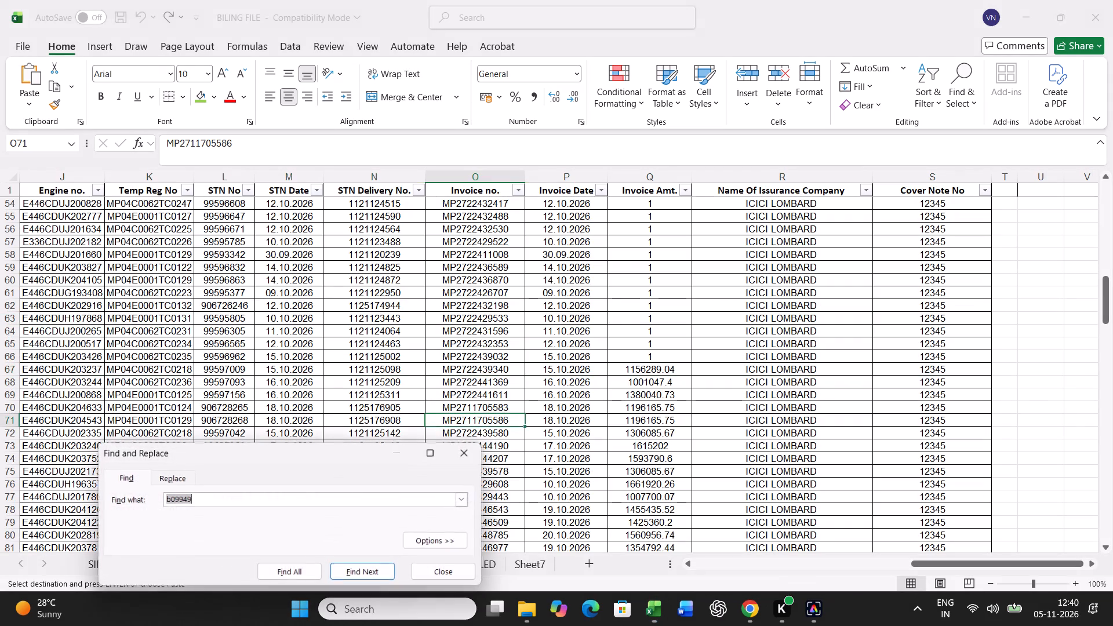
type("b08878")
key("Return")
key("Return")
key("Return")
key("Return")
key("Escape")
left_click(199, 99)
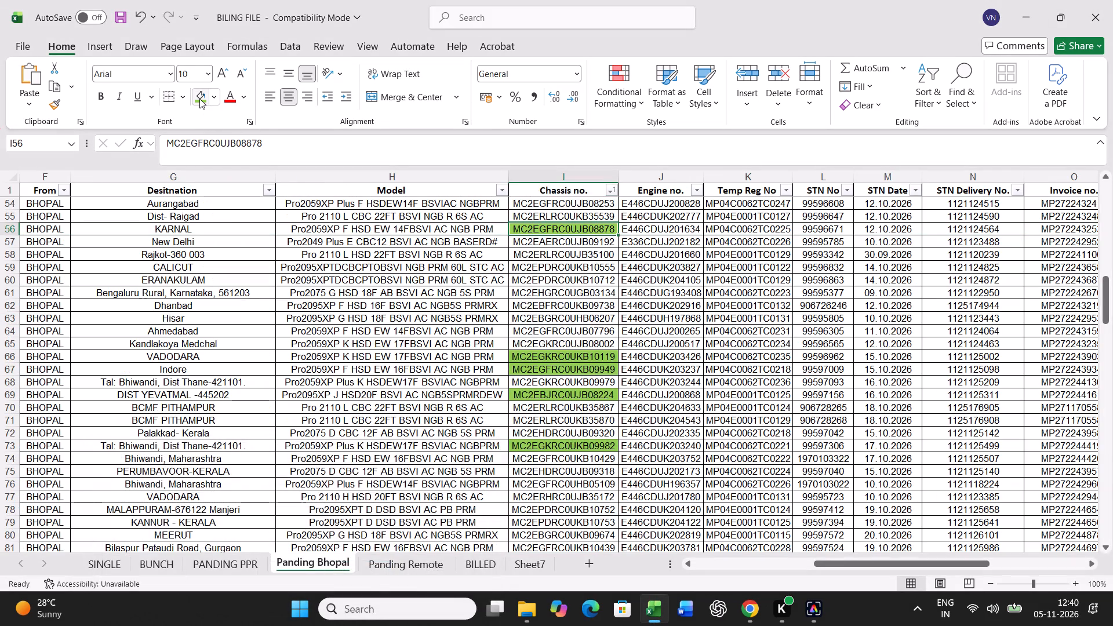
Copy the B - 1612 dispatch record from Panding Bhopal and paste it over the source row 21 in BUNCH.
key("Left")
key("Left")
key("Left")
key("Left")
key("Left")
key("Left")
key("Left")
key("Left")
key("Left")
key("Left")
key("Left")
key("Left")
key("Left")
key("Left")
key("Left")
key("Left")
key("Left")
key("Left")
key("ctrl+shift+Right")
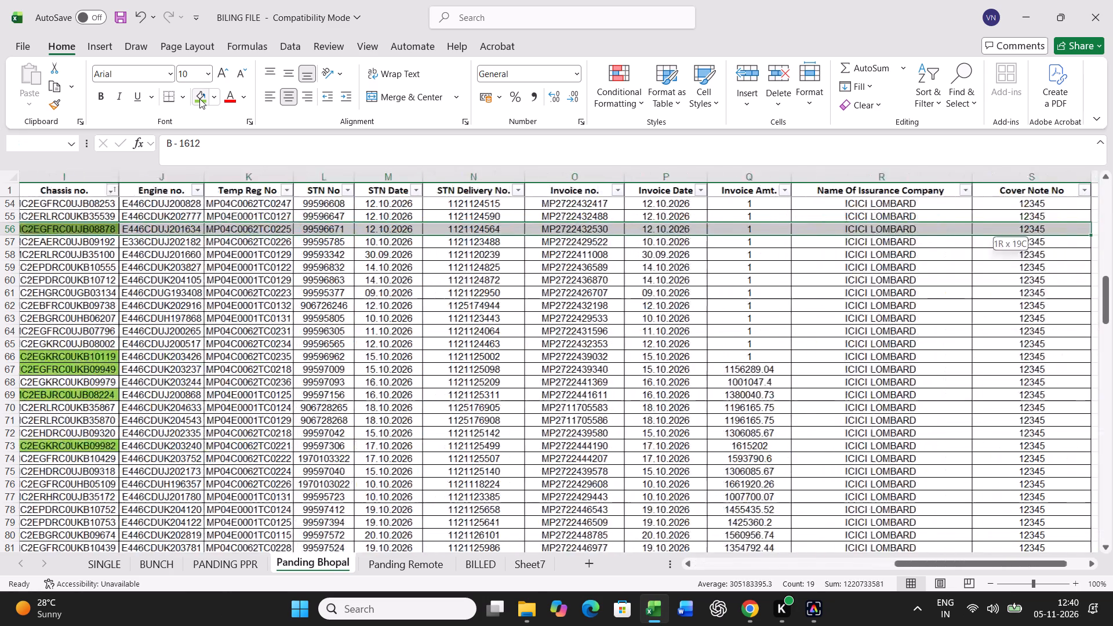
key("ctrl+c")
left_click(156, 567)
scroll(177, 435, "up", 9)
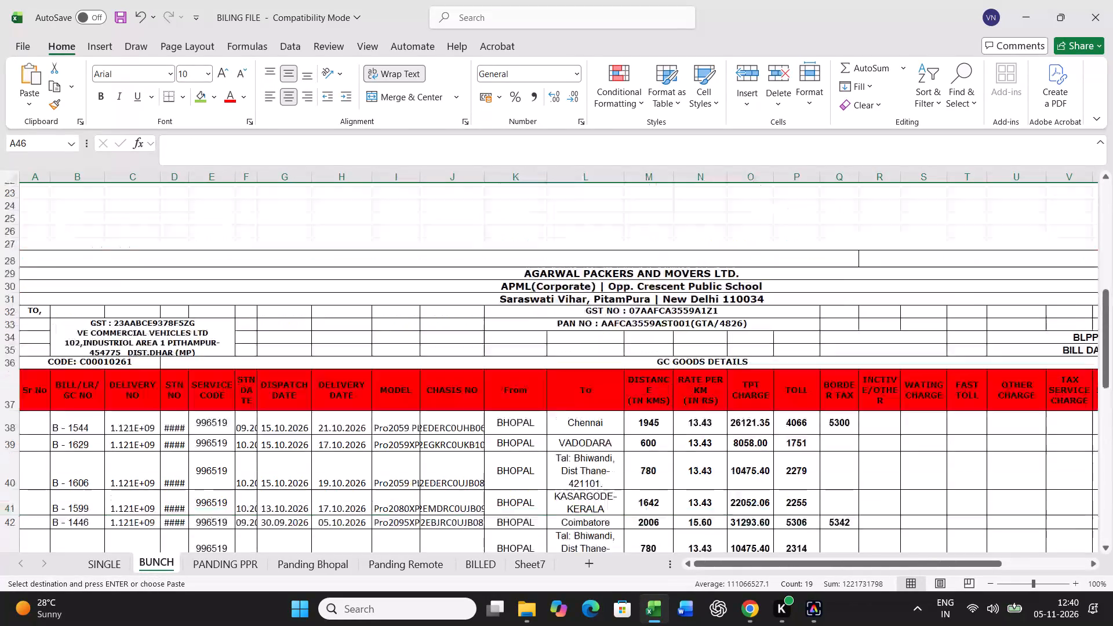
scroll(177, 435, "up", 8)
left_click(33, 512)
key("ctrl+v")
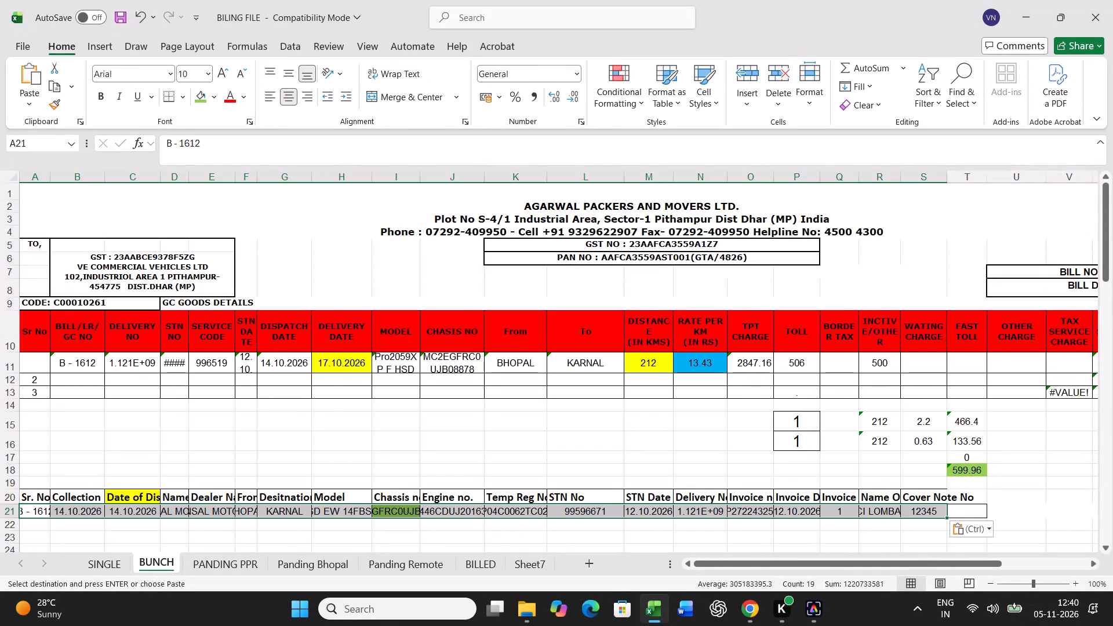
In the BUNCH bill row, set distance 973, toll 2475 and border tax 1594, and clear the incentive/other amount.
left_click(354, 359)
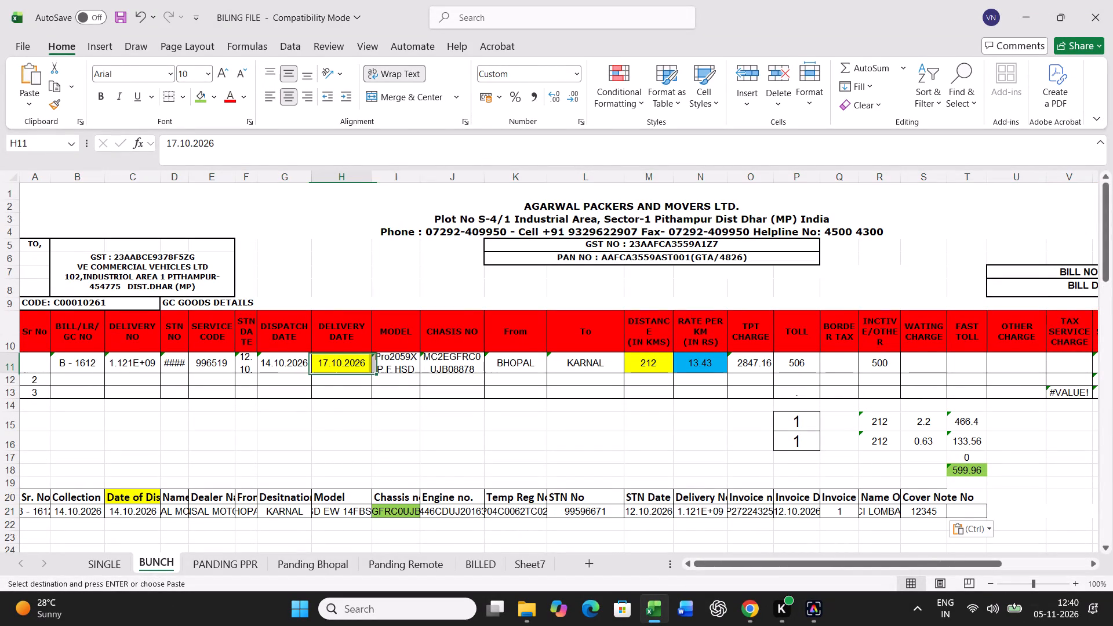
key("Right")
key("Right")
key("Right")
key("Right")
key("Right")
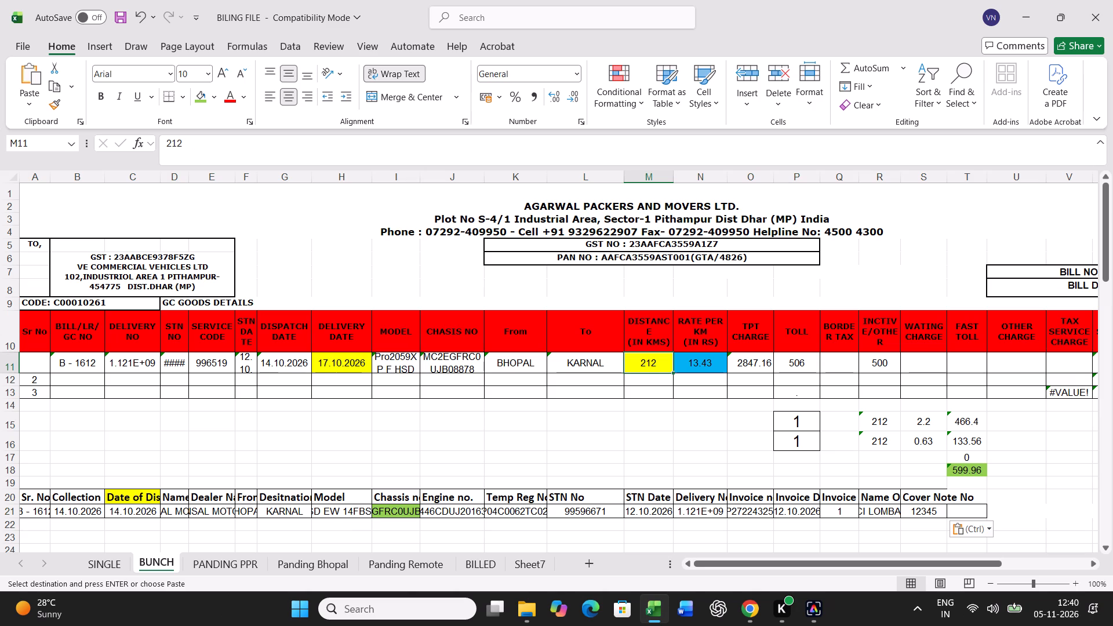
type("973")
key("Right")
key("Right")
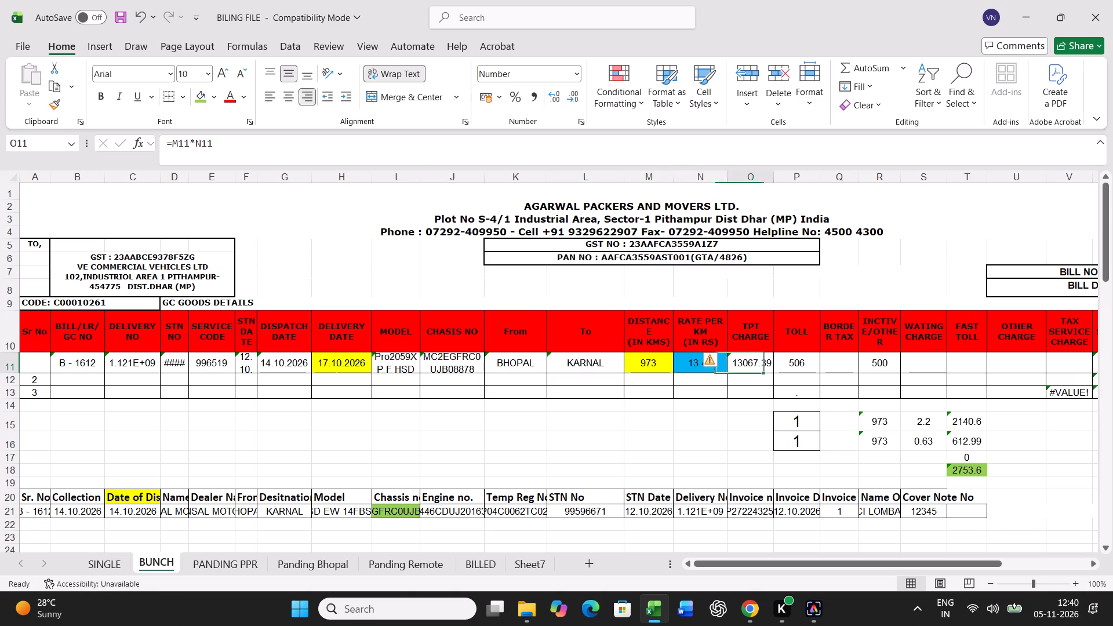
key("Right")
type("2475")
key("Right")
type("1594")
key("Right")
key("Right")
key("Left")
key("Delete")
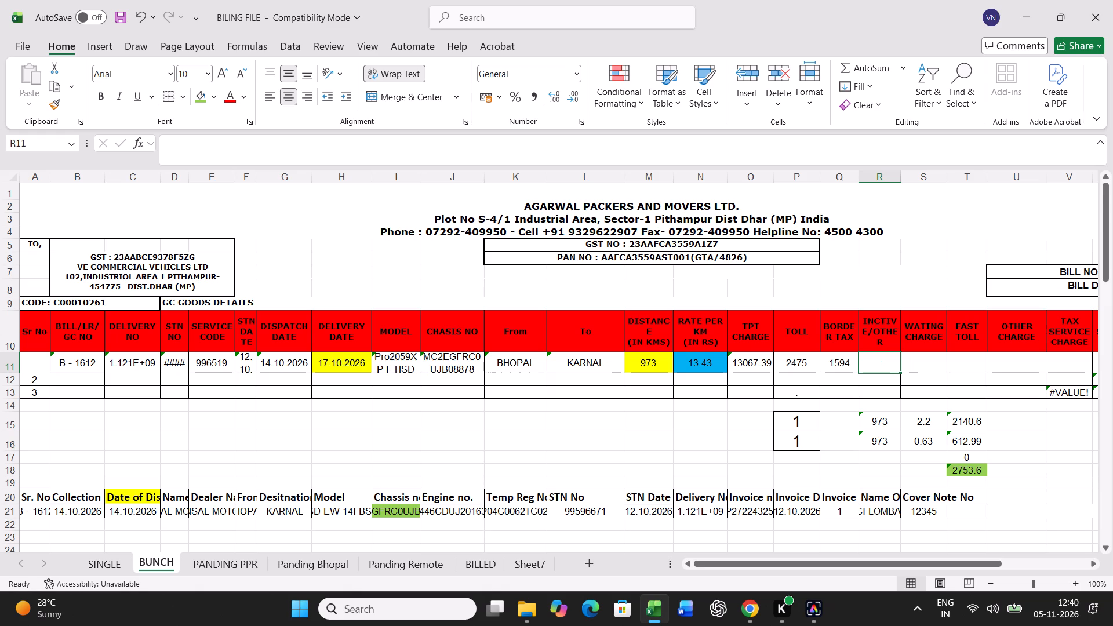
Set both the standard and the actual transit time to 3 below the BUNCH bill row.
left_click(783, 424)
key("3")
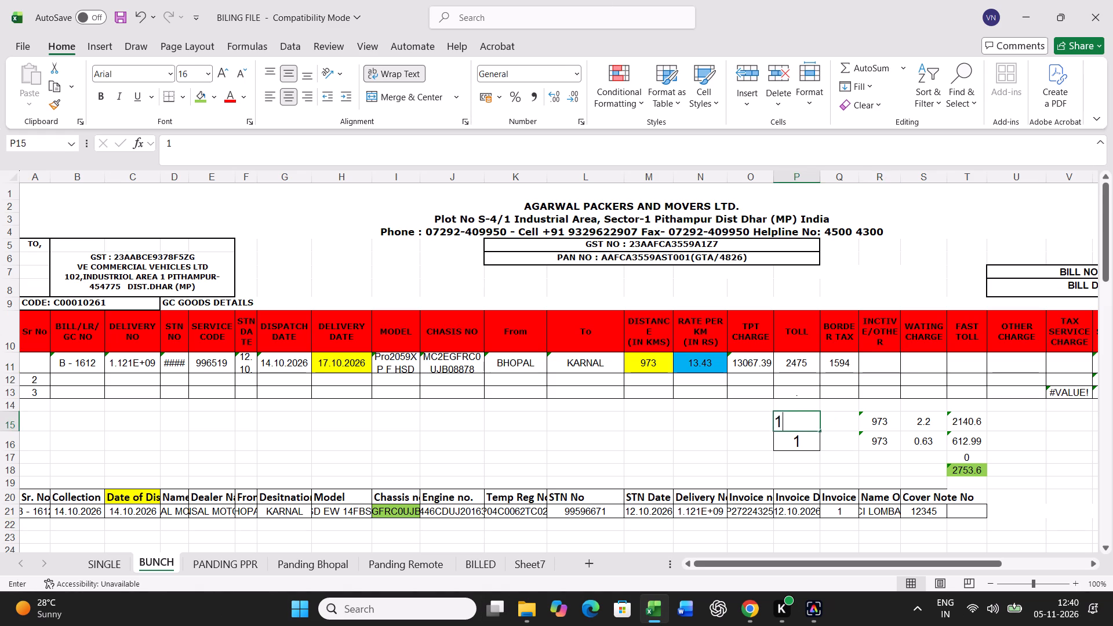
key("Return")
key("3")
key("Return")
Print the B - 1612 freight bill from the SINGLE sheet.
left_click(110, 561)
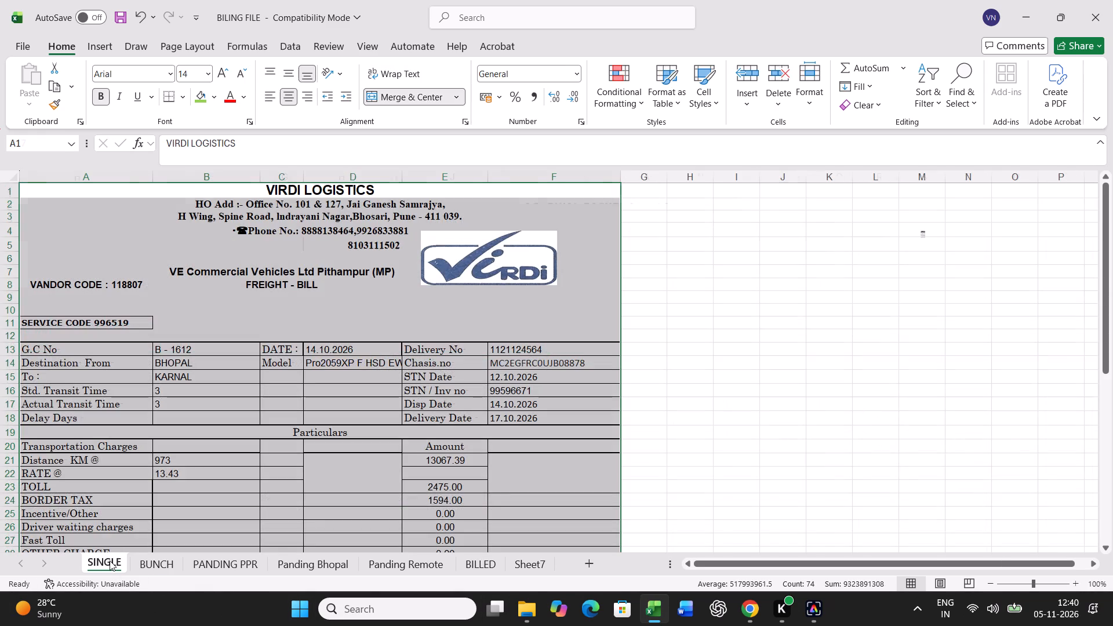
key("ctrl+p")
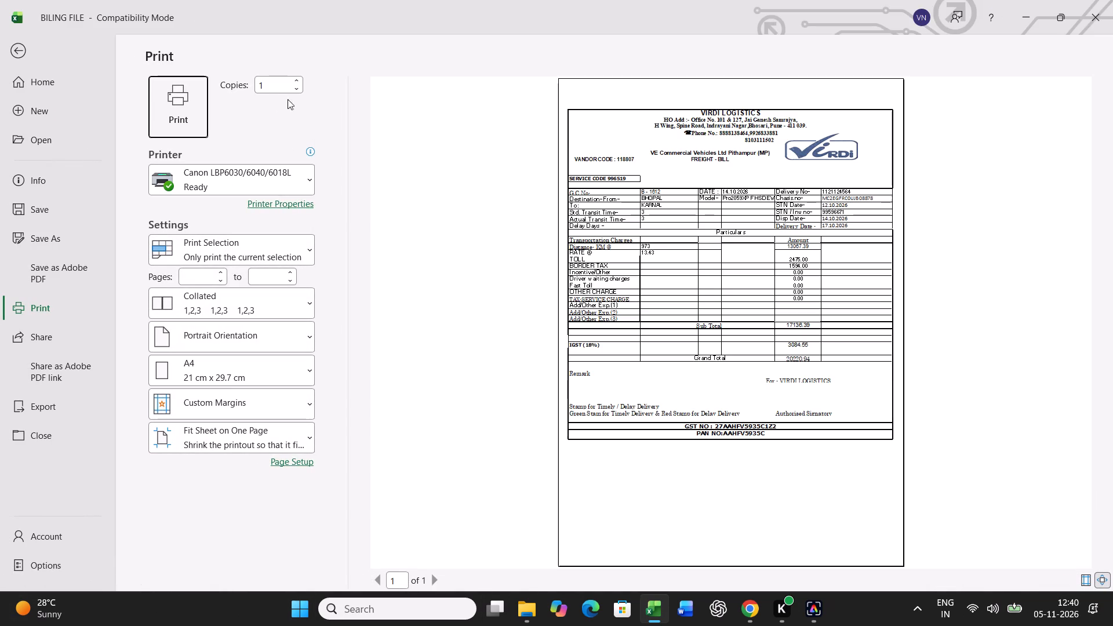
left_click(192, 111)
Copy the B - 1612 bill row in BUNCH and paste it with Paste Special into empty row 47 of the lower table.
left_click(163, 561)
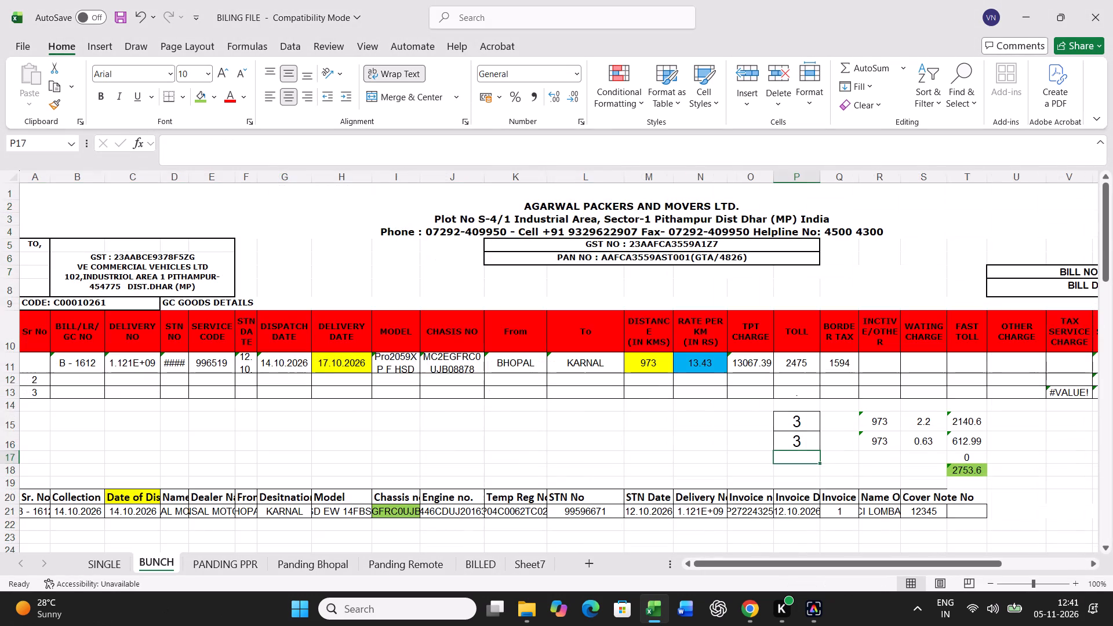
left_click(13, 363)
key("ctrl+c")
scroll(423, 392, "down", 13)
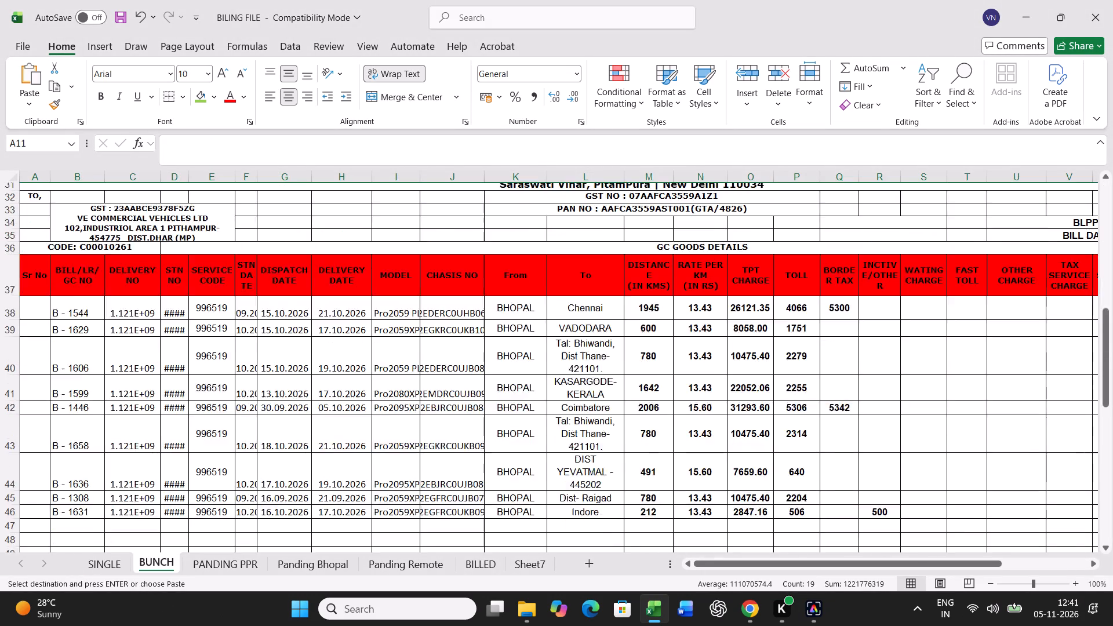
scroll(423, 392, "down", 3)
right_click(38, 372)
left_click(100, 275)
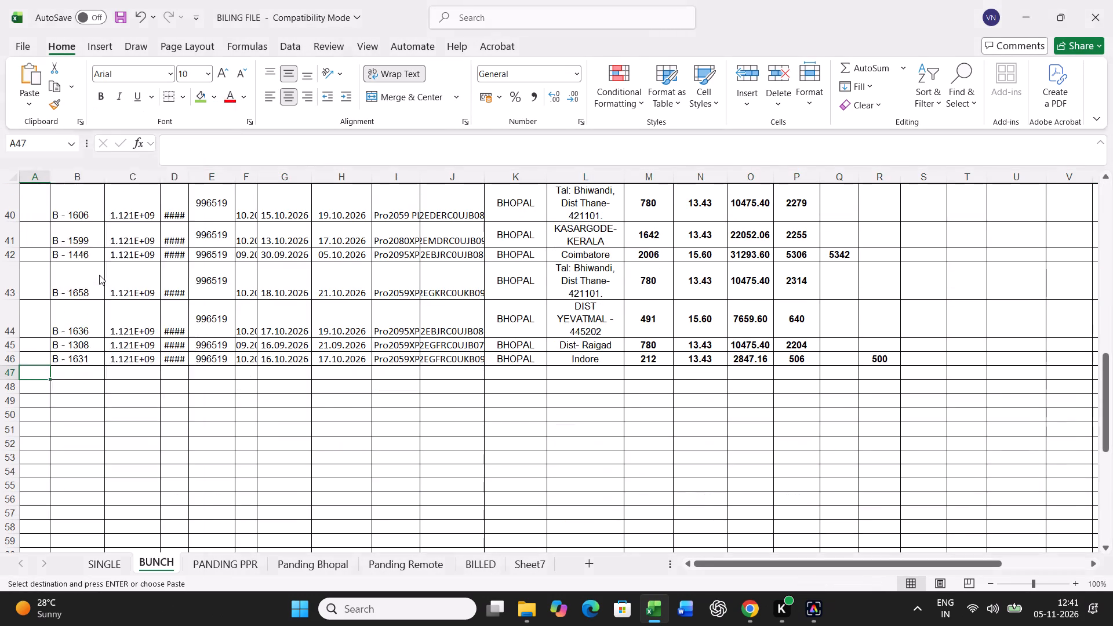
left_click(49, 239)
left_click(260, 412)
left_click(313, 563)
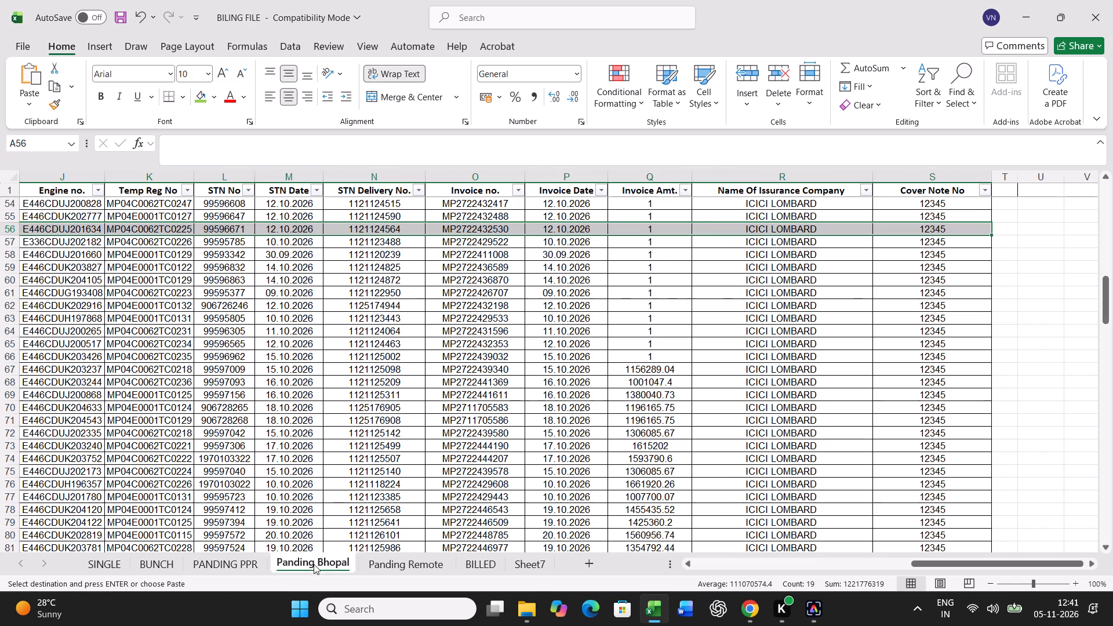
left_click(491, 422)
key("ctrl+f")
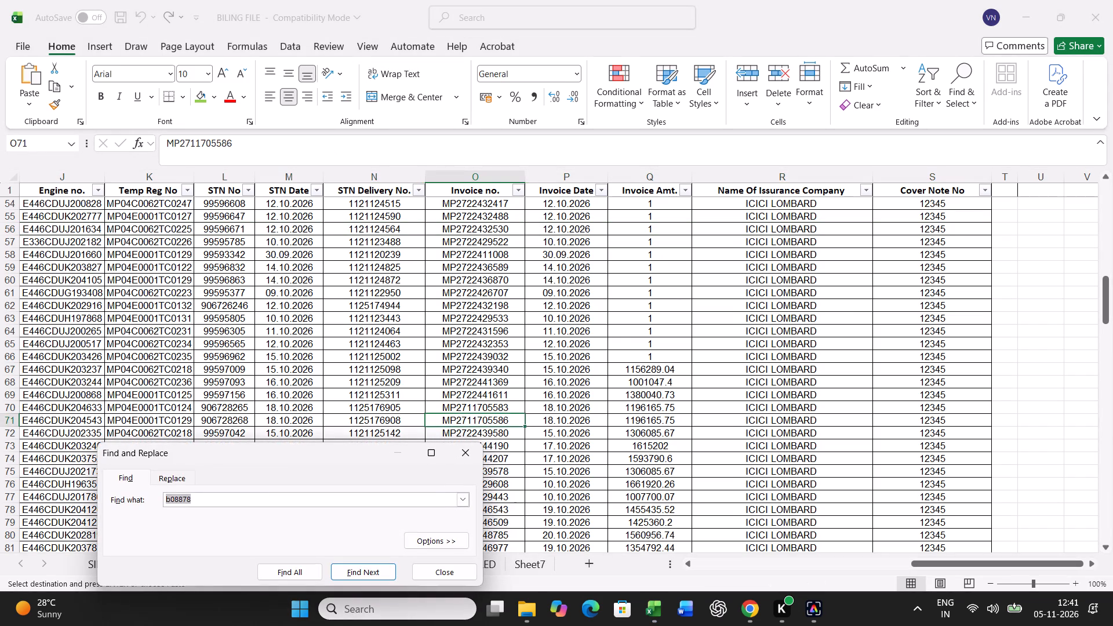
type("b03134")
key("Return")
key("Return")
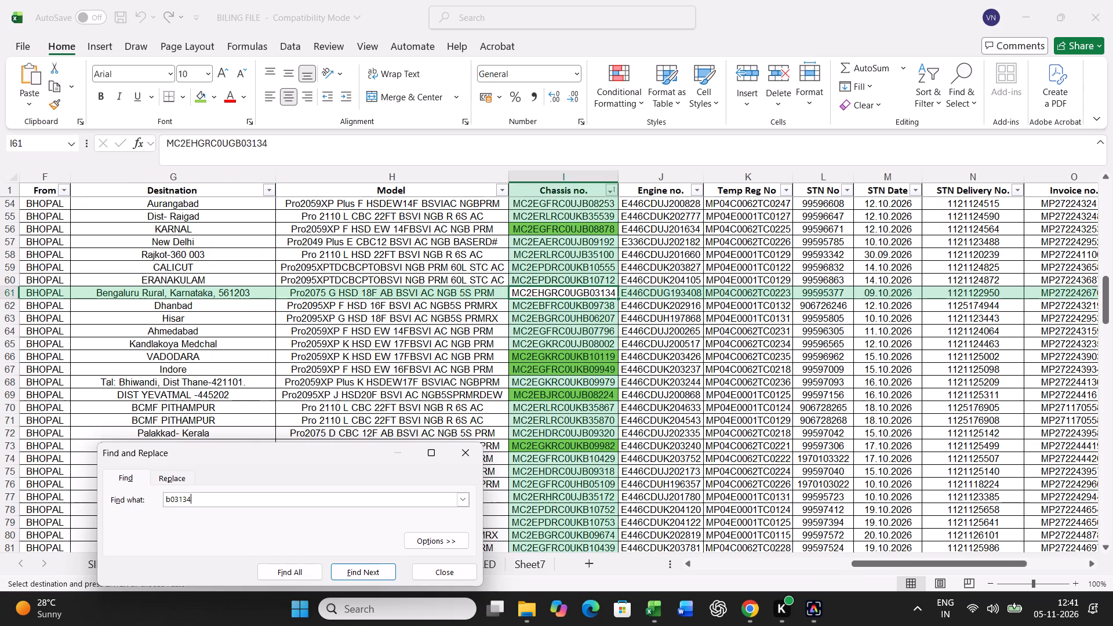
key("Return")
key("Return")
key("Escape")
left_click(203, 100)
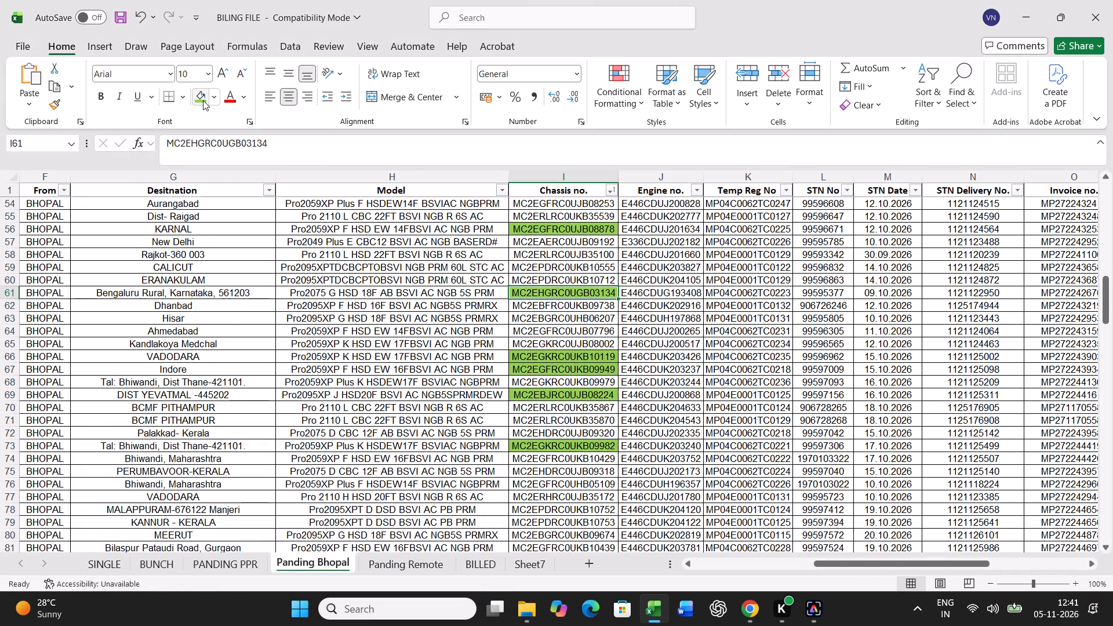
Copy the B - 1622 dispatch record from Panding Bhopal and paste it over the source row 21 in BUNCH.
key("Left")
key("Left")
key("Left")
key("Left")
key("Left")
key("Left")
key("Left")
key("Left")
key("Left")
key("Left")
key("Left")
key("Left")
key("Left")
key("Left")
key("Left")
key("Left")
key("Left")
key("Left")
key("Left")
key("ctrl+shift+Right")
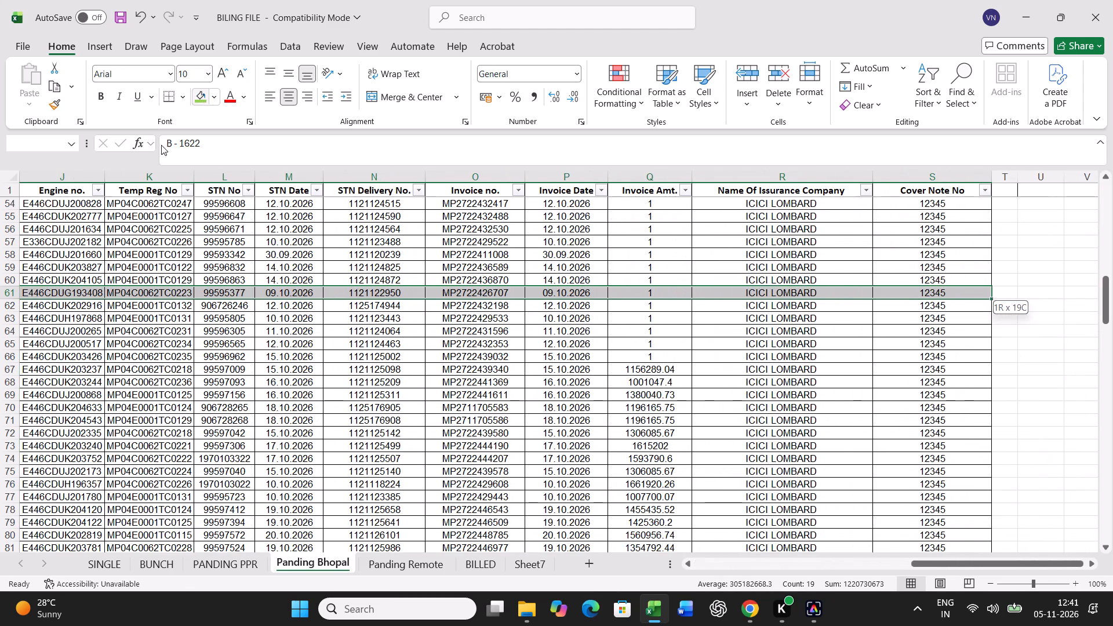
key("ctrl+c")
left_click(157, 558)
scroll(193, 432, "up", 16)
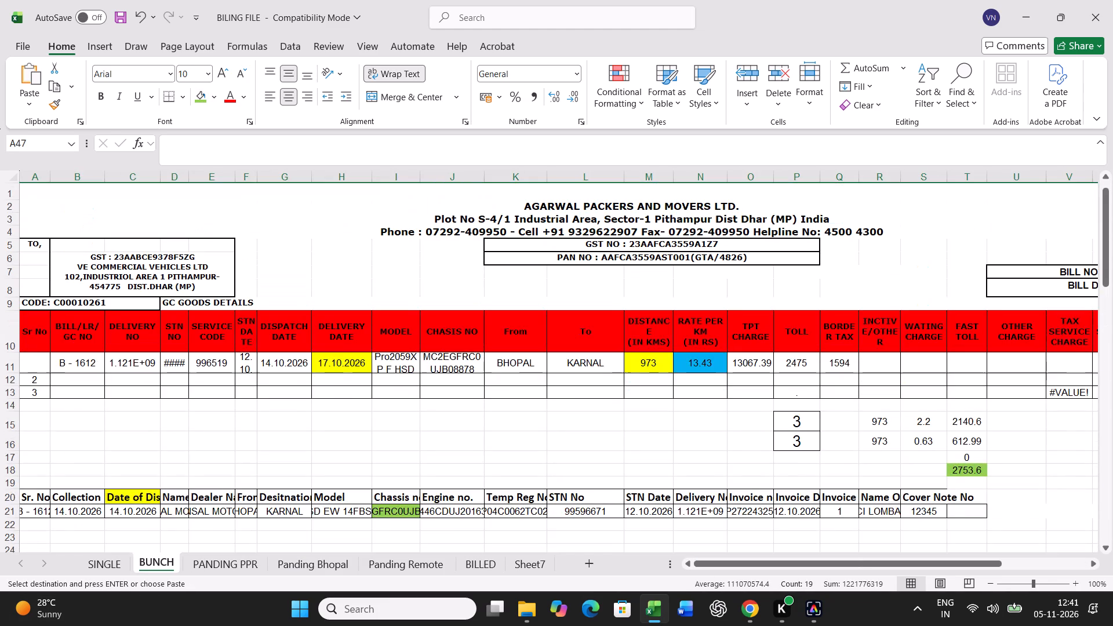
left_click(45, 513)
key("ctrl+v")
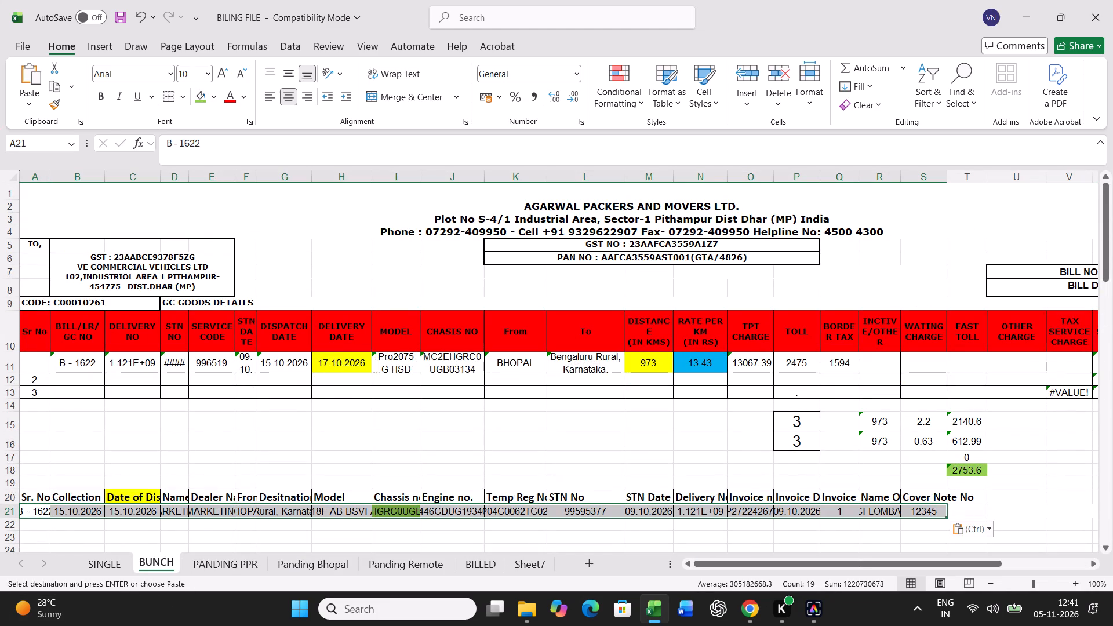
In the BUNCH bill row, set delivery date 19.10.2026, distance 1587 and toll 2960, and clear the border tax.
left_click(332, 364)
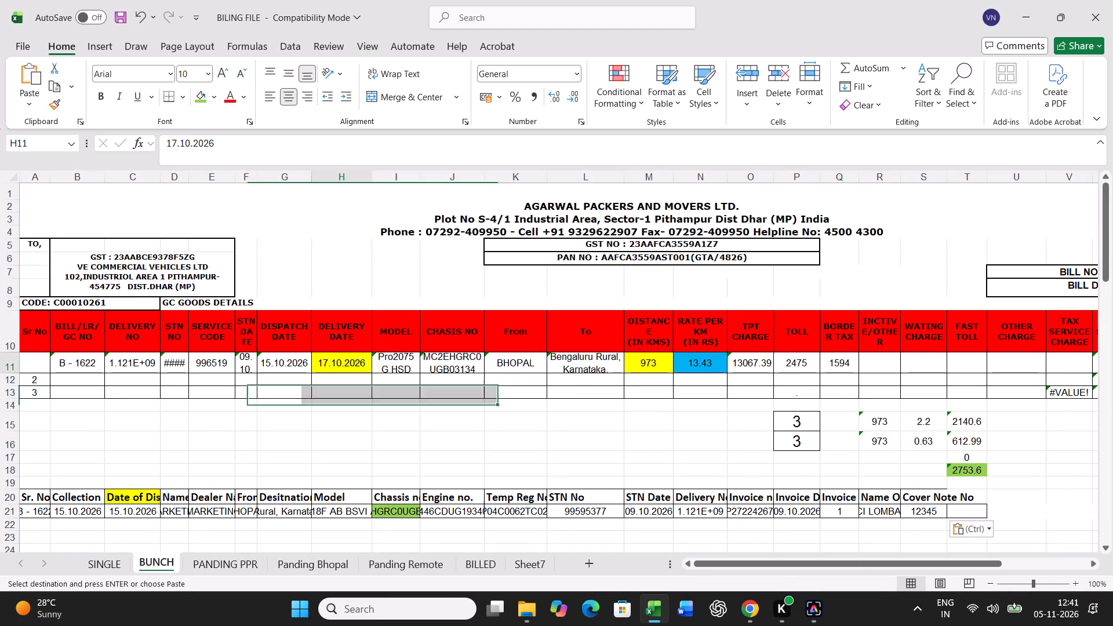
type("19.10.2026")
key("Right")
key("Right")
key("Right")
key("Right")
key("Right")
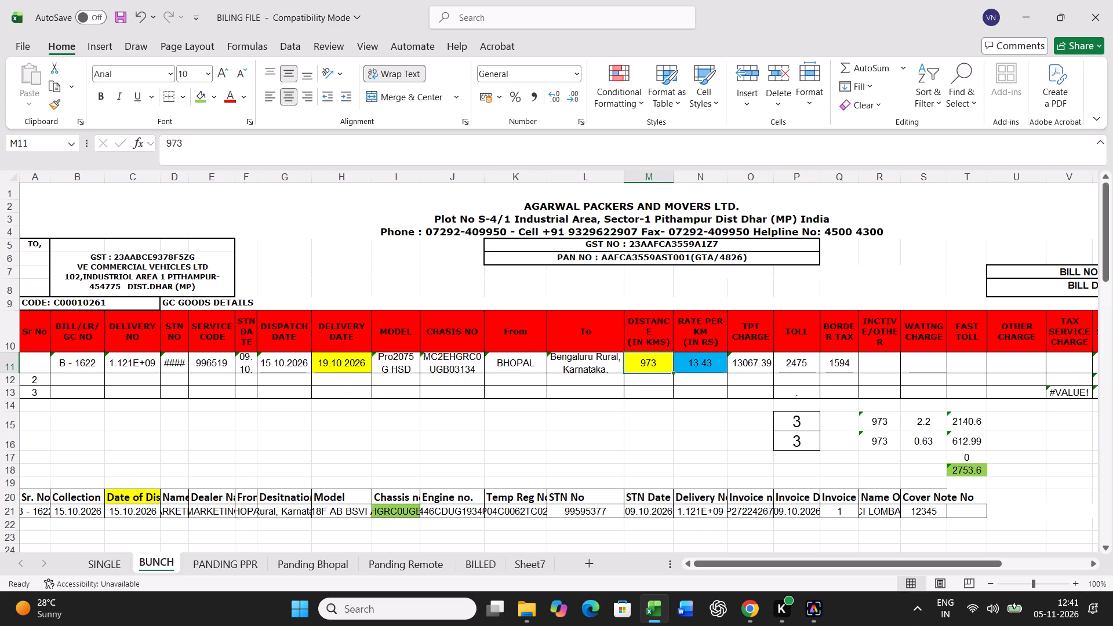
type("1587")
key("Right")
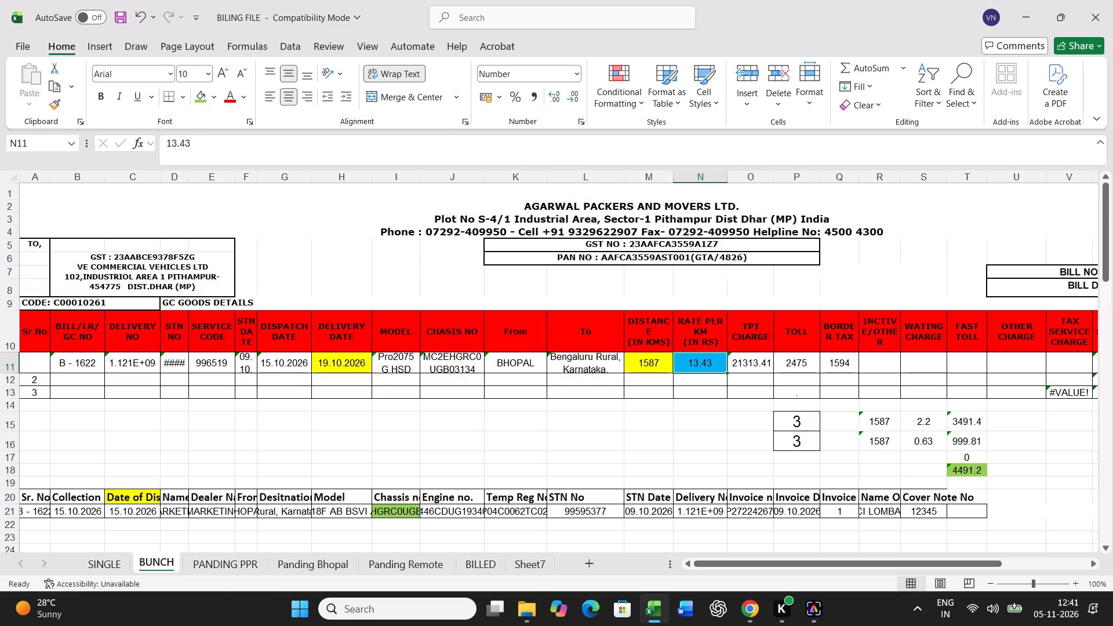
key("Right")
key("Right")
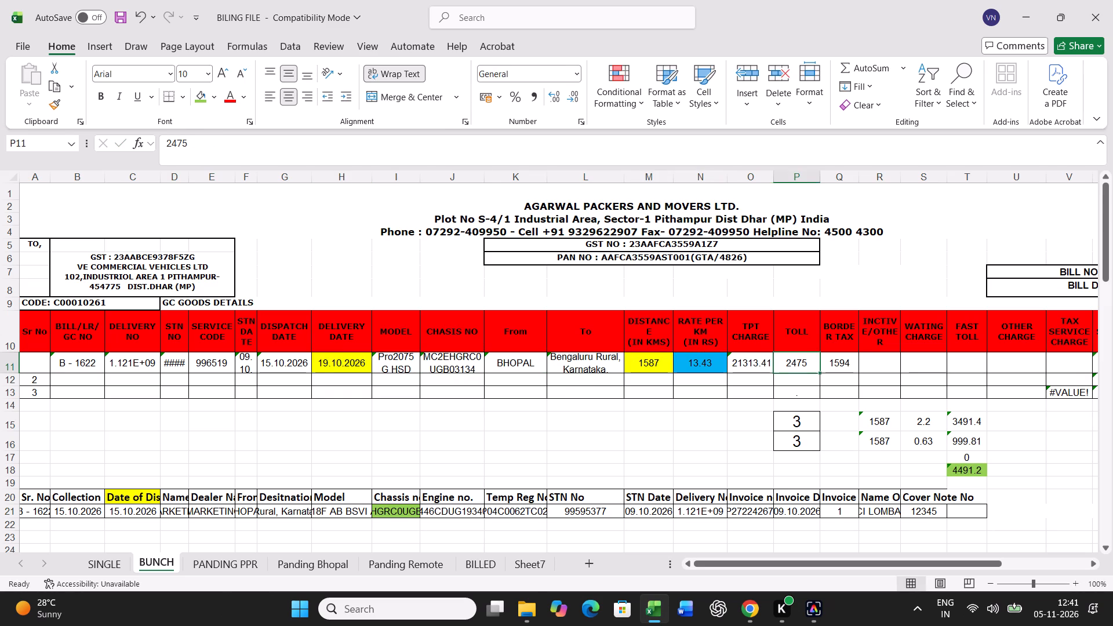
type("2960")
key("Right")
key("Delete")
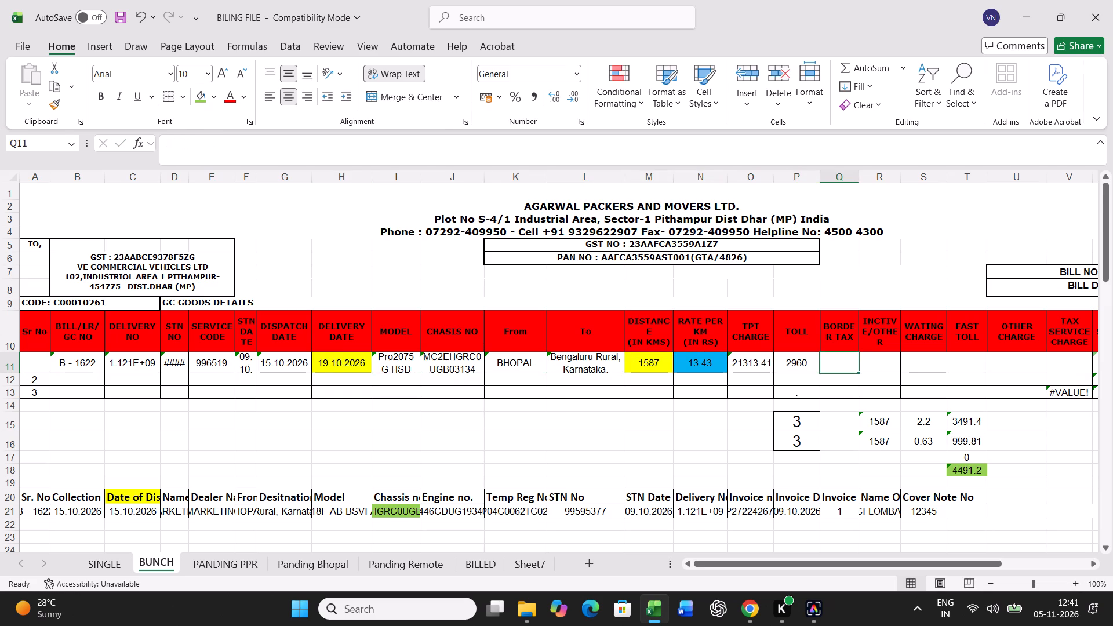
Set the standard transit time to 5 and the actual transit time to 4 below the BUNCH bill row.
left_click(776, 420)
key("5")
key("Return")
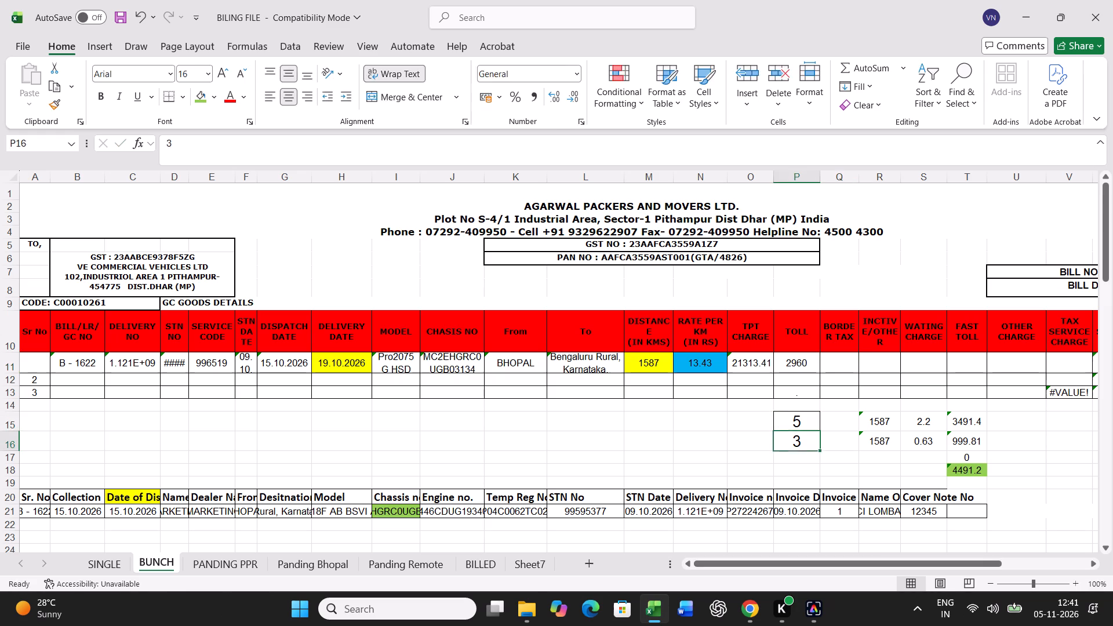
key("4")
key("Return")
Print the B - 1622 freight bill from the SINGLE sheet.
left_click(94, 563)
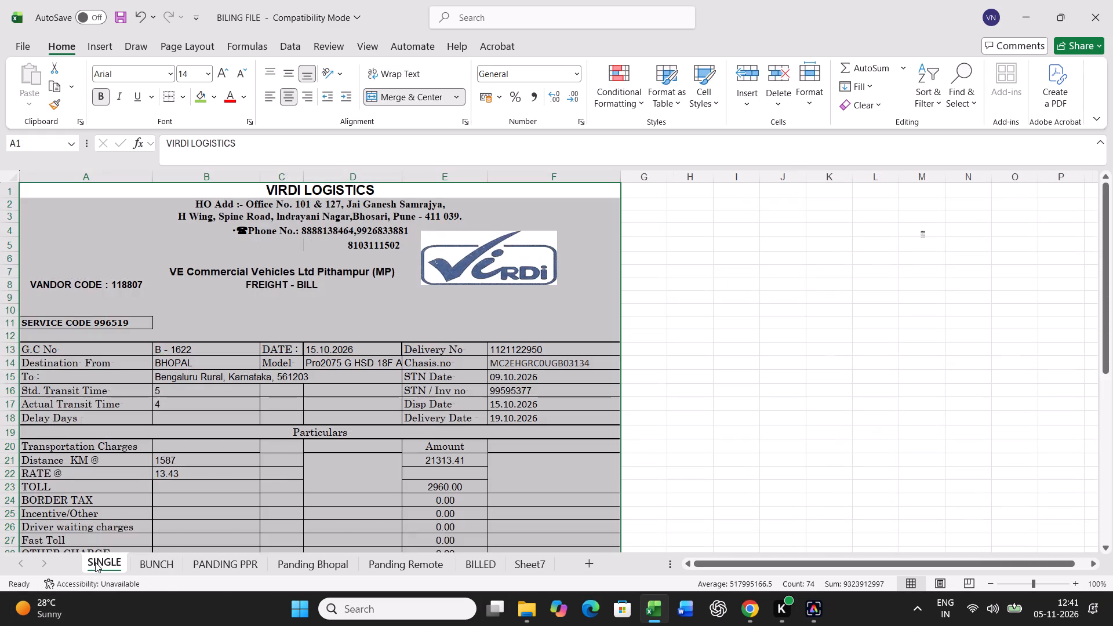
key("ctrl+p")
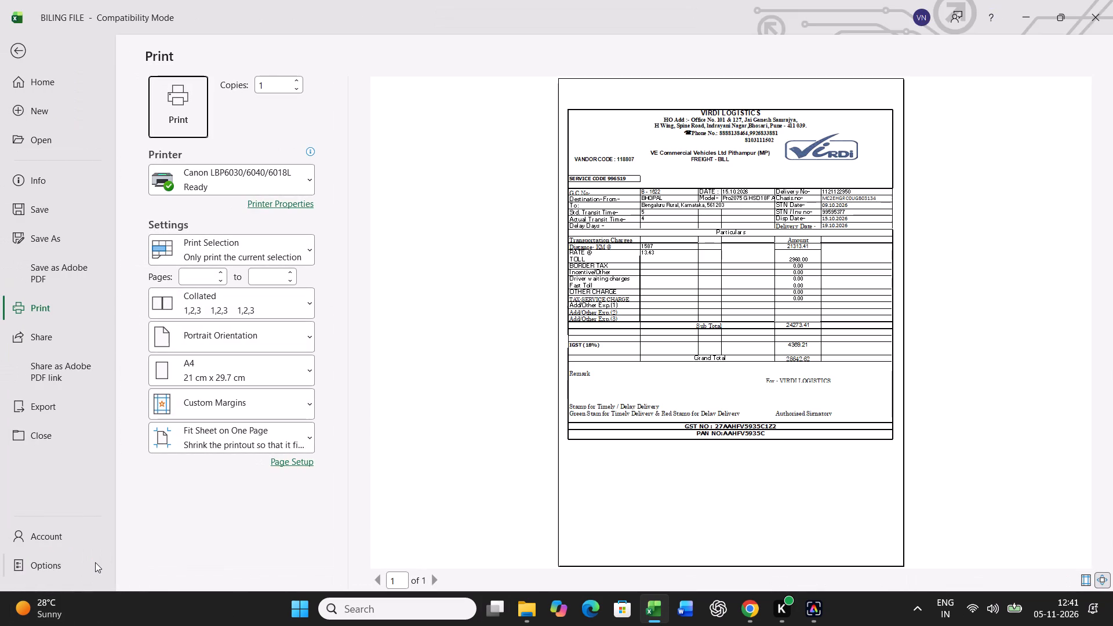
left_click(191, 91)
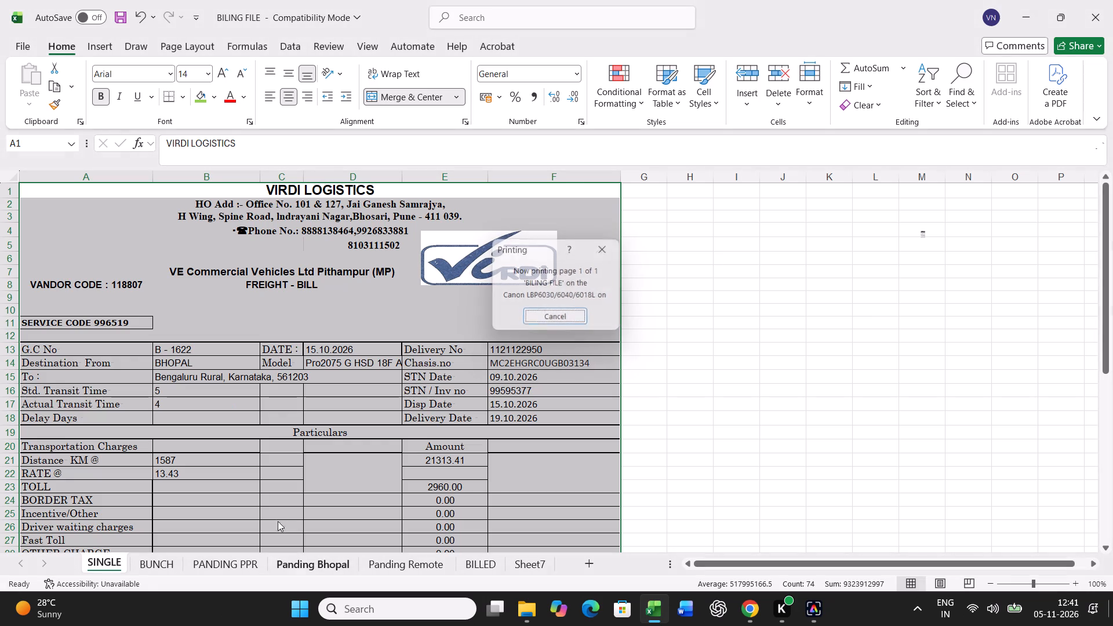
Copy the B - 1622 bill row in BUNCH and paste it as values into row 48, the first empty table row.
left_click(152, 564)
left_click(7, 359)
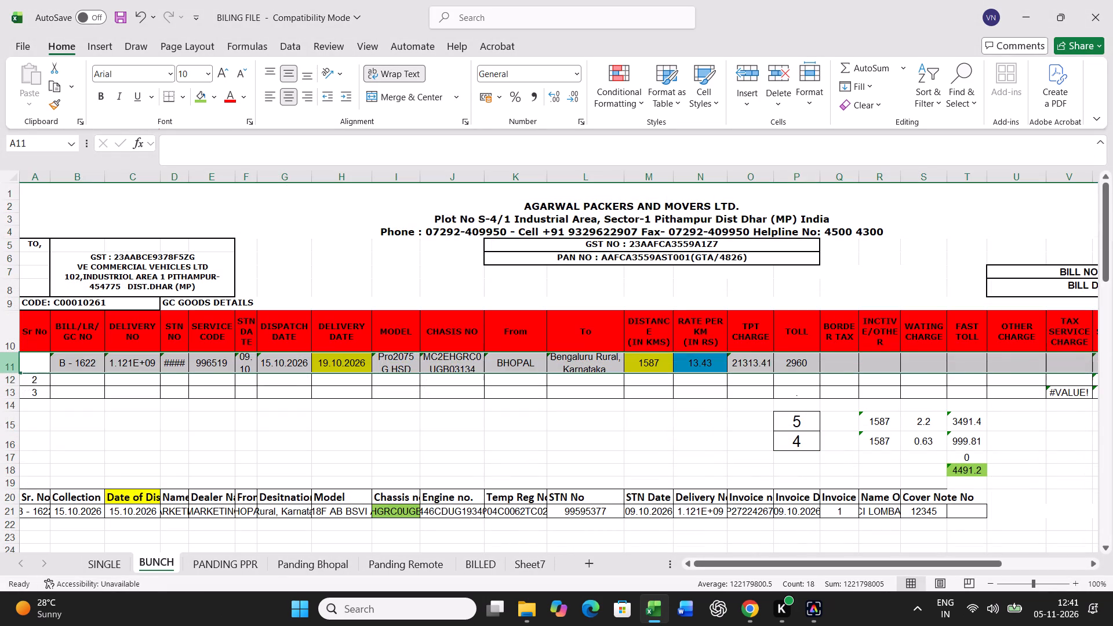
key("ctrl+c")
scroll(133, 445, "down", 15)
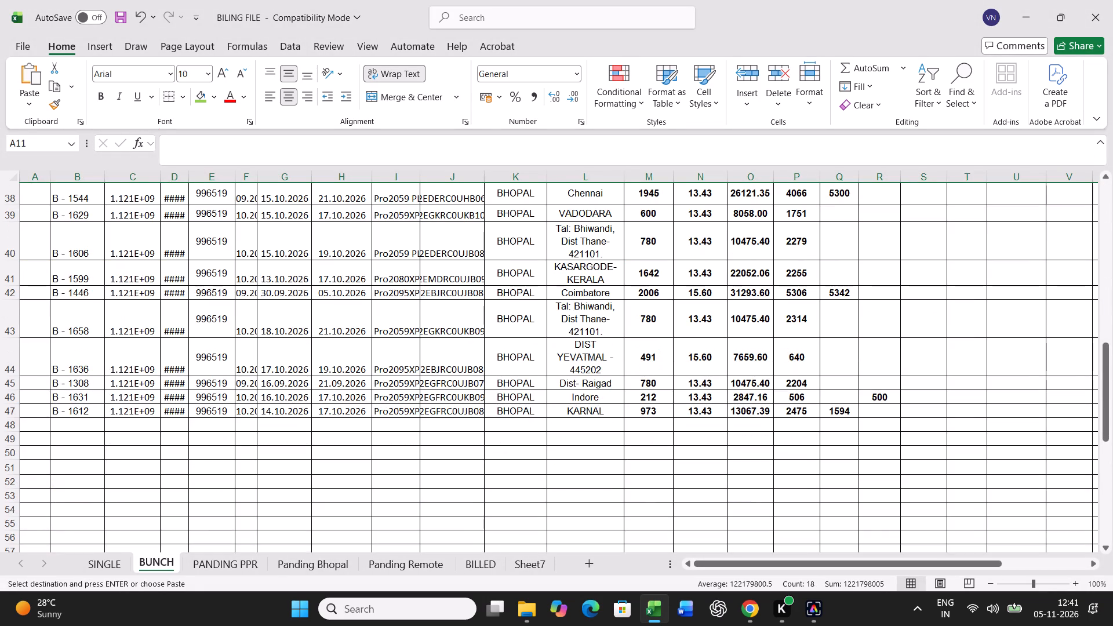
right_click(34, 419)
left_click(90, 279)
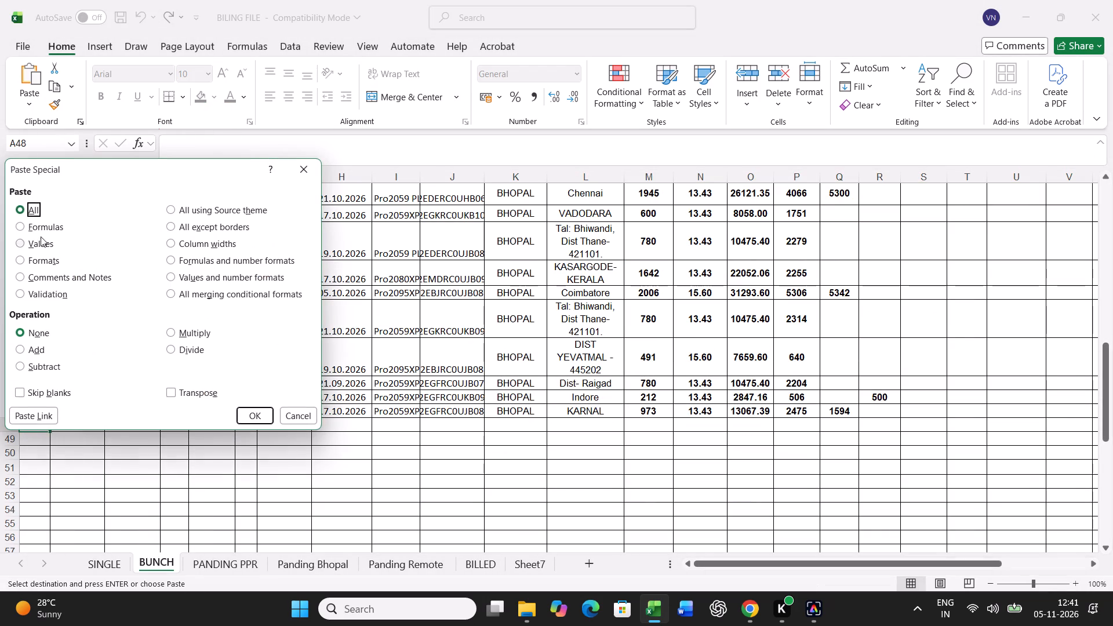
left_click(31, 241)
left_click(251, 413)
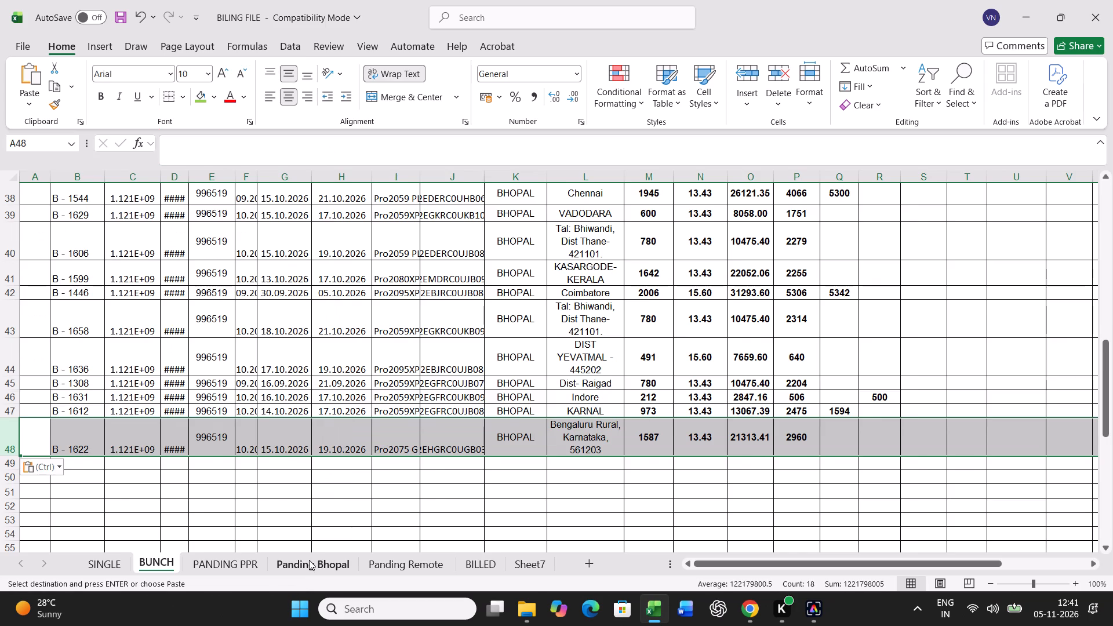
left_click(309, 560)
left_click(402, 462)
key("ctrl+f")
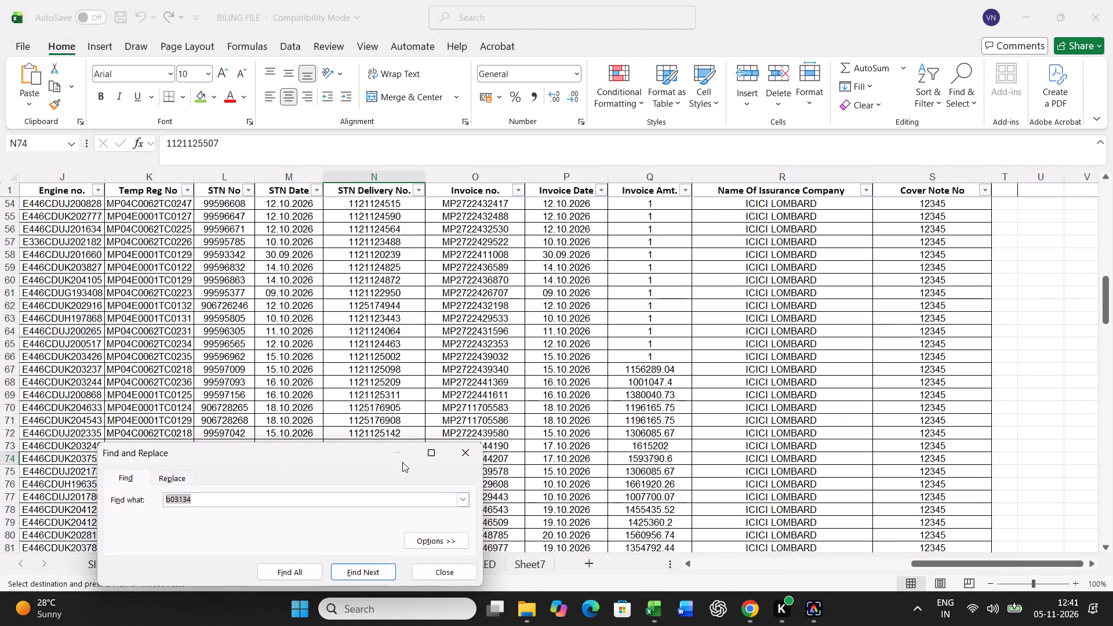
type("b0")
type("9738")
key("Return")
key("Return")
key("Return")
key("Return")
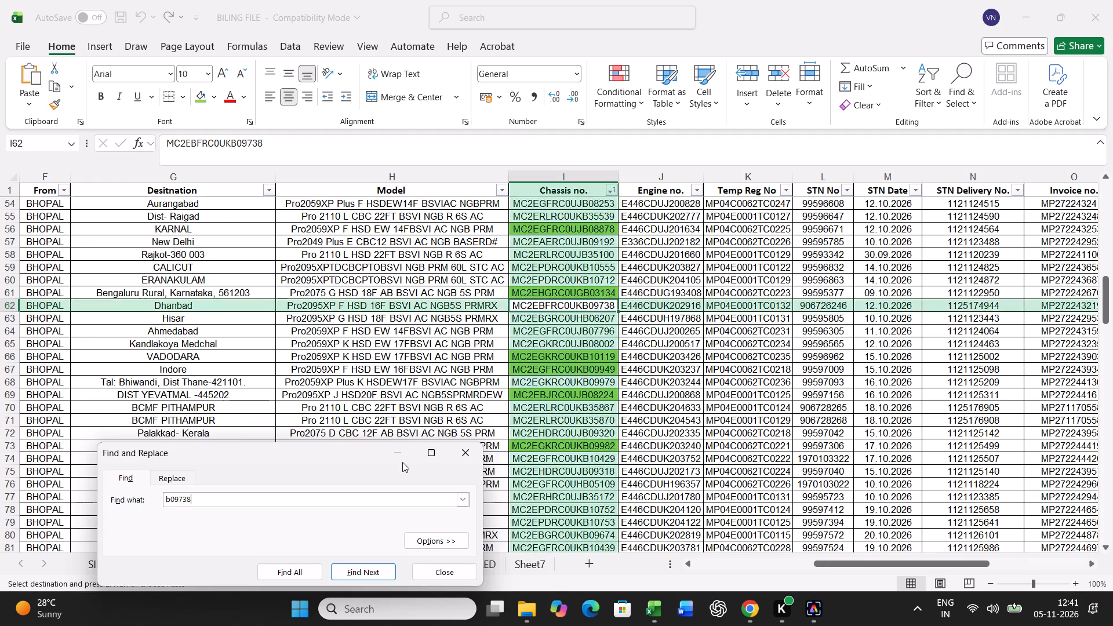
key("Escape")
left_click(203, 94)
Copy the B - 1625 dispatch record from Panding Bhopal and paste it over the source row 21 in BUNCH.
key("Left")
key("Left")
key("Left")
key("Left")
key("Left")
key("Left")
key("Left")
key("Left")
key("Left")
key("Left")
key("Left")
key("Left")
key("Left")
key("Left")
key("Left")
key("Left")
key("Left")
key("Left")
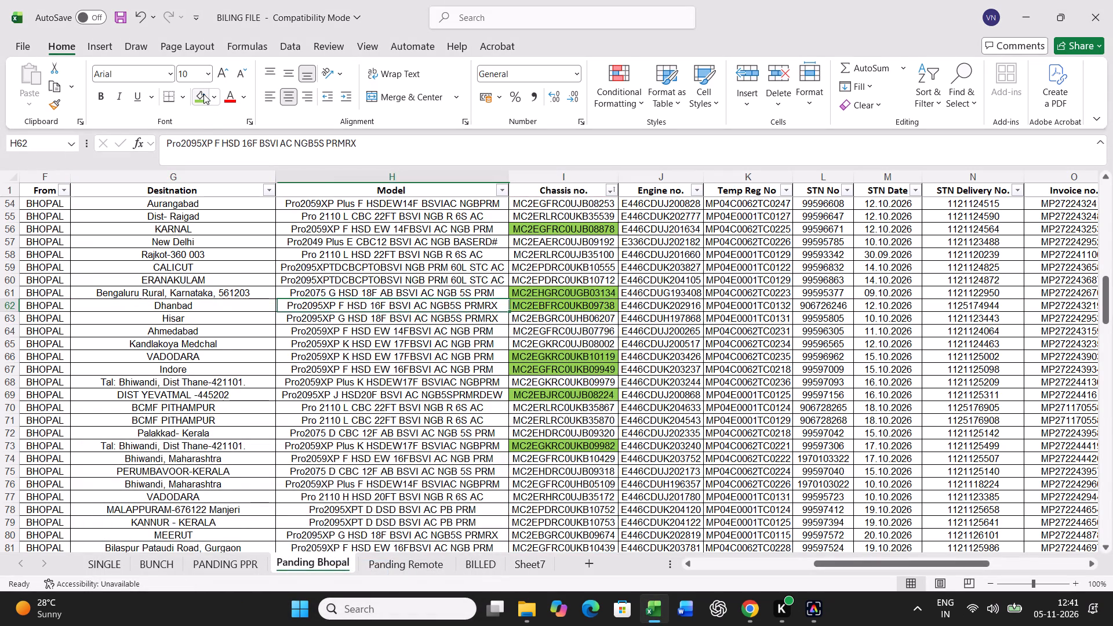
key("ctrl+shift+Right")
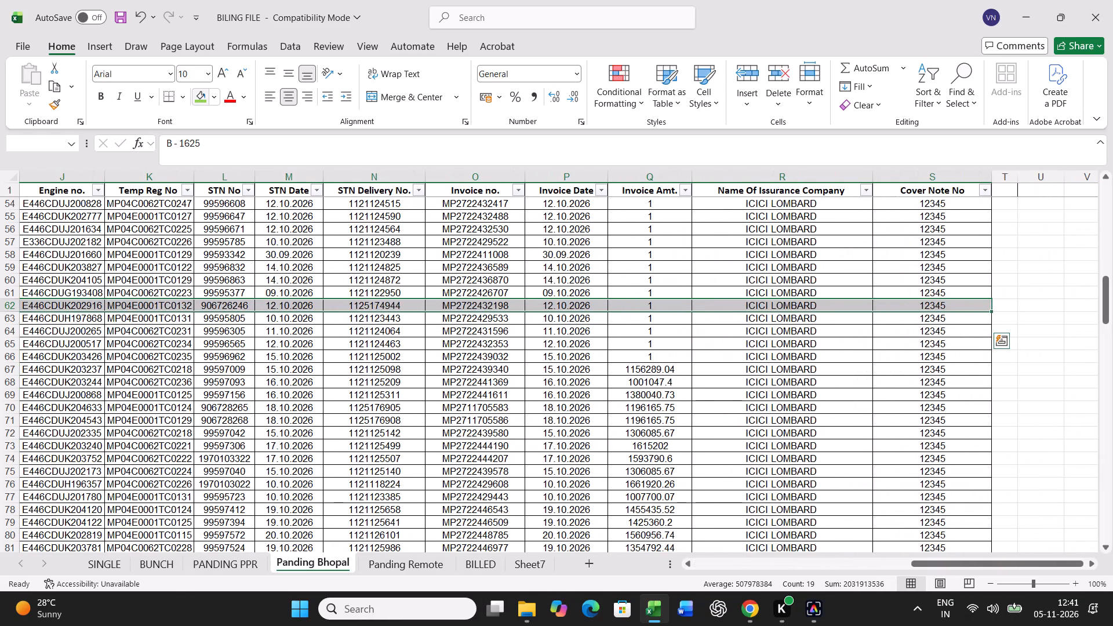
key("ctrl+c")
left_click(155, 572)
scroll(187, 476, "up", 16)
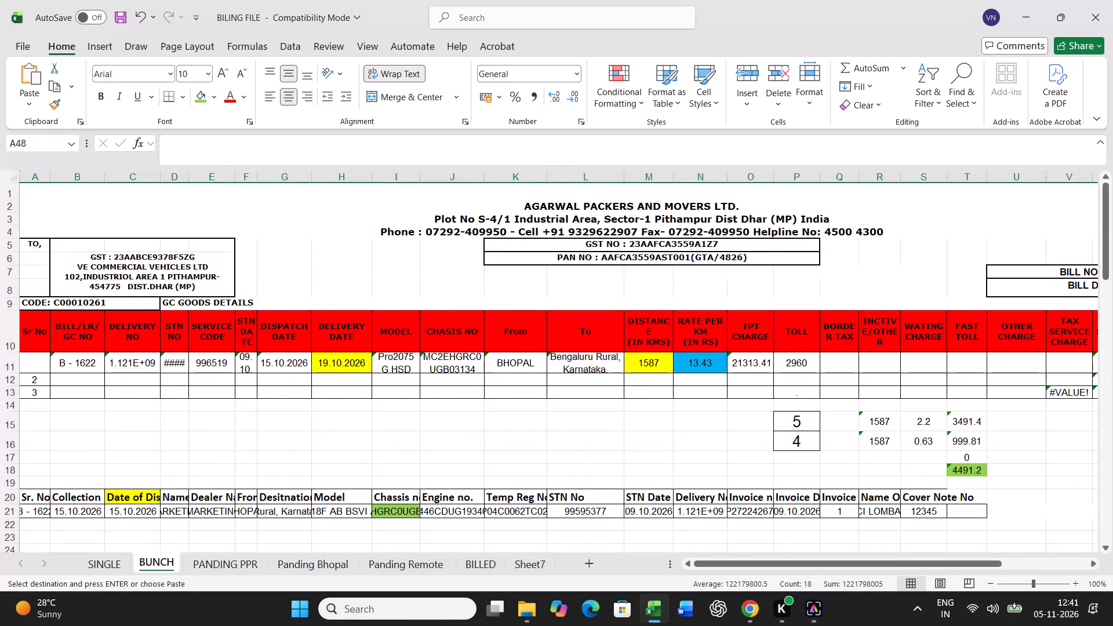
left_click(36, 514)
key("ctrl+v")
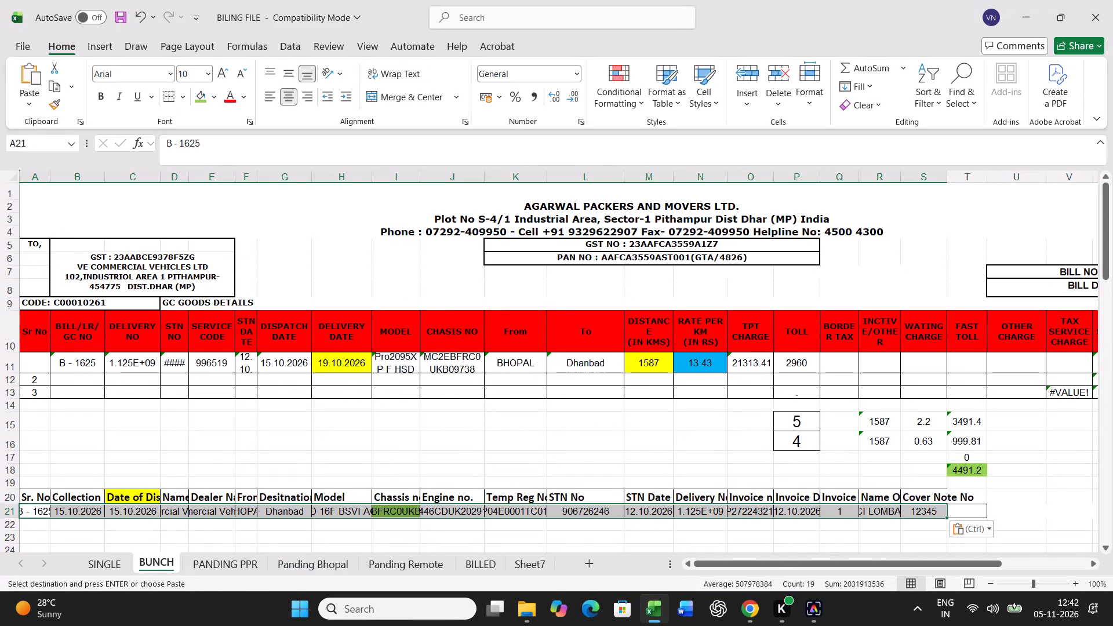
In the BUNCH bill row for B - 1625, set distance 1180, rate 15.60, toll 3005 and border tax 1150.
left_click(361, 366)
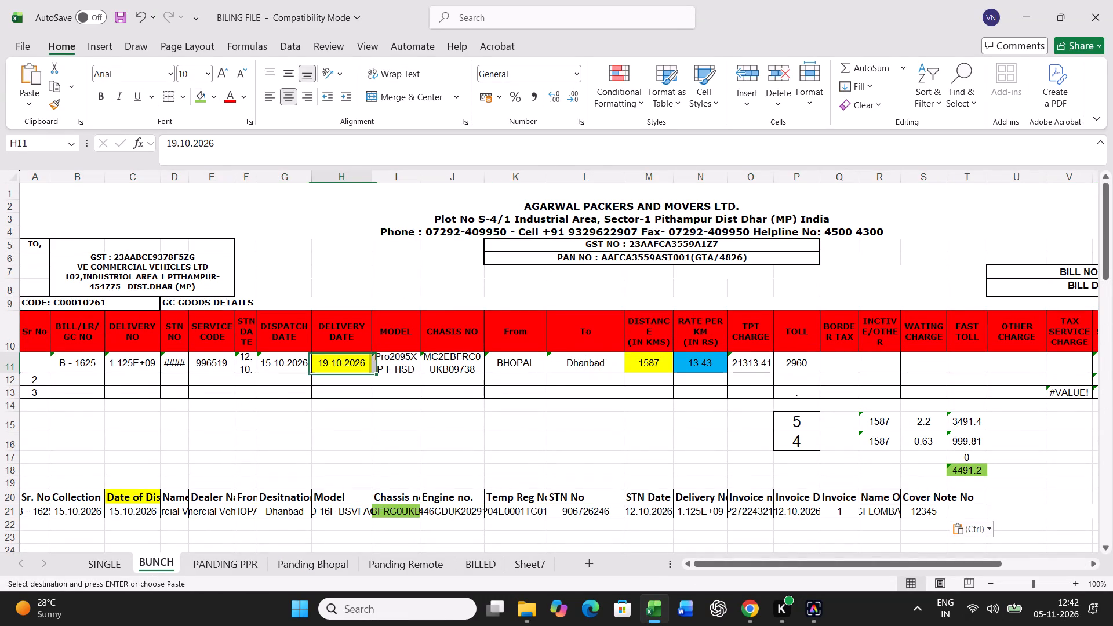
key("Right")
key("Right")
key("Right")
key("Right")
key("Right")
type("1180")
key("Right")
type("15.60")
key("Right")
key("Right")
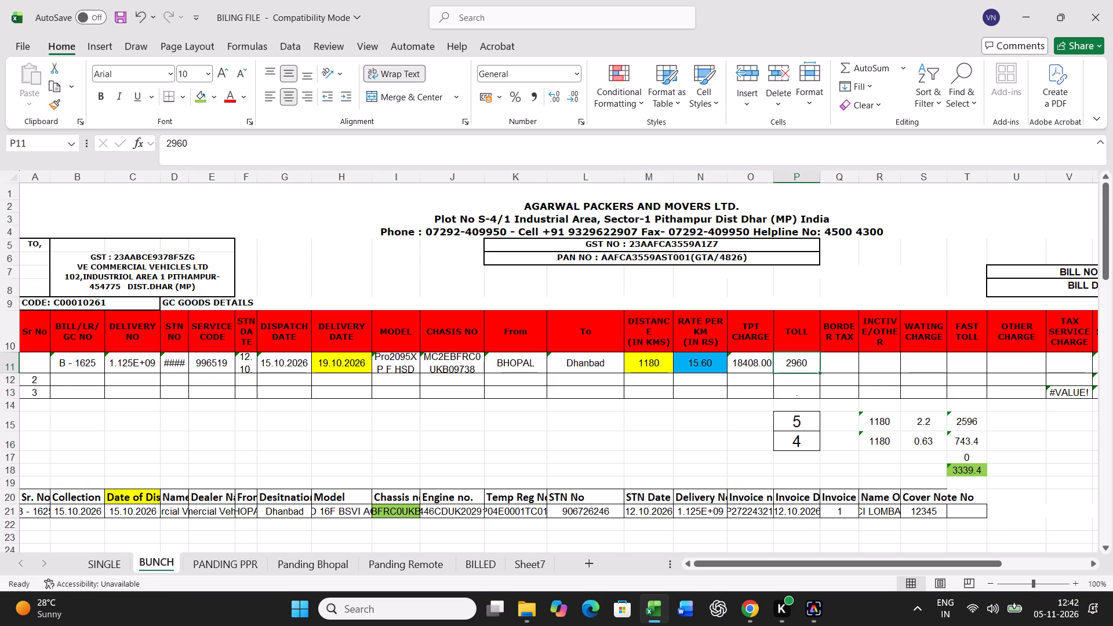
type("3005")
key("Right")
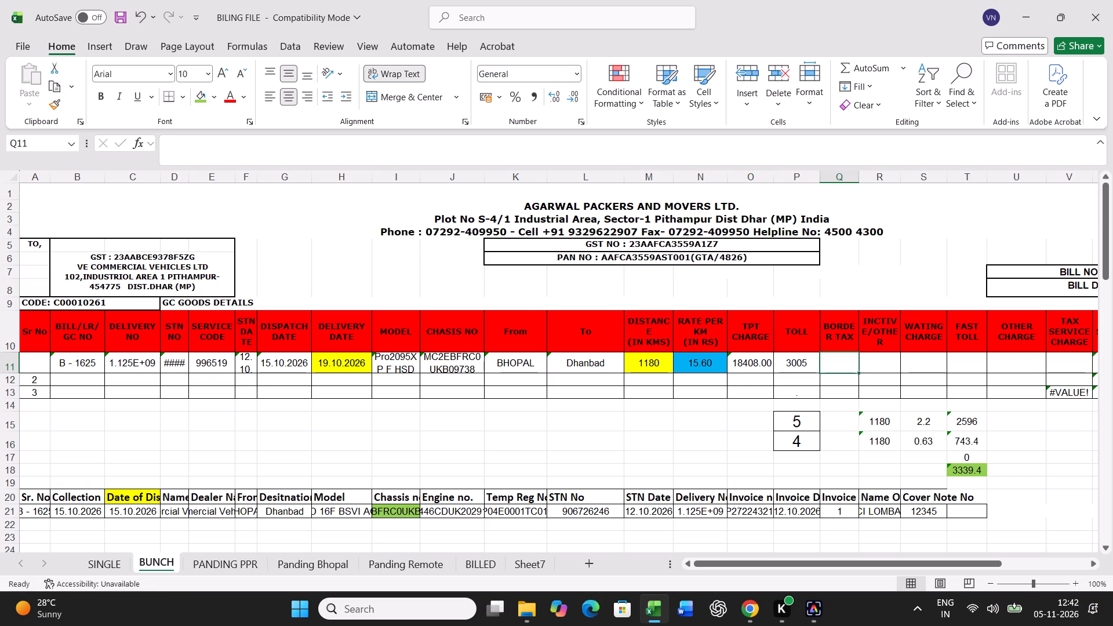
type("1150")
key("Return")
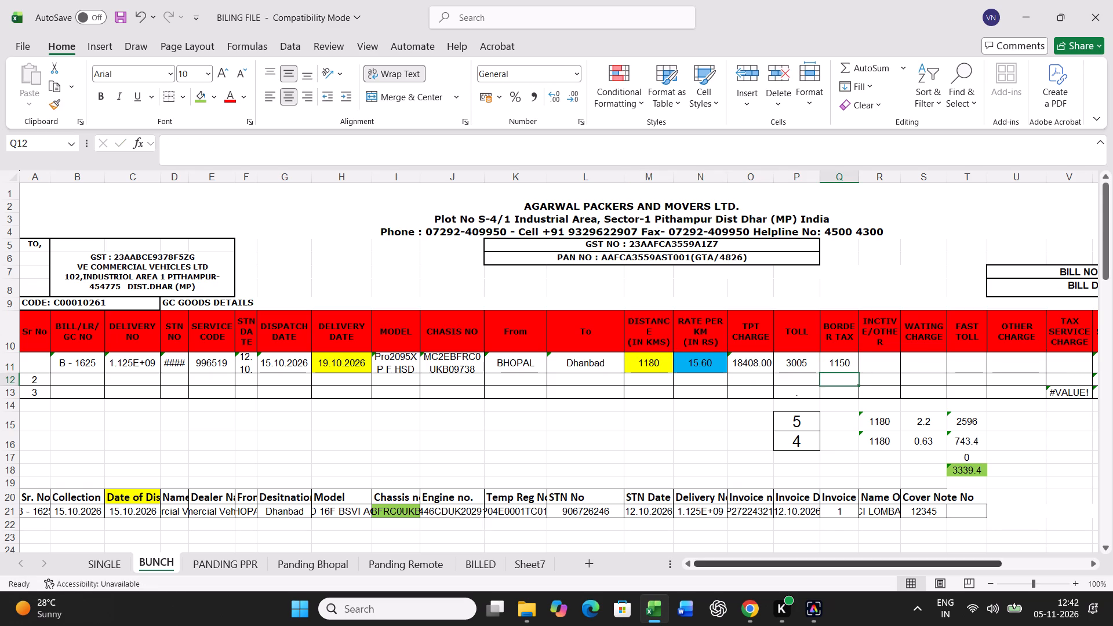
Set the standard transit time to 4 below the BUNCH bill row.
left_click(807, 425)
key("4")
key("Return")
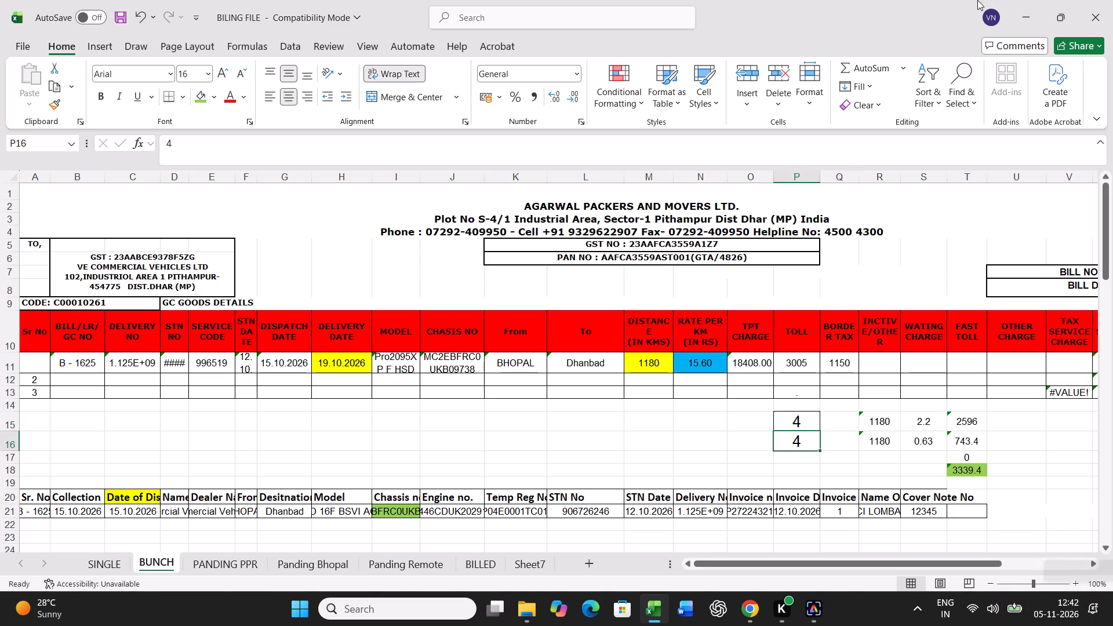
Print the B - 1625 freight bill from the SINGLE sheet.
left_click(106, 564)
key("ctrl+p")
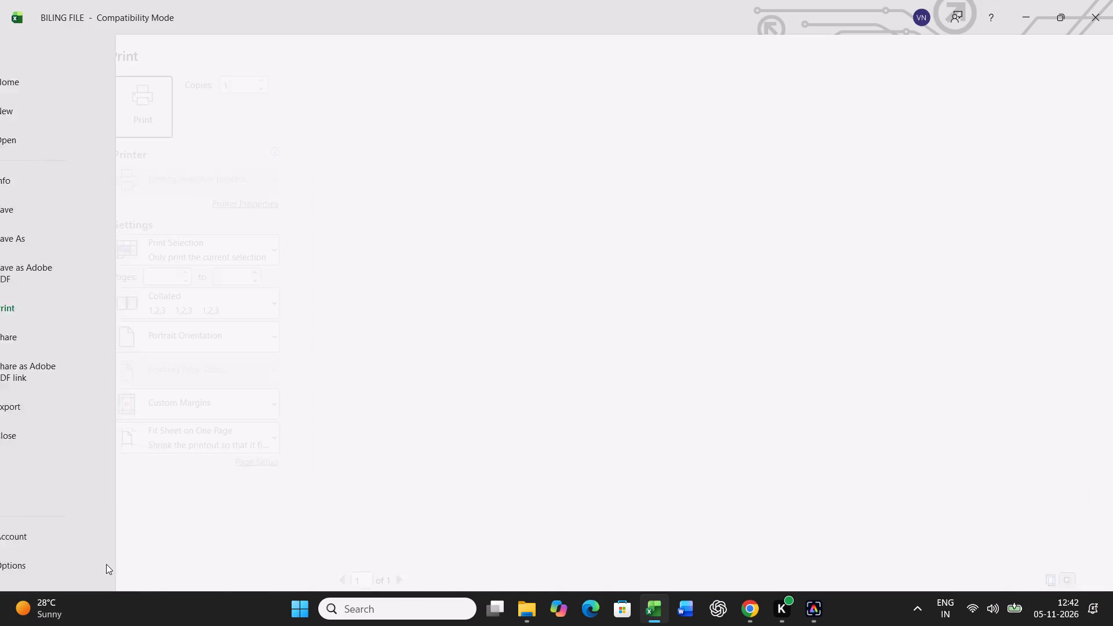
left_click(175, 97)
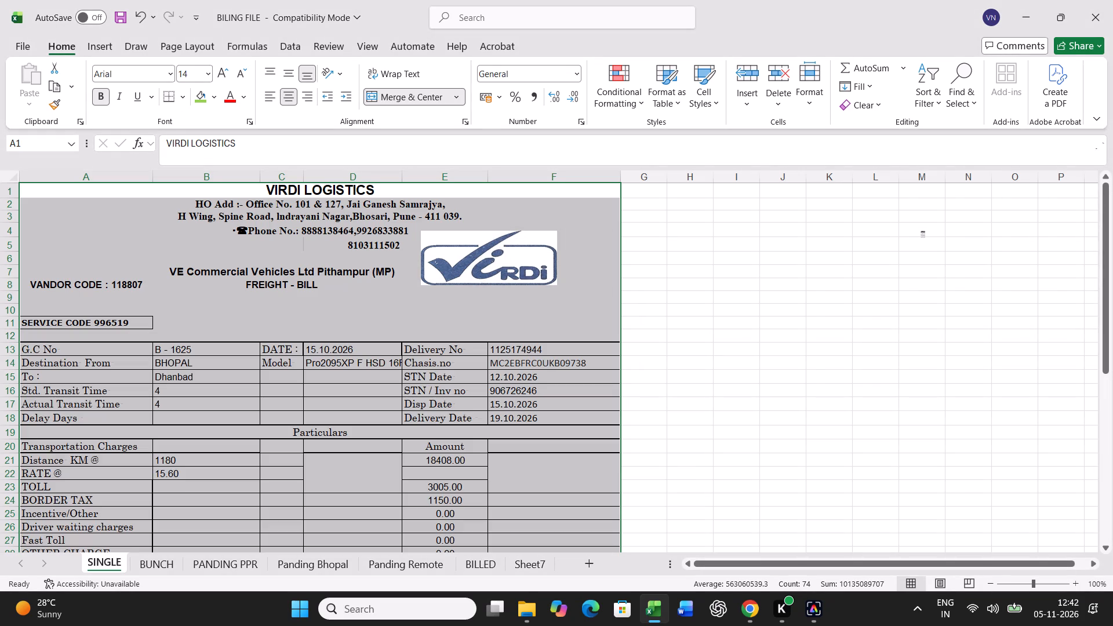
Copy the B - 1625 bill row in BUNCH and paste it as values into row 49, the first empty table row.
left_click(162, 567)
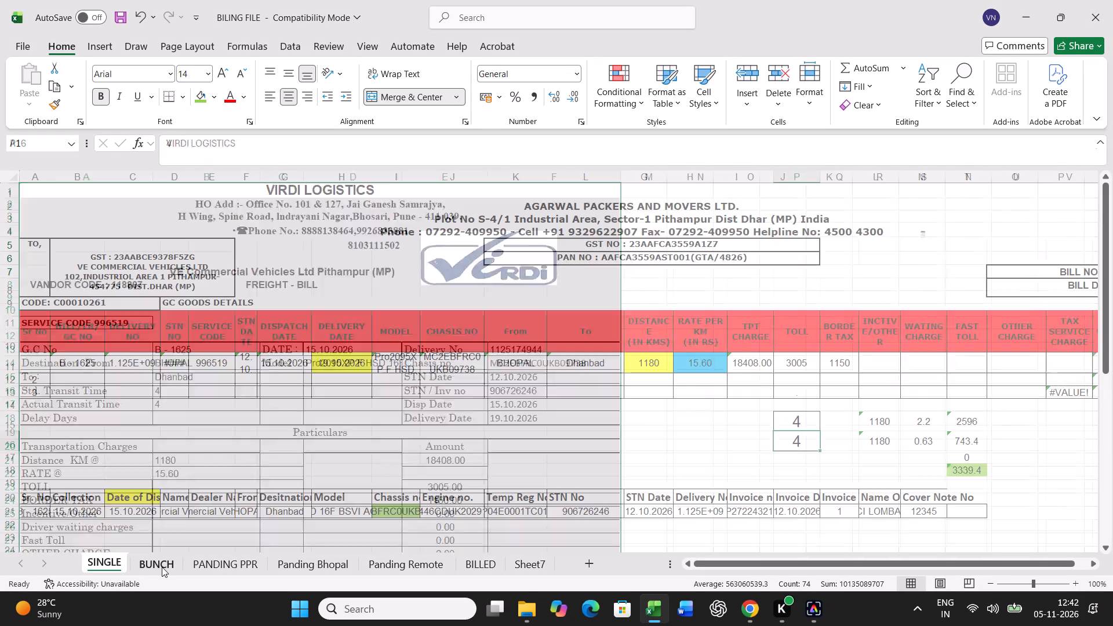
left_click(5, 363)
key("ctrl+c")
scroll(242, 376, "down", 6)
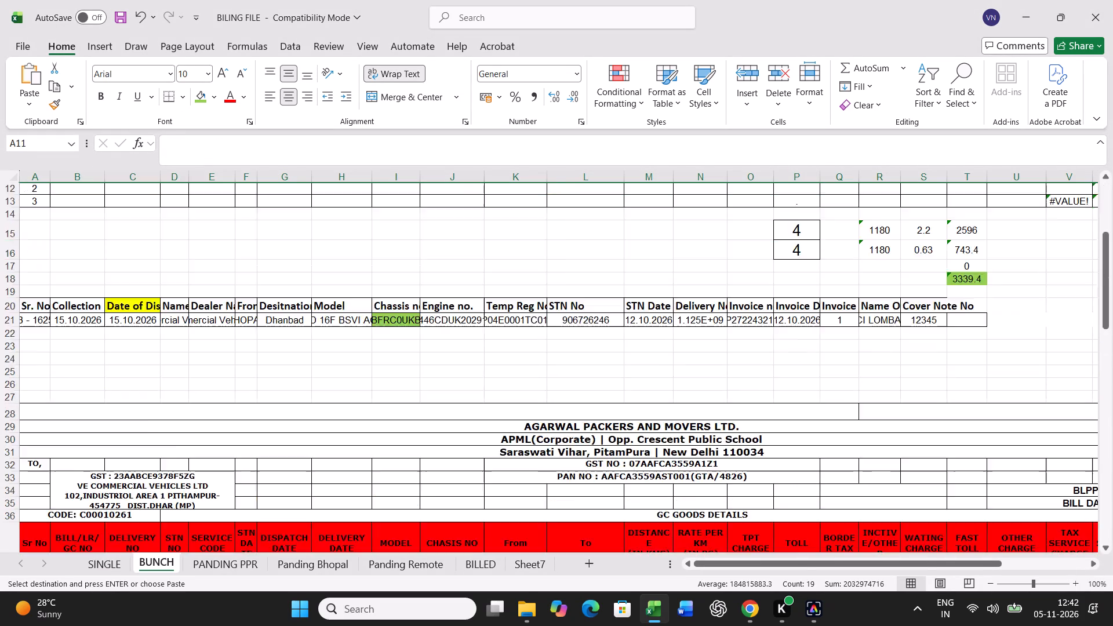
scroll(242, 376, "down", 16)
scroll(96, 367, "up", 4)
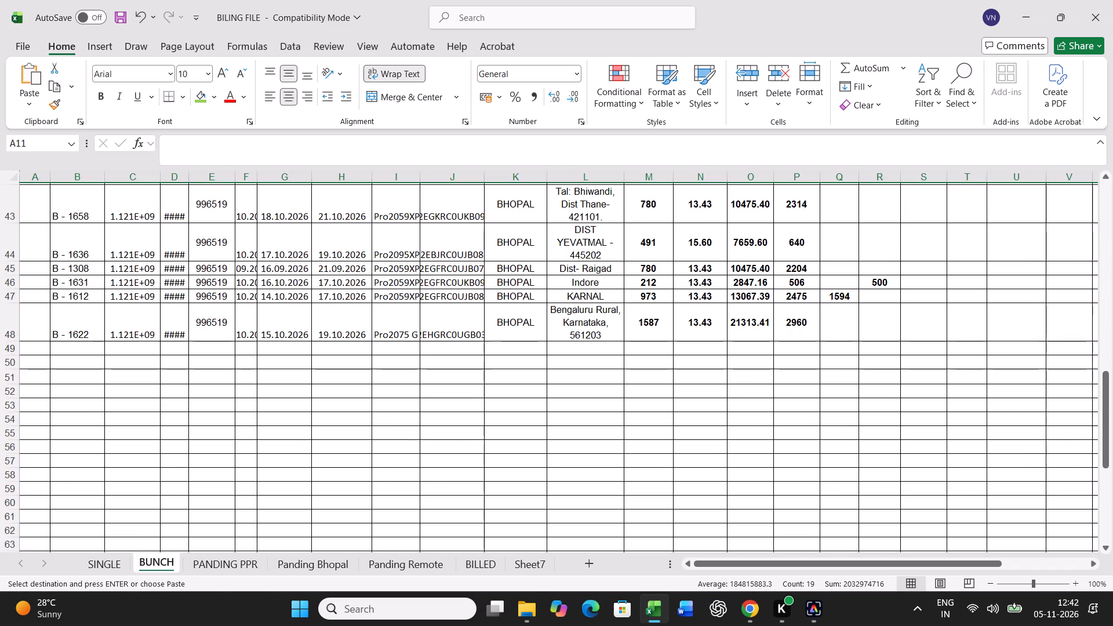
right_click(30, 347)
left_click(85, 272)
left_click(39, 242)
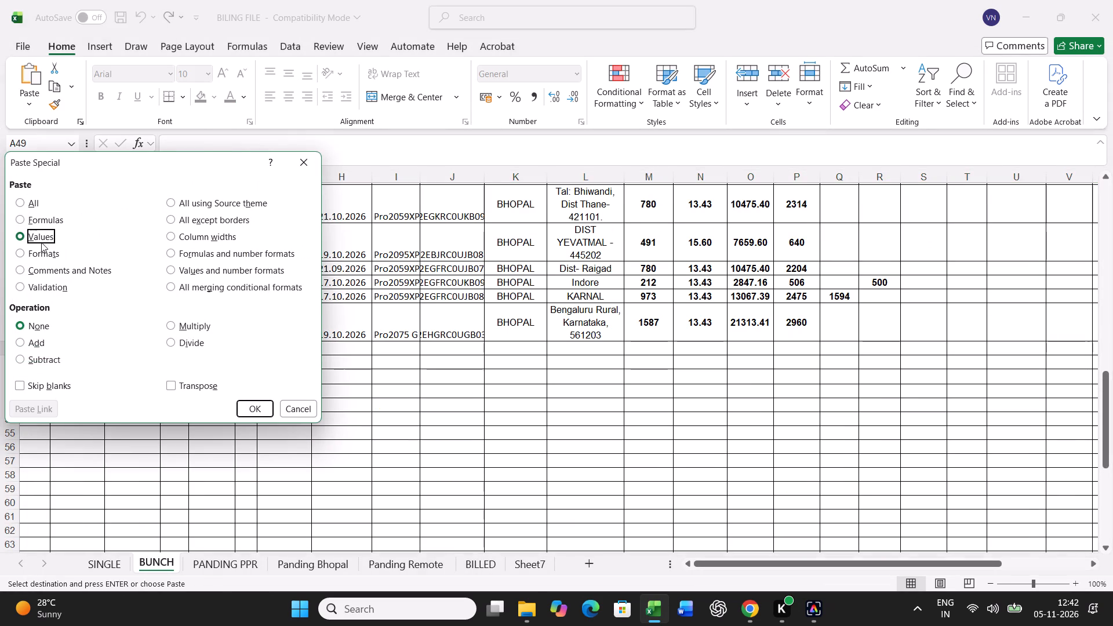
left_click(249, 405)
left_click(317, 557)
left_click(447, 415)
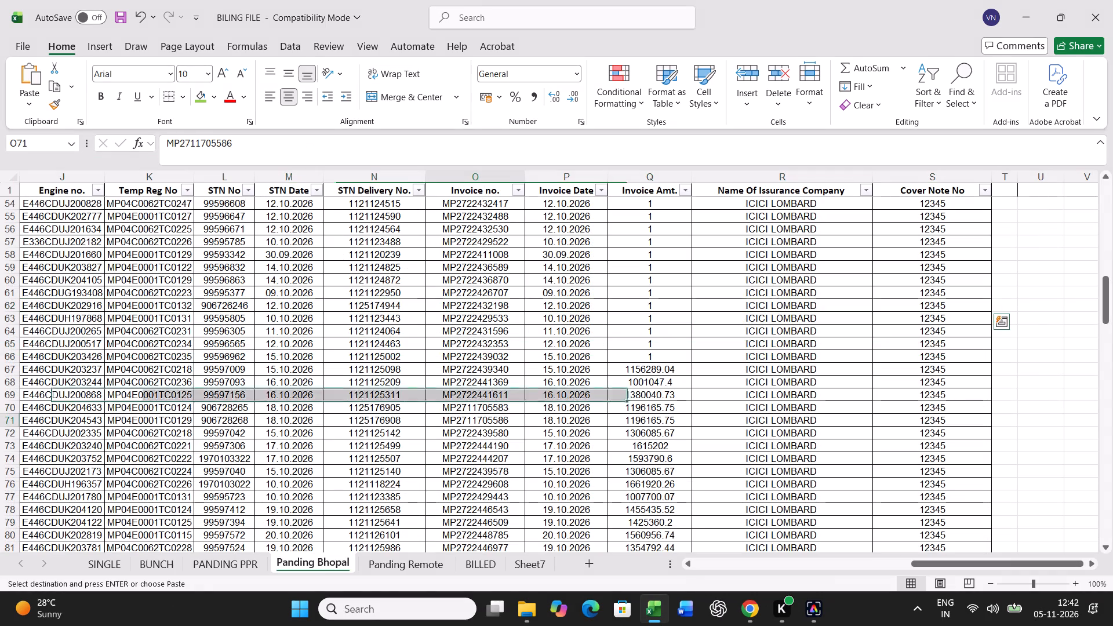
key("ctrl+f")
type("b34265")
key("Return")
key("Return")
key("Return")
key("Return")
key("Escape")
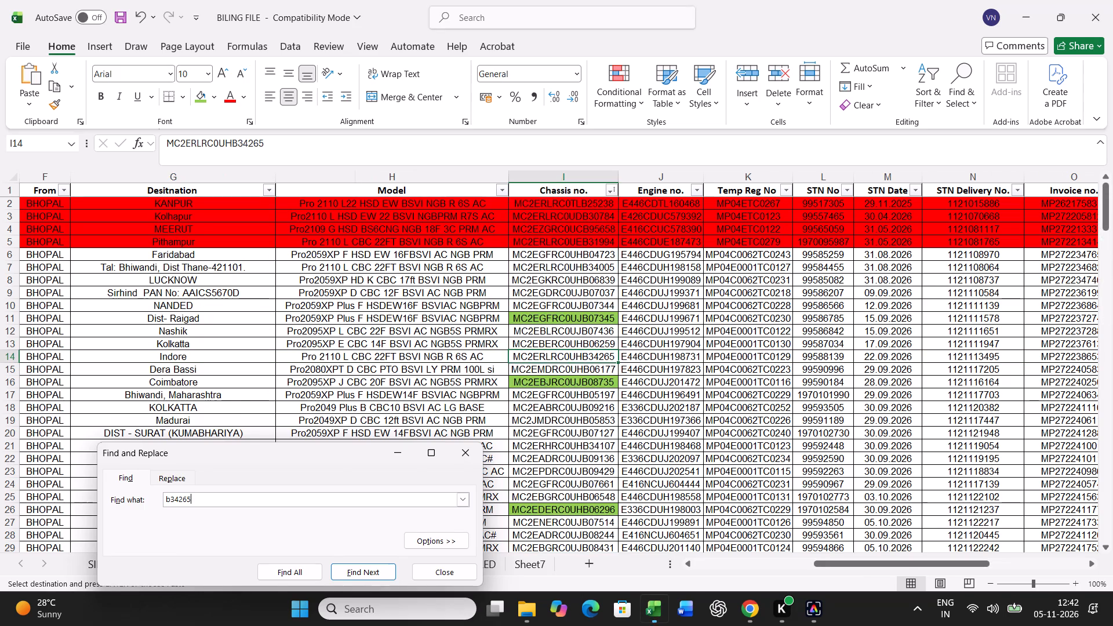
left_click(197, 103)
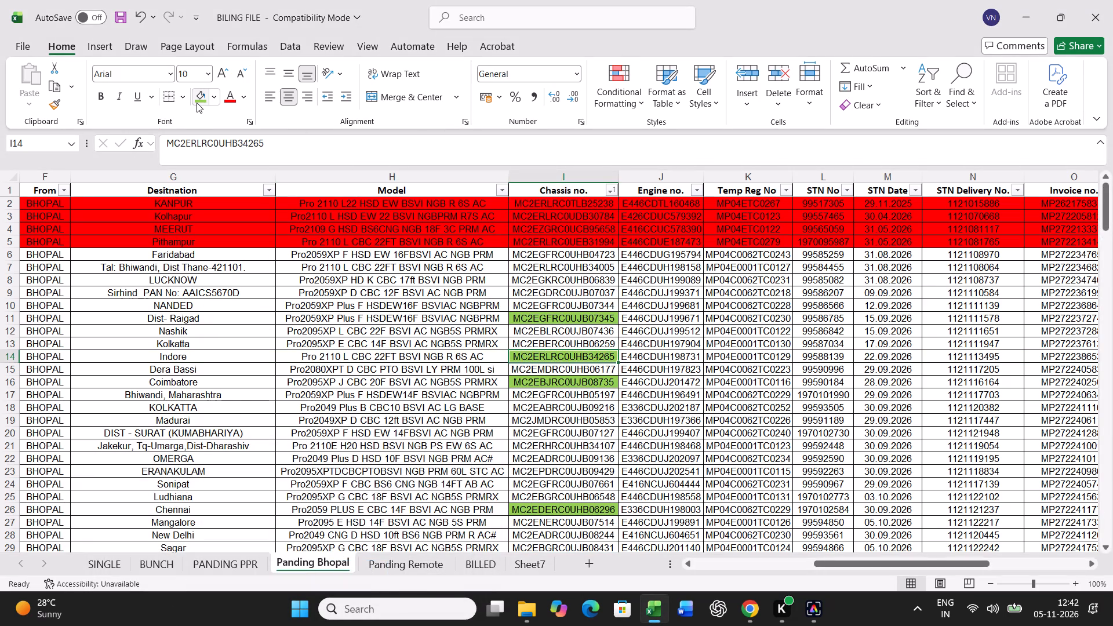
Copy the B - 1361 dispatch record from Panding Bhopal and paste it over the source row 21 in BUNCH.
key("Left")
key("Left")
key("Left")
key("Left")
key("Left")
key("Left")
key("Left")
key("Left")
key("Left")
key("Left")
key("Left")
key("Left")
key("Left")
key("Left")
key("Left")
key("Left")
key("Left")
key("Left")
key("ctrl+shift+Right")
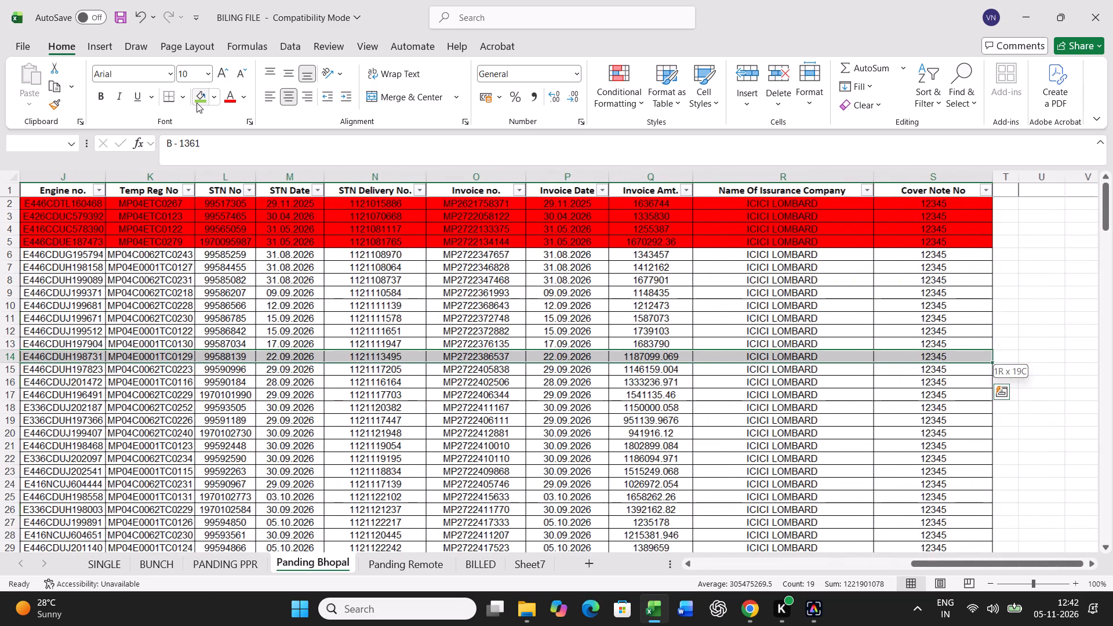
key("ctrl+c")
left_click(152, 557)
scroll(228, 486, "up", 17)
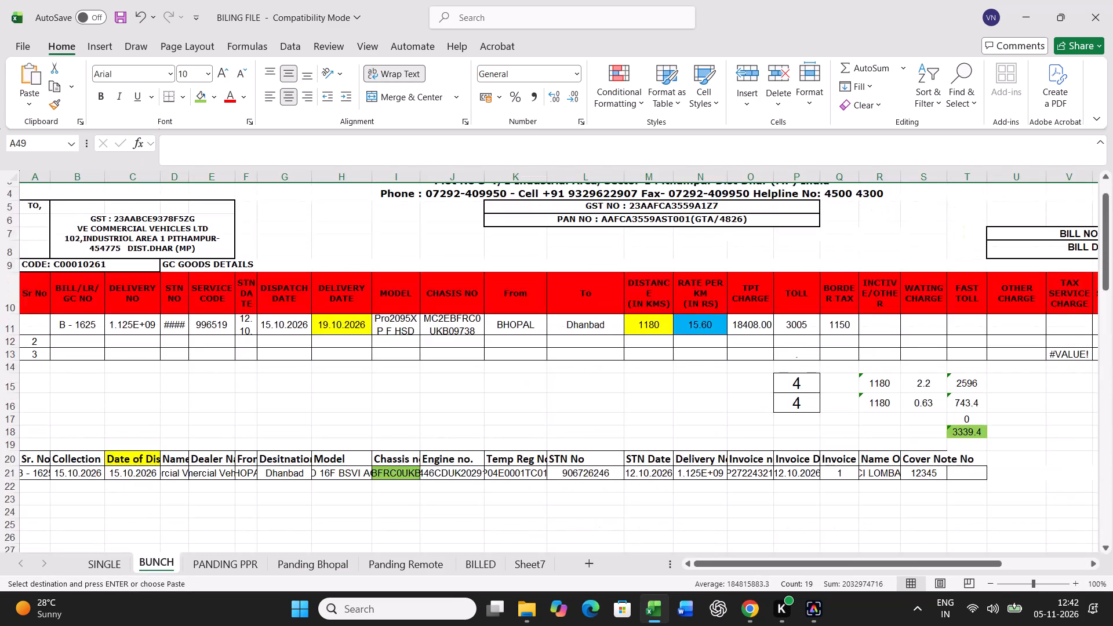
left_click(37, 478)
key("ctrl+v")
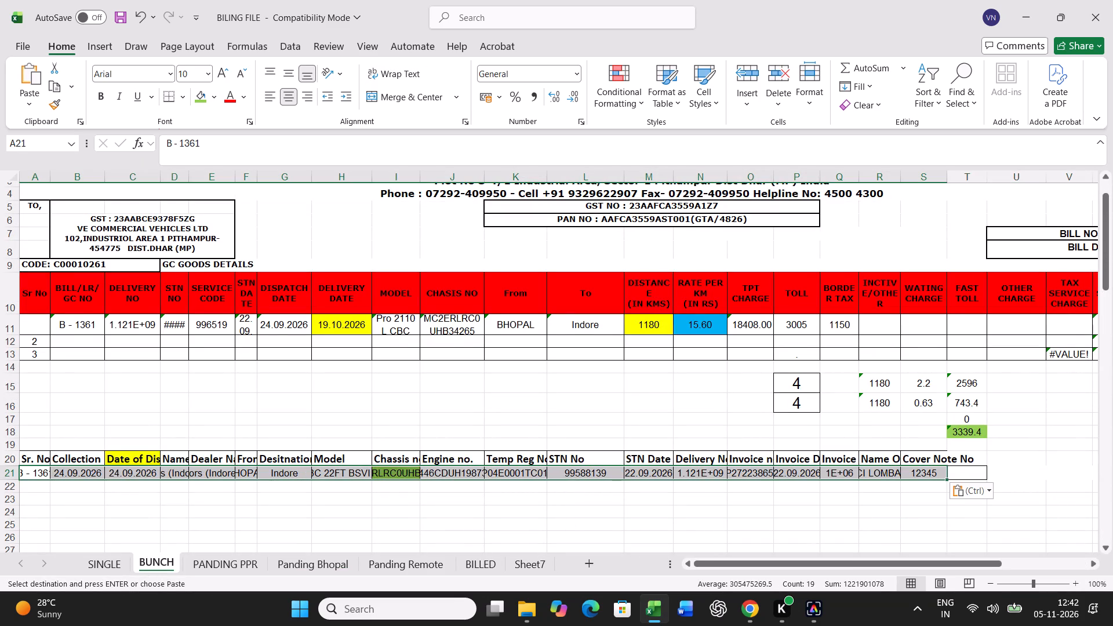
In the BUNCH bill row, set delivery date 25.01.2029, distance 210, rate 15.60, toll 1753 and incentive 500, and clear the border tax.
left_click(350, 328)
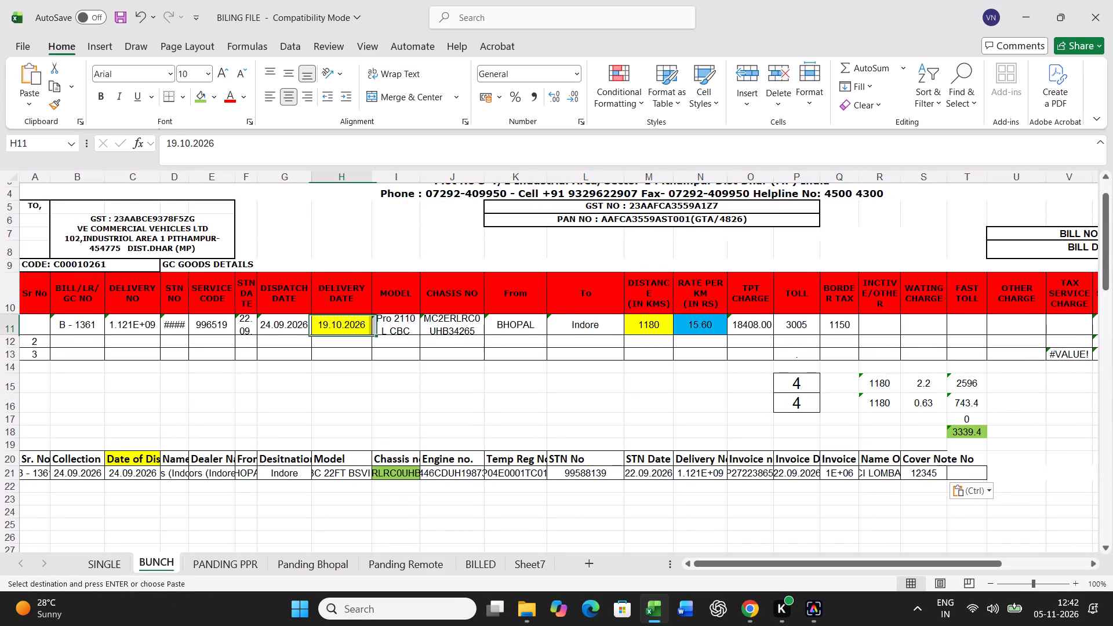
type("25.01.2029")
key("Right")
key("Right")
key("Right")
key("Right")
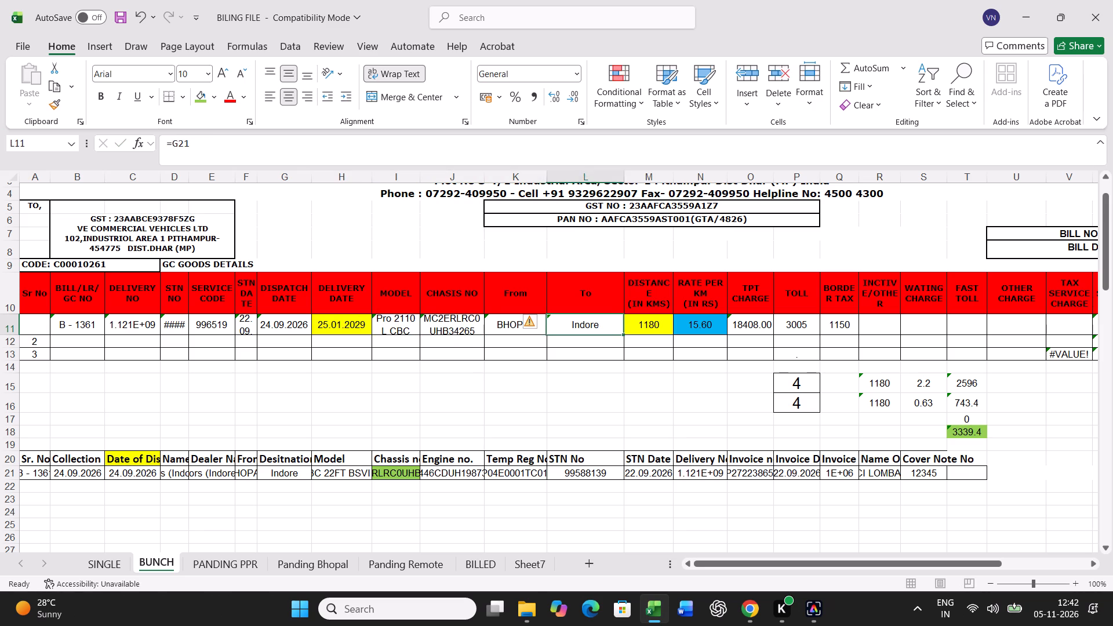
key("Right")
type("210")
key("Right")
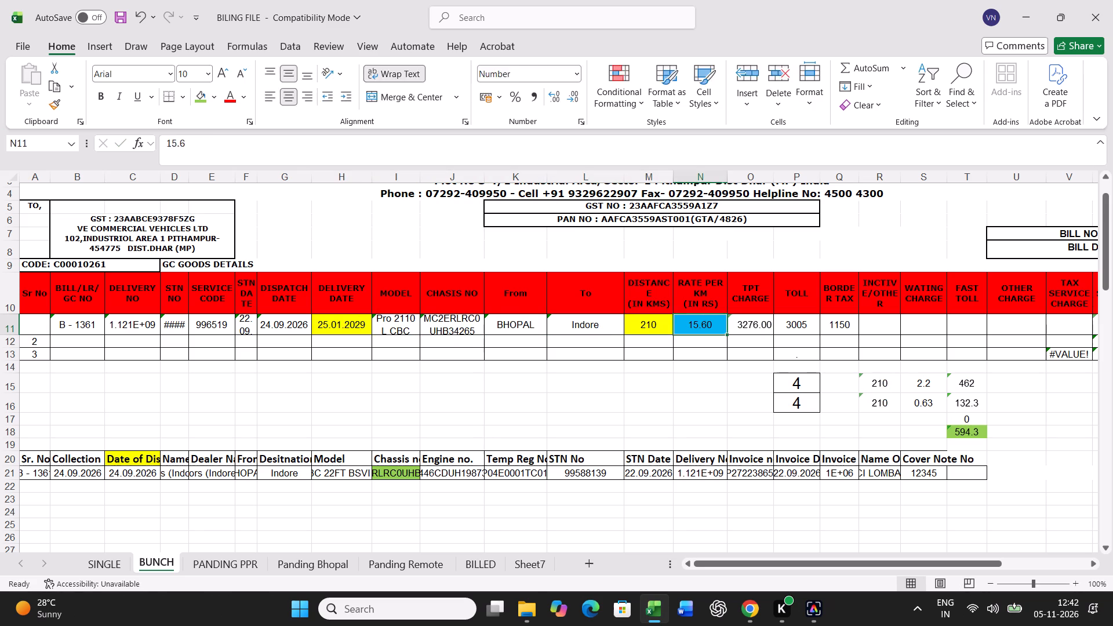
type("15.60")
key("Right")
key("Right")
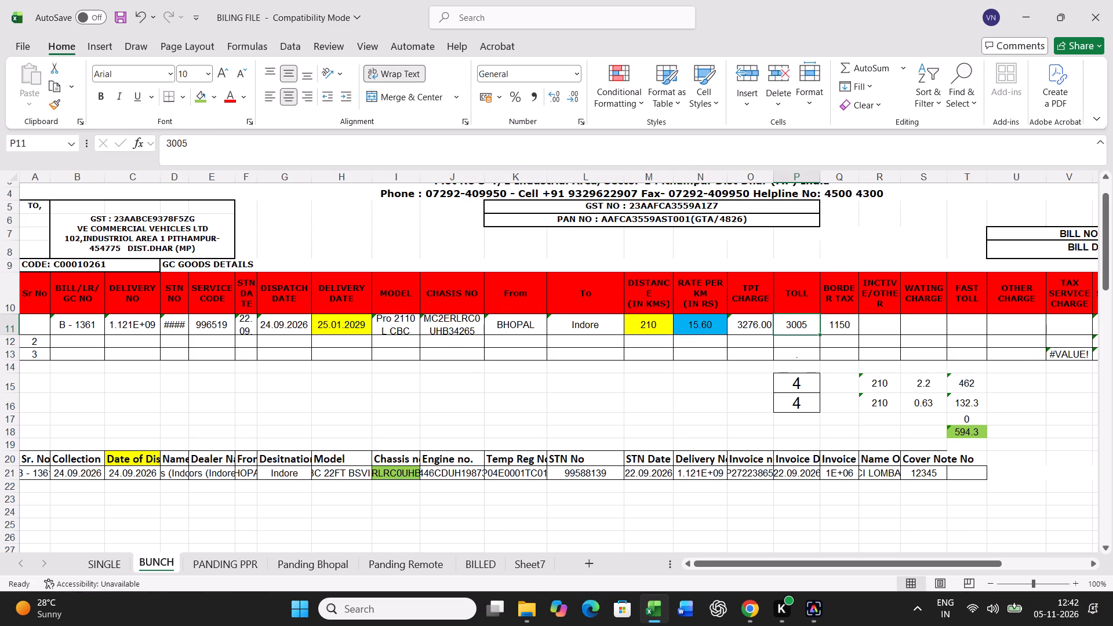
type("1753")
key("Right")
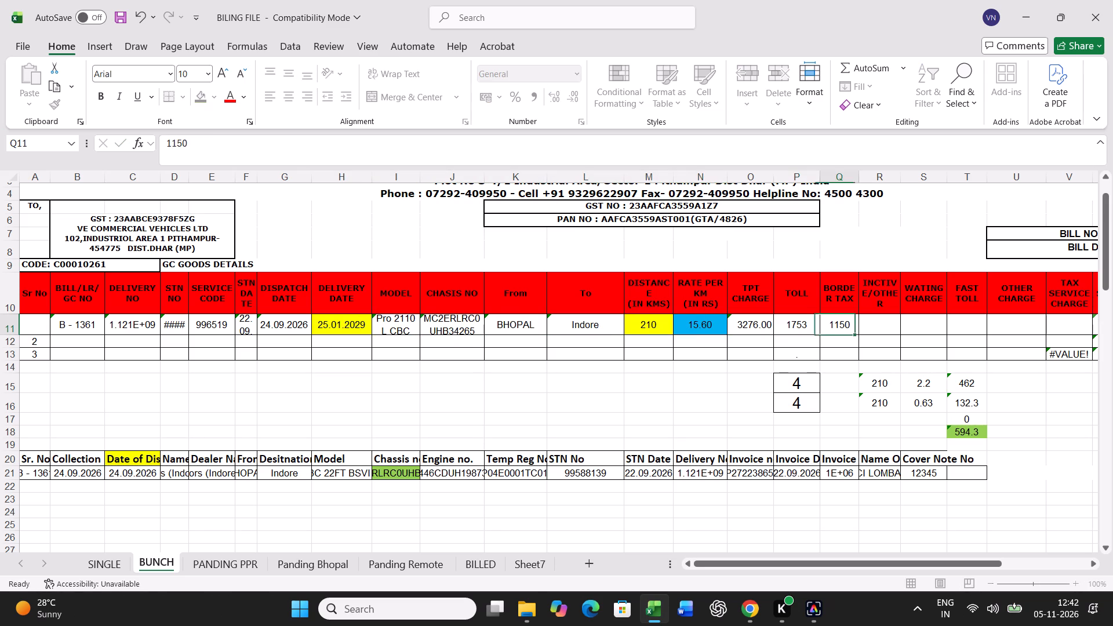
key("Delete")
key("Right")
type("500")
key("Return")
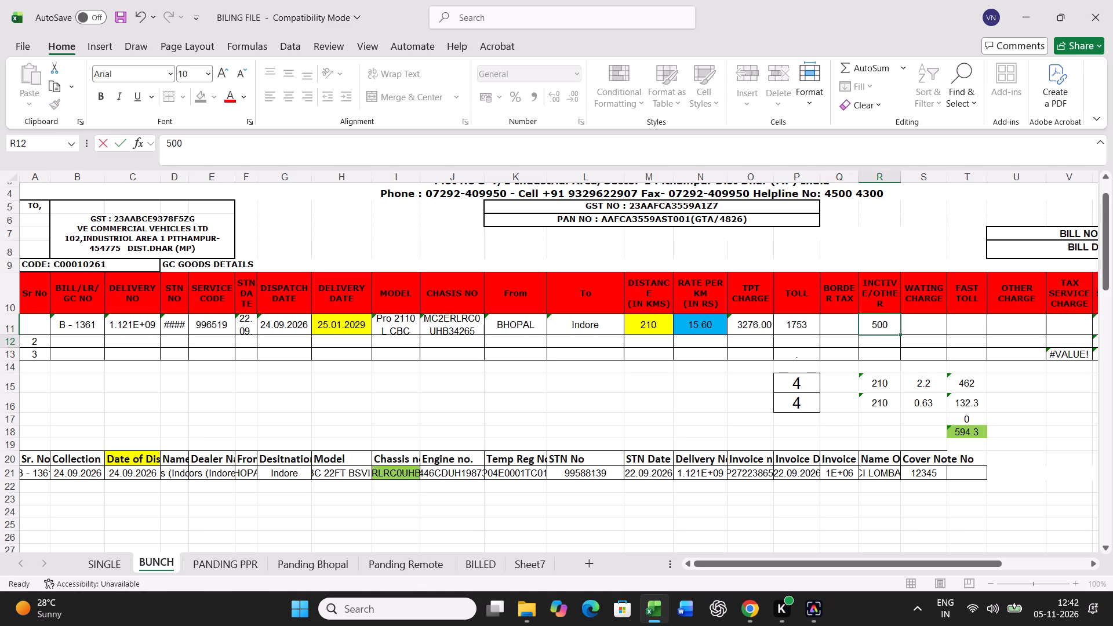
Set both the standard and actual transit time cells below the BUNCH bill row to 1.
left_click(803, 384)
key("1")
key("Return")
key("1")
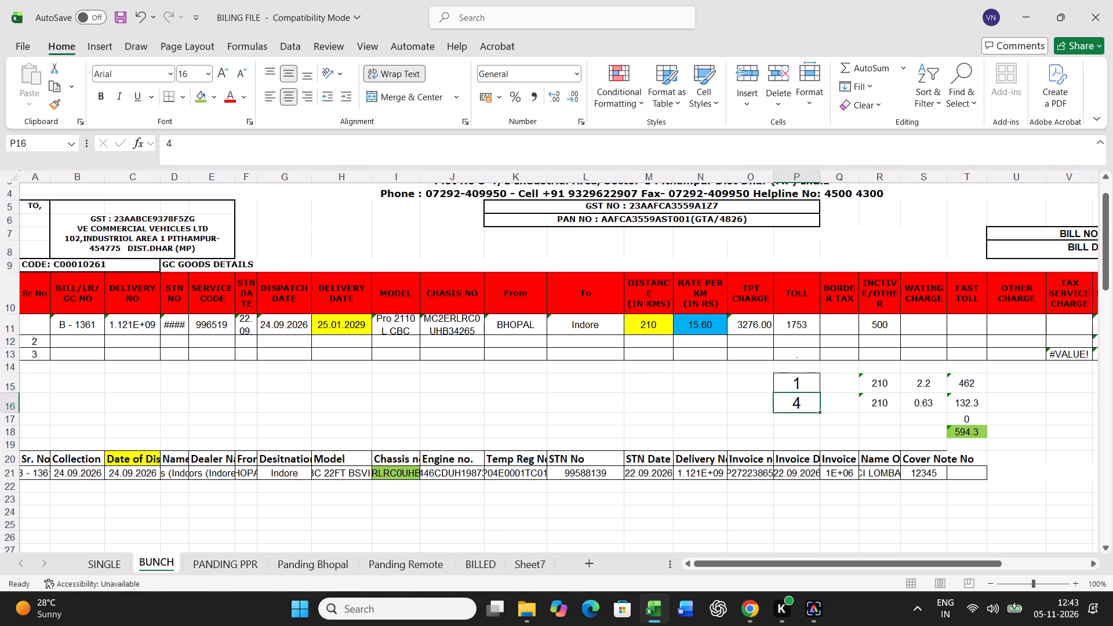
key("Return")
Print the B - 1361 freight bill from the SINGLE sheet.
left_click(113, 569)
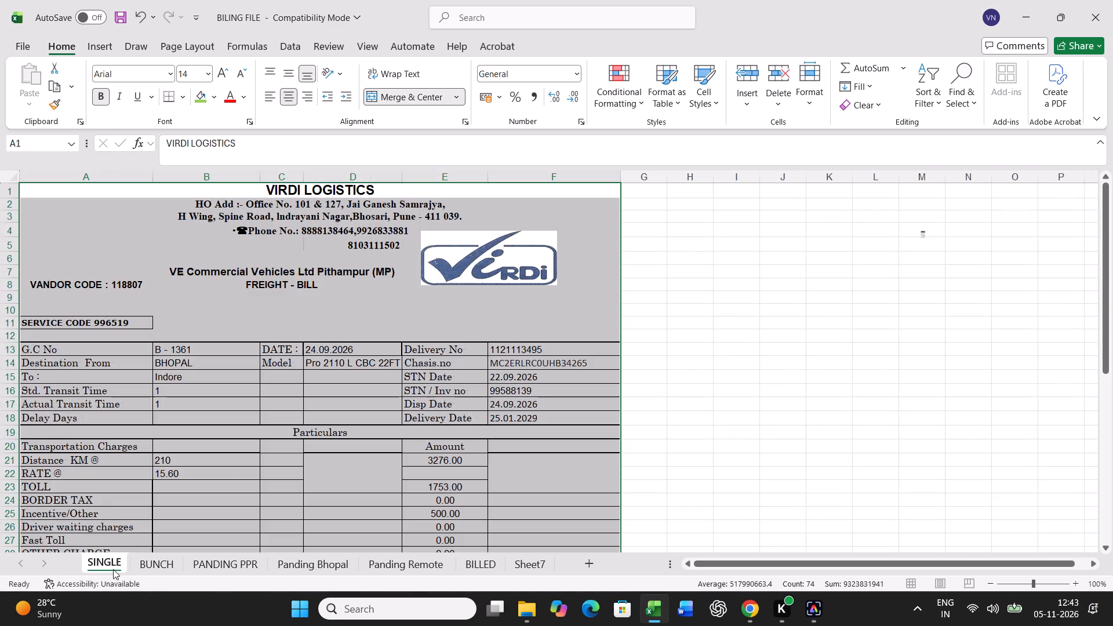
key("ctrl+p")
left_click(191, 110)
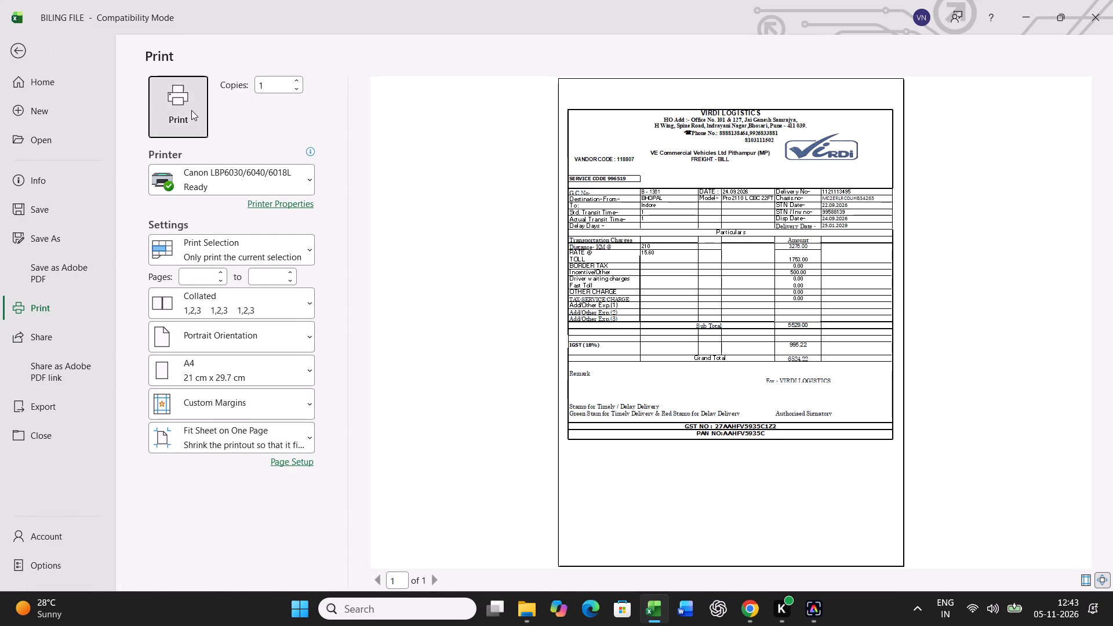
Copy the B - 1361 bill row in BUNCH and paste it as values into row 50, the first empty table row.
left_click(156, 565)
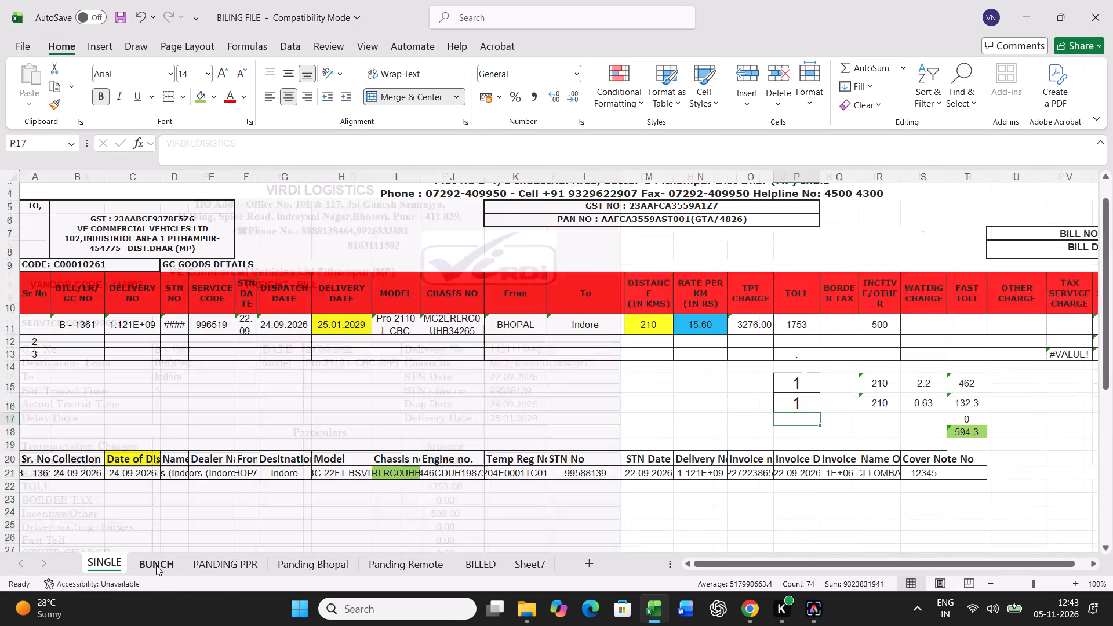
left_click(7, 326)
key("ctrl+c")
scroll(351, 416, "down", 10)
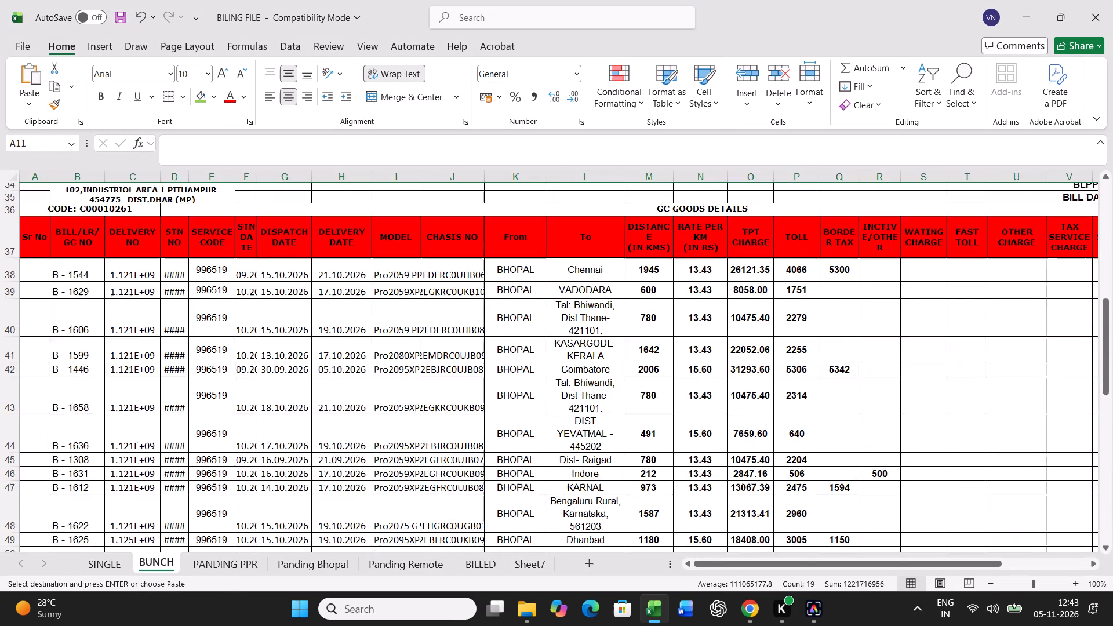
scroll(352, 417, "down", 7)
right_click(36, 361)
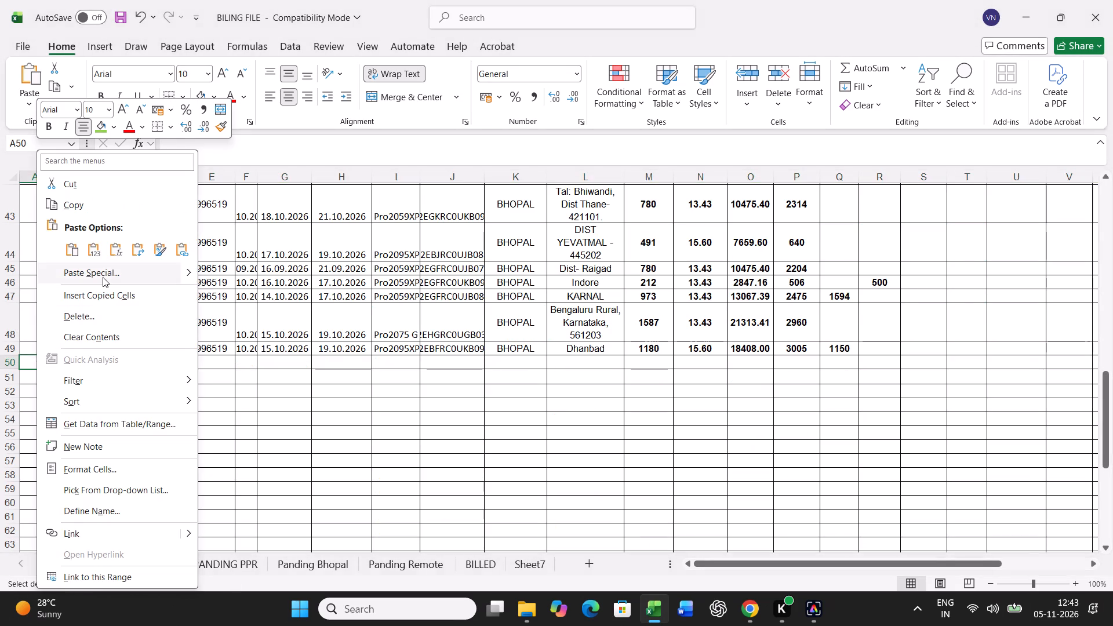
left_click(103, 277)
left_click(35, 243)
left_click(260, 417)
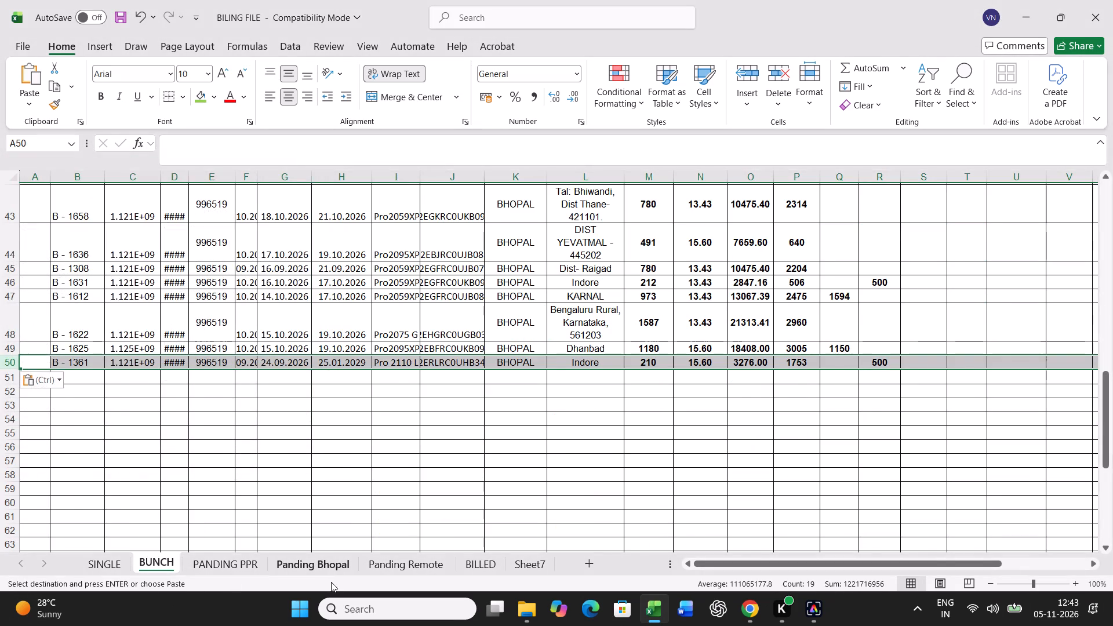
left_click(332, 567)
left_click(536, 436)
key("ctrl+f")
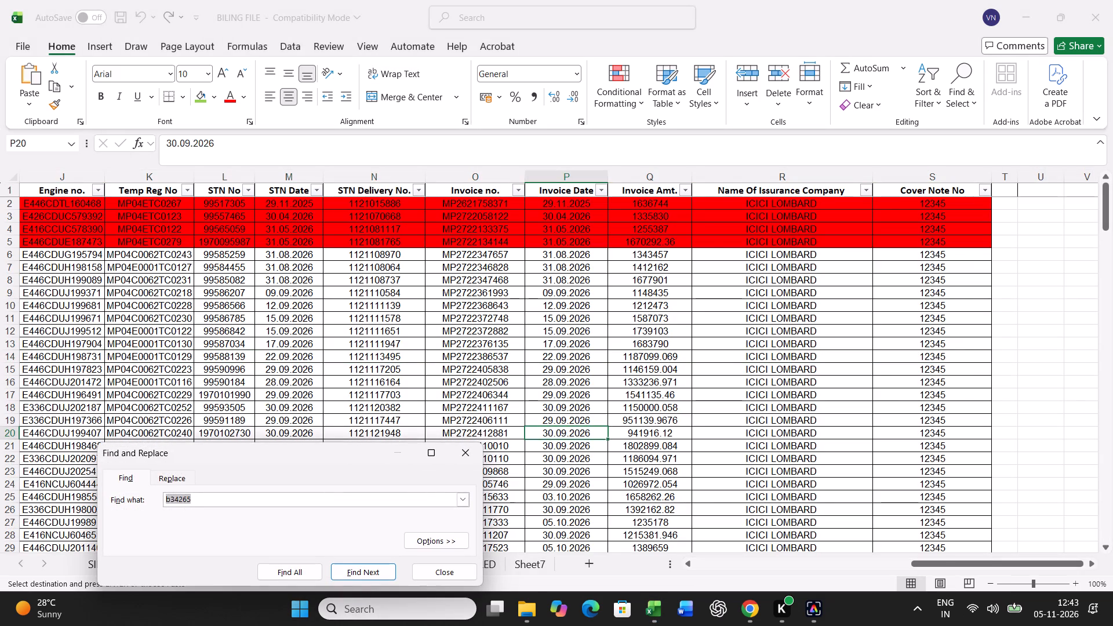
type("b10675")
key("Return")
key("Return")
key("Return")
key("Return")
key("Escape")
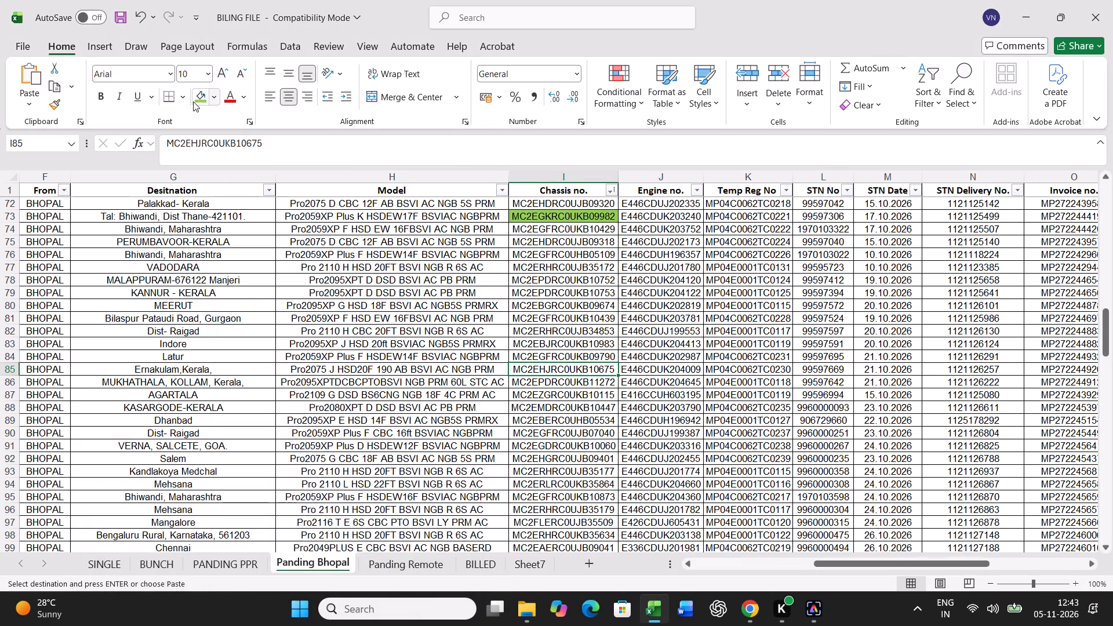
left_click(203, 97)
Copy the B - 1679 dispatch record from Panding Bhopal and paste it over the source row 21 in BUNCH.
key("Left")
key("Left")
key("Left")
key("Left")
key("Left")
key("Left")
key("Left")
key("Left")
key("Left")
key("Left")
key("Left")
key("Left")
key("Left")
key("Left")
key("Left")
key("Left")
key("Left")
key("Left")
key("Left")
key("Left")
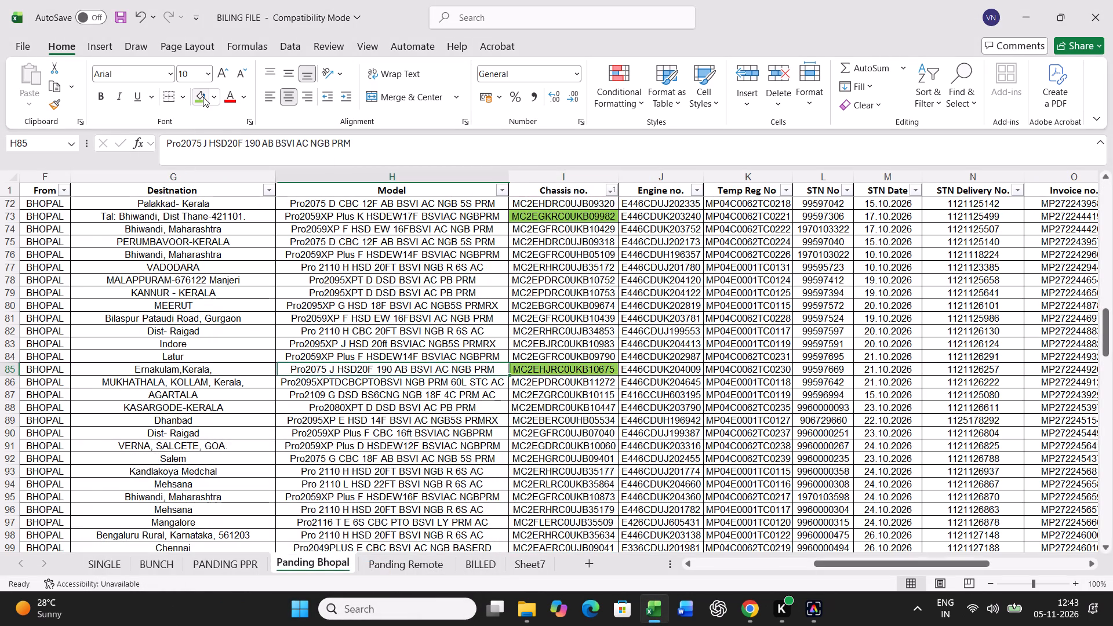
key("ctrl+shift+Right")
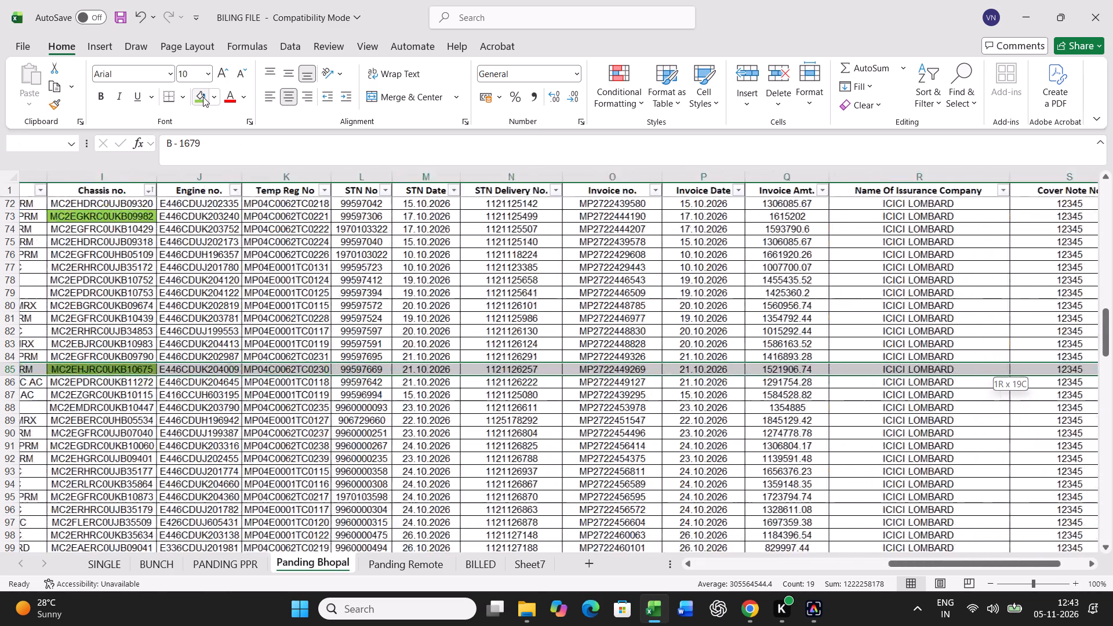
key("ctrl+c")
left_click(158, 561)
scroll(227, 439, "up", 6)
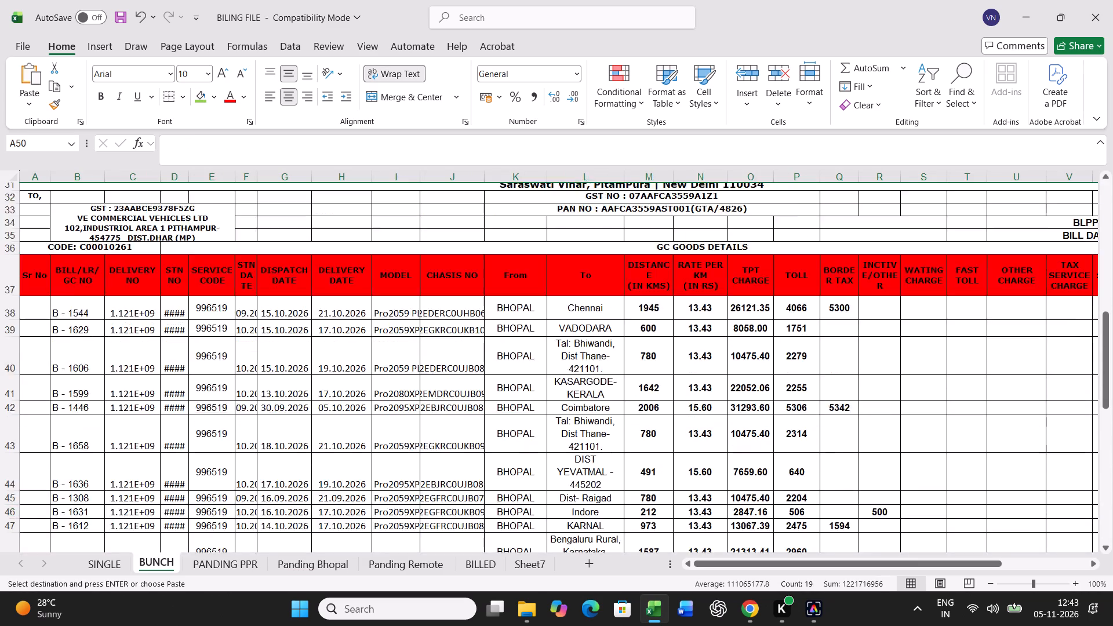
scroll(227, 439, "up", 10)
left_click(37, 439)
key("ctrl+v")
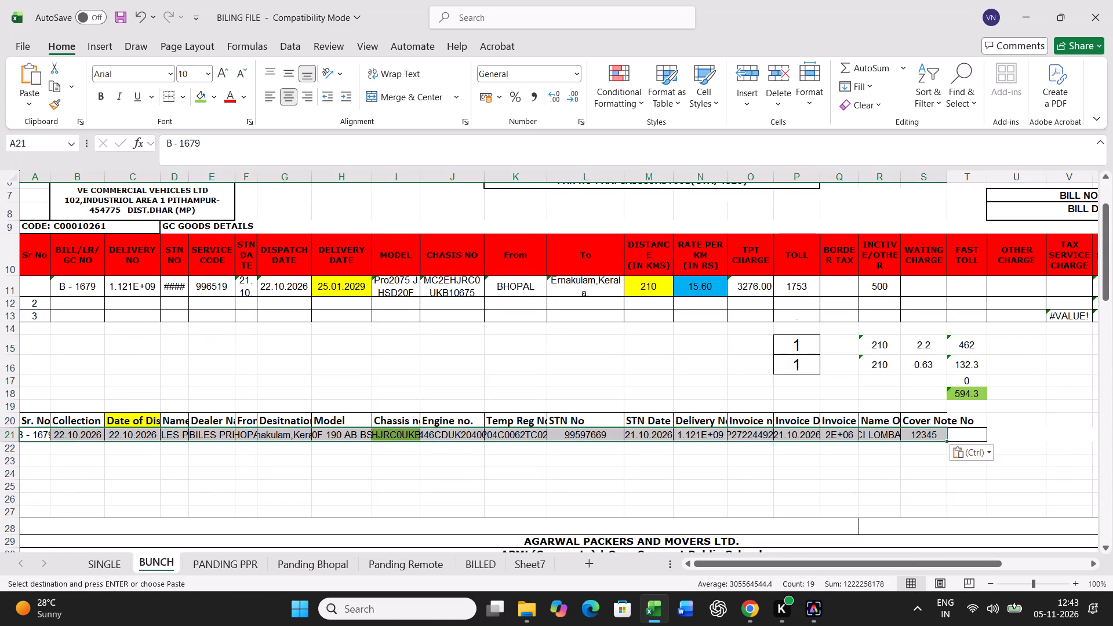
In the BUNCH bill row, set delivery date 28.10.2026, distance =1758+260, rate 13.43 and toll 3520, and clear the incentive.
left_click(322, 289)
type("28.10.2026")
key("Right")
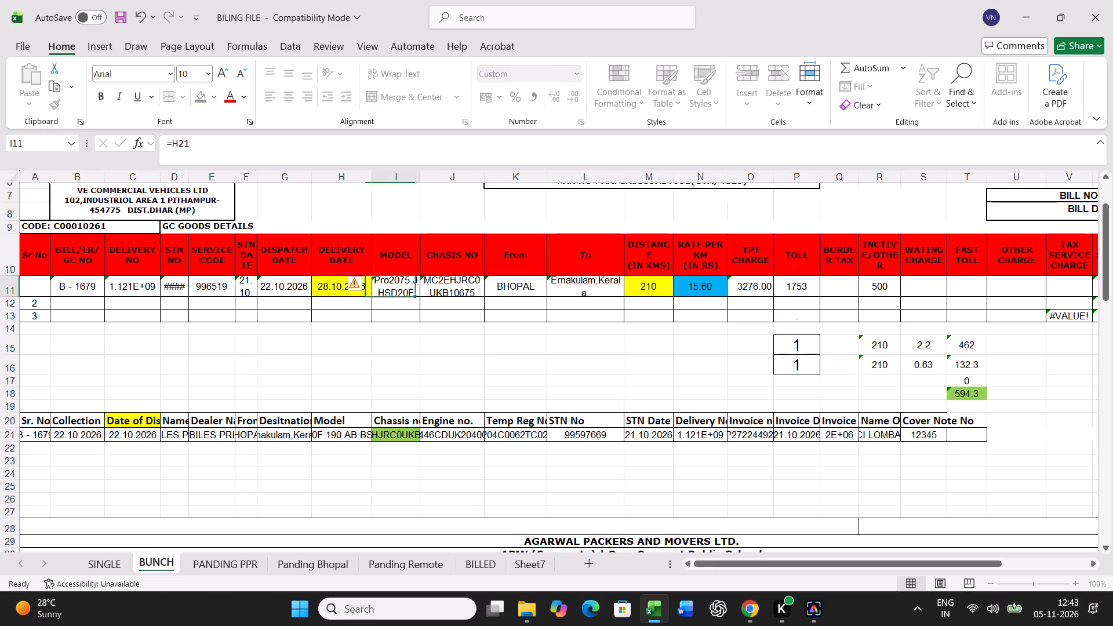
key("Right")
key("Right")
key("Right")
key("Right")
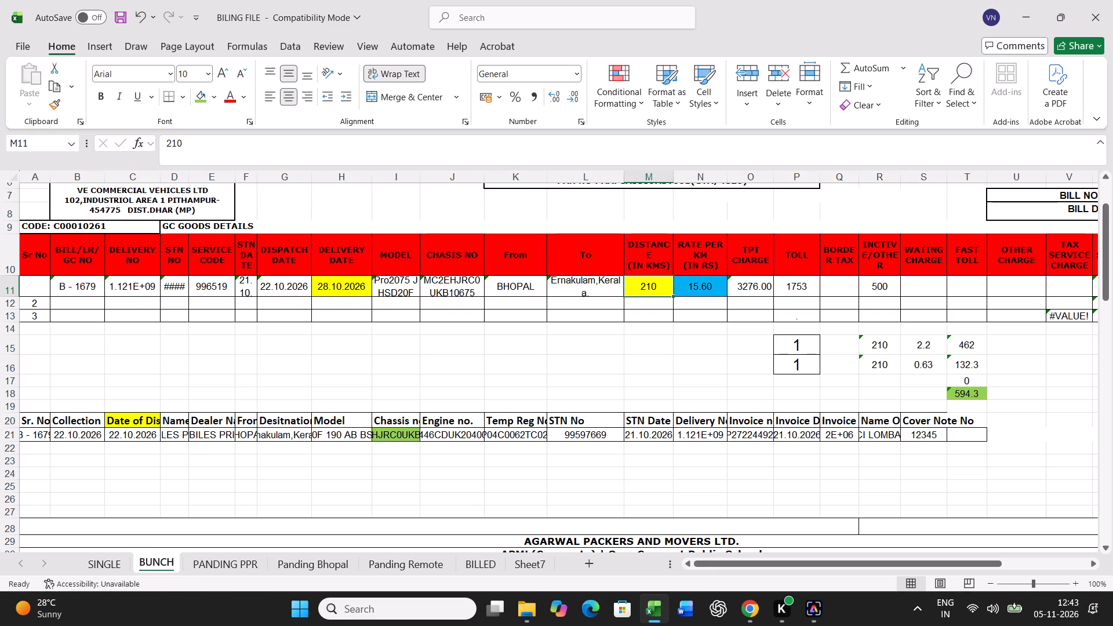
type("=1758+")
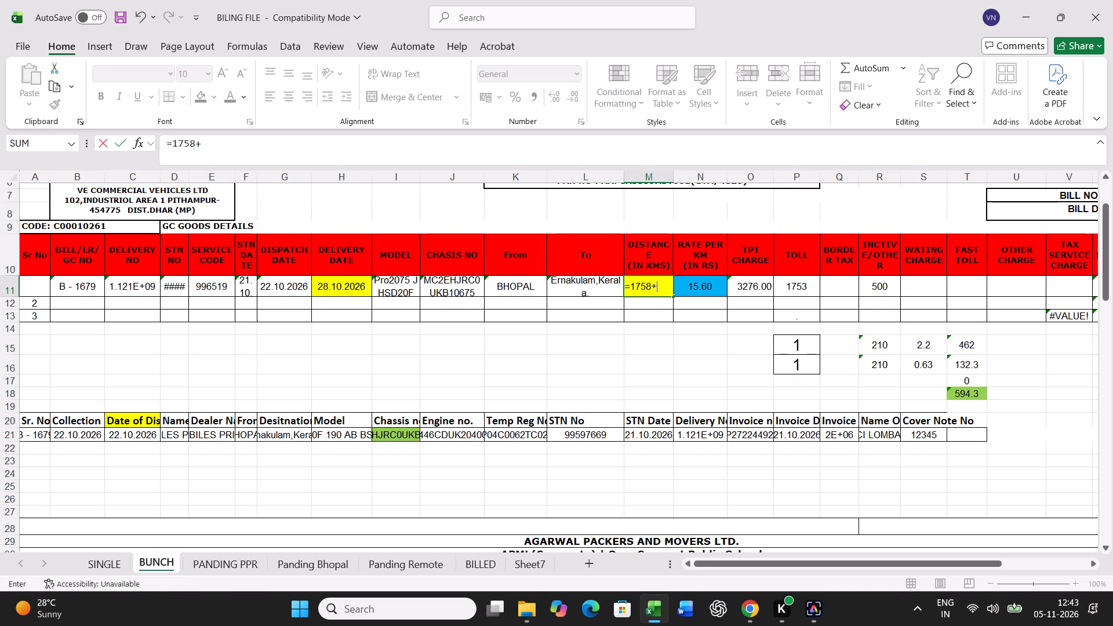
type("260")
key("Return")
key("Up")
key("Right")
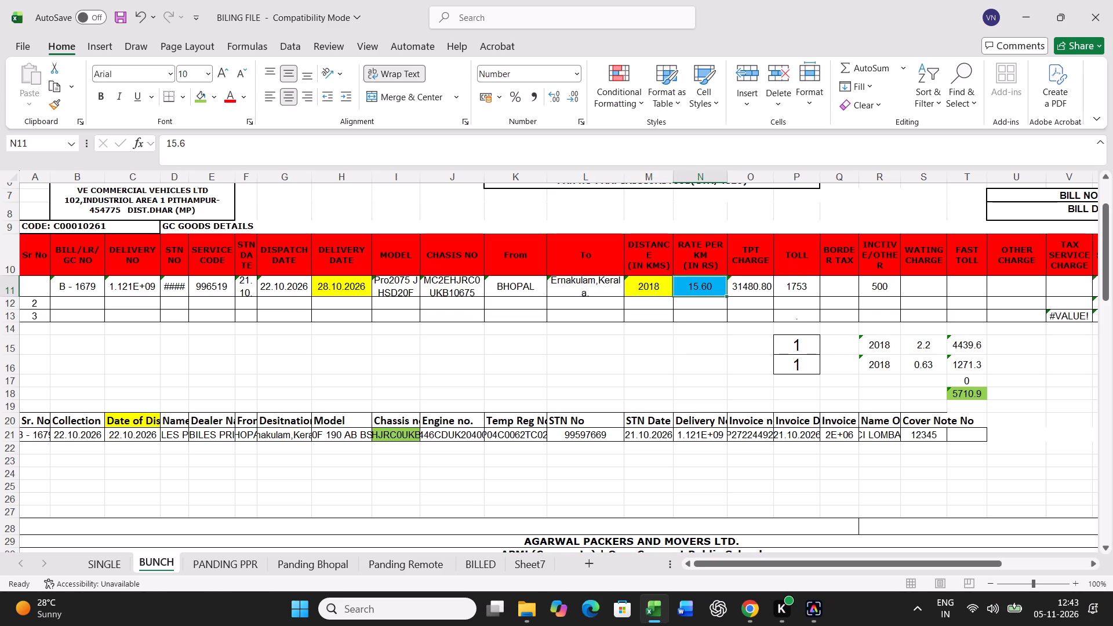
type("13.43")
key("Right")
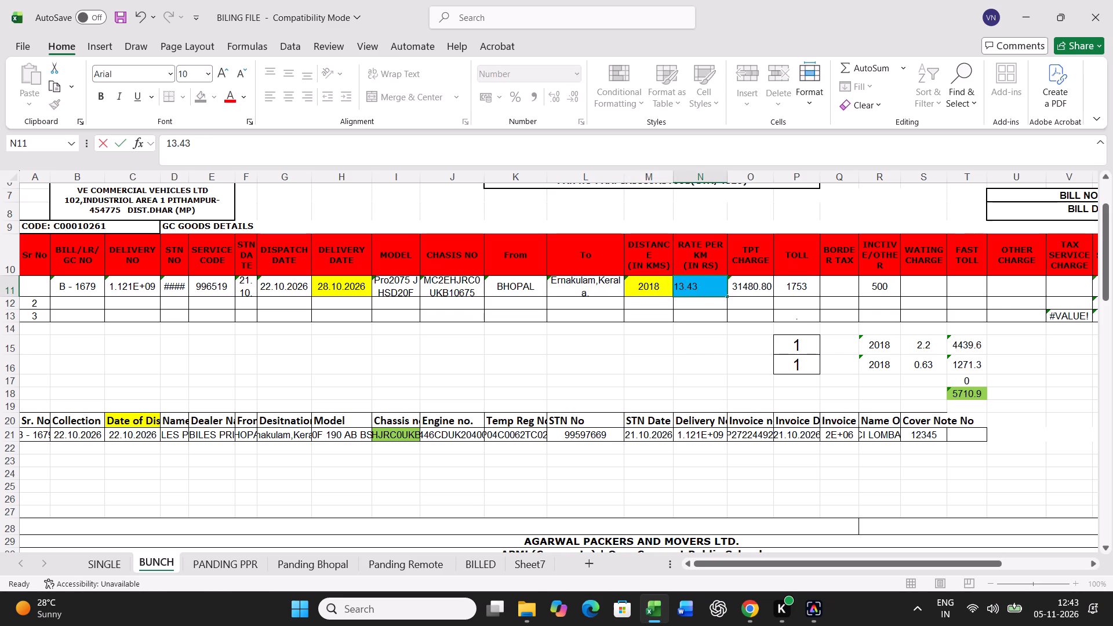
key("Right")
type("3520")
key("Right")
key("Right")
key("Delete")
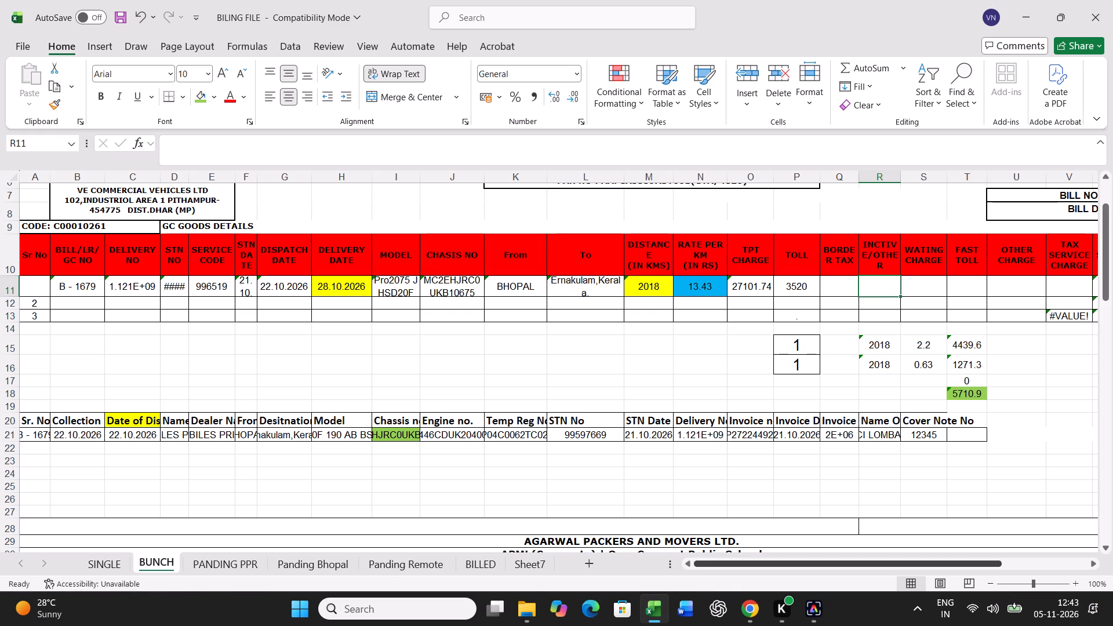
Set both the standard and actual transit time cells below the BUNCH bill row to 6.
left_click(797, 346)
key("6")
key("Return")
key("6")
key("Return")
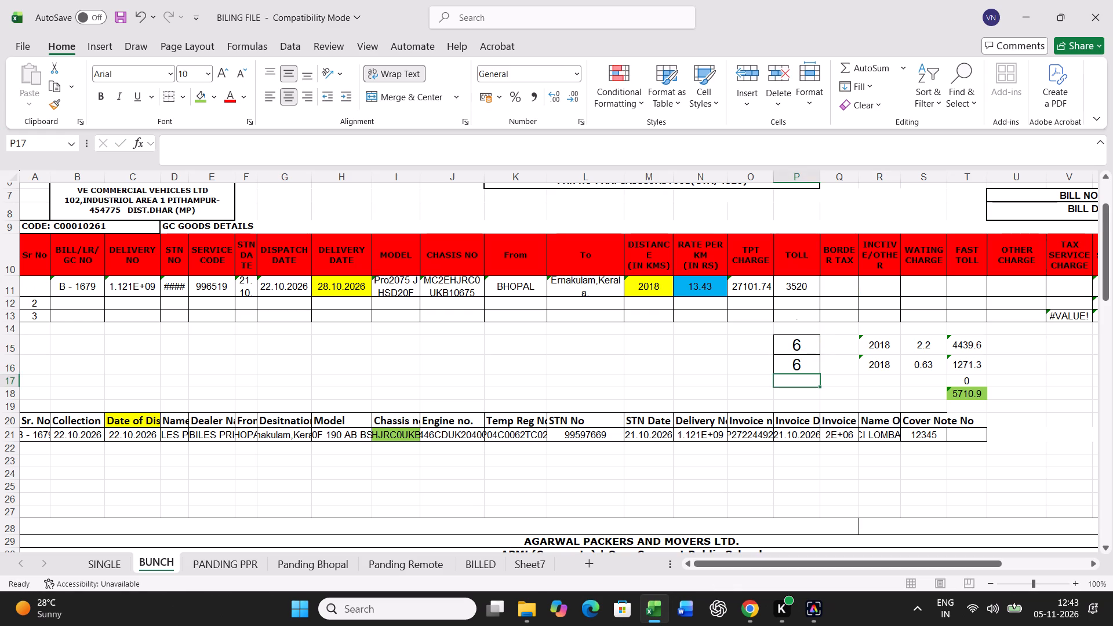
Print the B - 1679 freight bill from the SINGLE sheet.
left_click(106, 565)
key("ctrl+p")
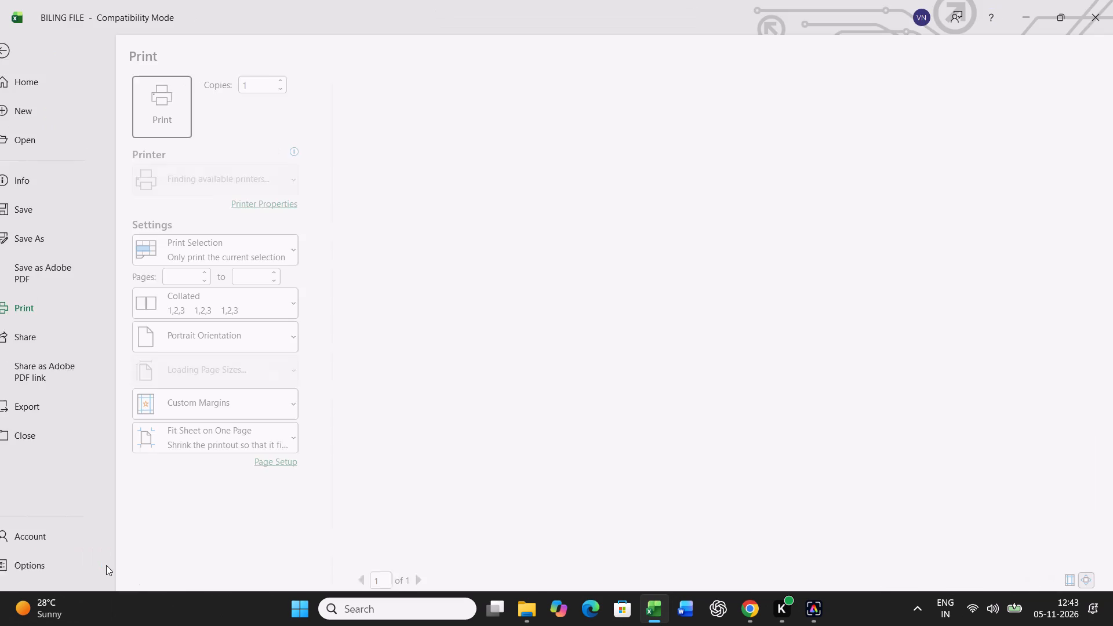
left_click(160, 105)
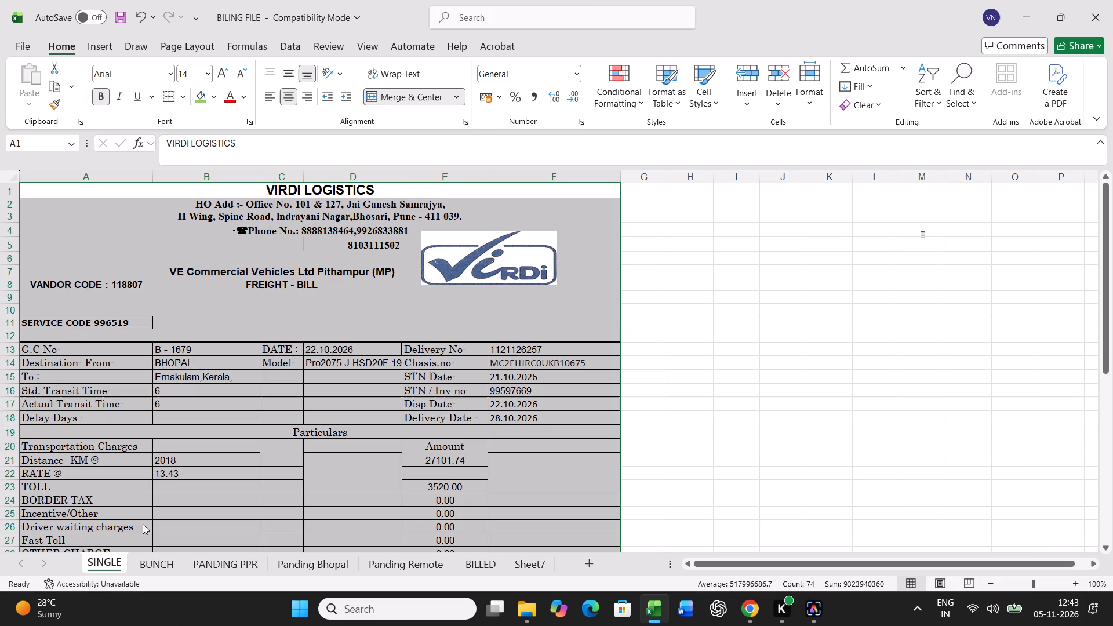
Copy the B - 1679 bill row in BUNCH and paste it as values into row 51, the first empty table row.
left_click(155, 569)
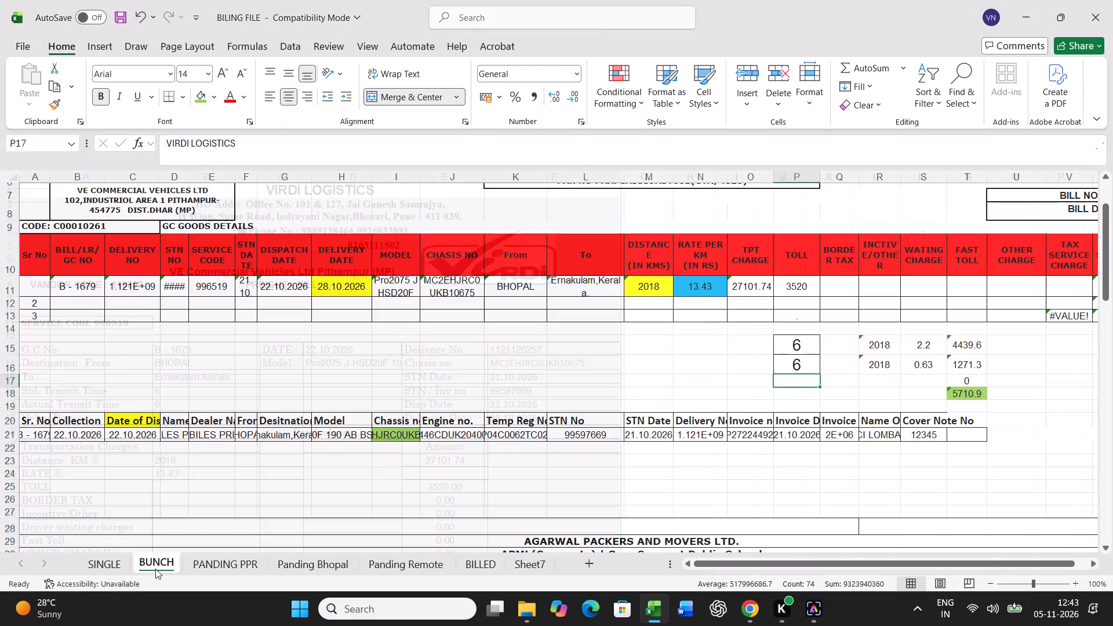
left_click(8, 289)
key("ctrl+c")
scroll(389, 424, "down", 11)
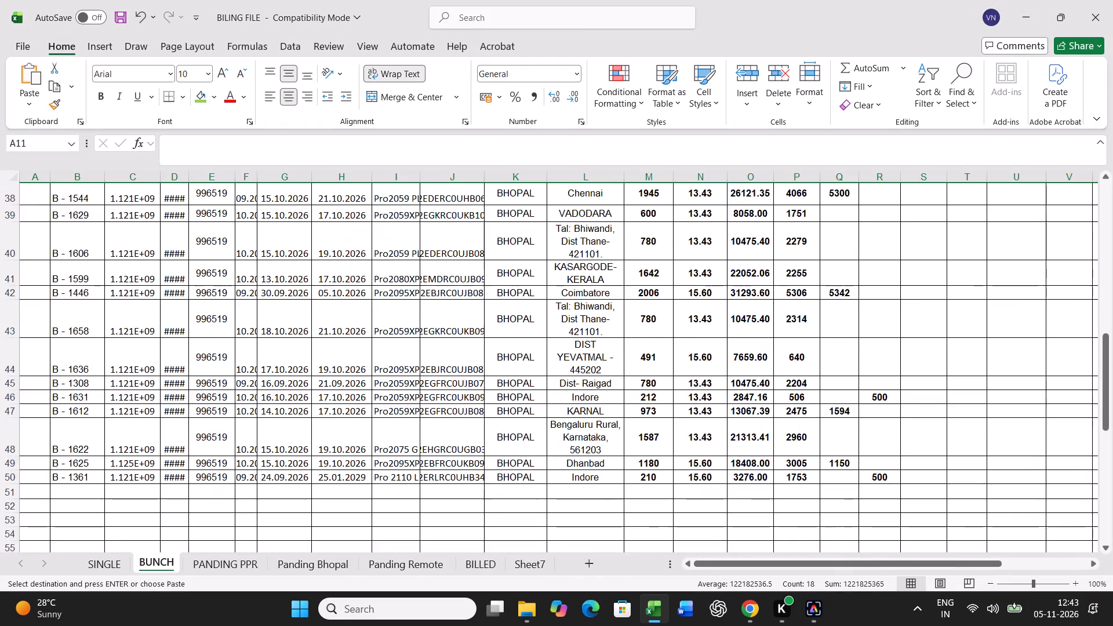
scroll(389, 426, "down", 6)
right_click(37, 333)
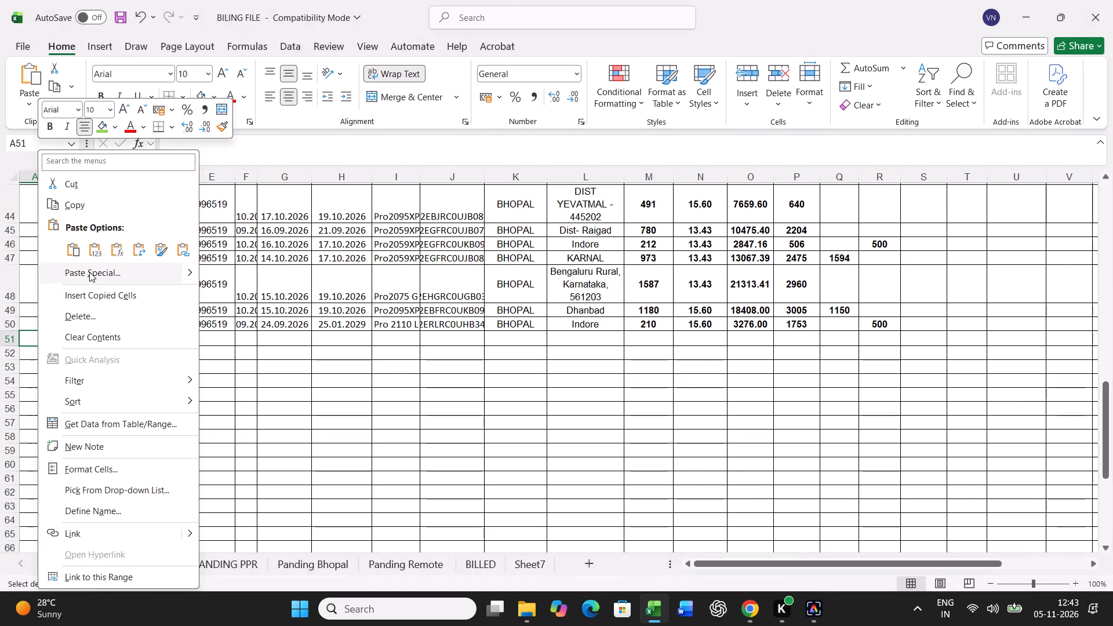
left_click(90, 270)
left_click(38, 236)
left_click(259, 405)
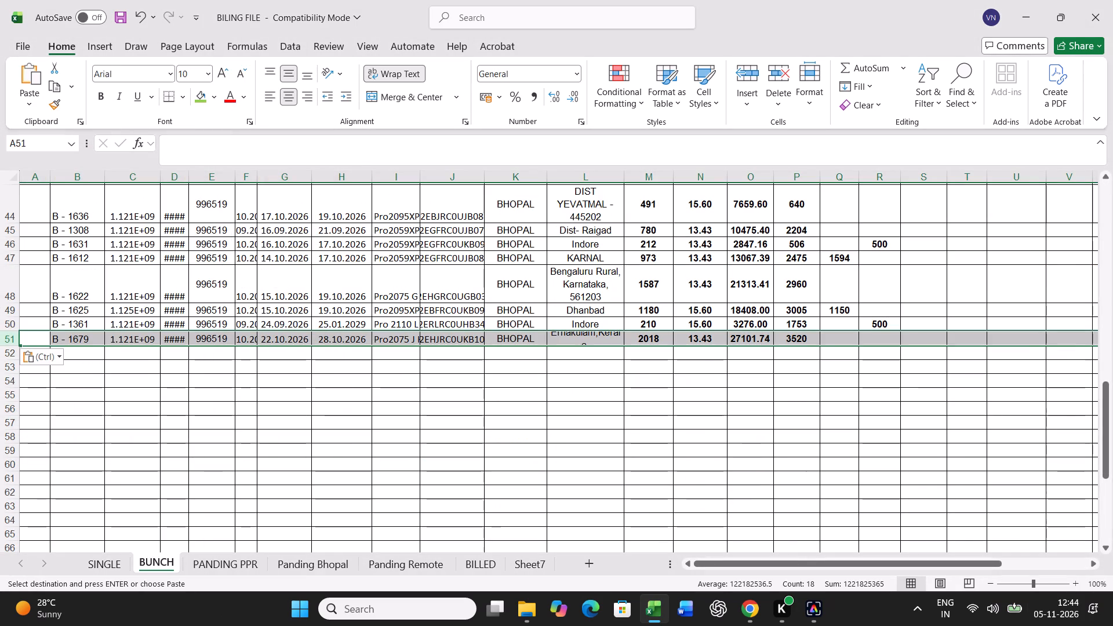
left_click(315, 570)
left_click(425, 468)
key("ctrl+f")
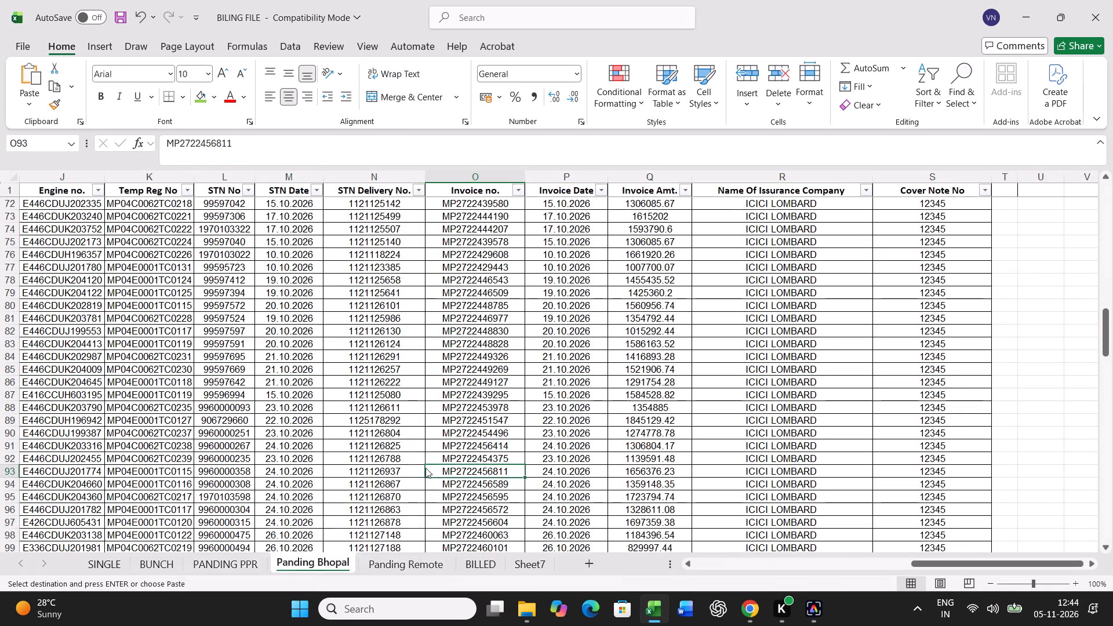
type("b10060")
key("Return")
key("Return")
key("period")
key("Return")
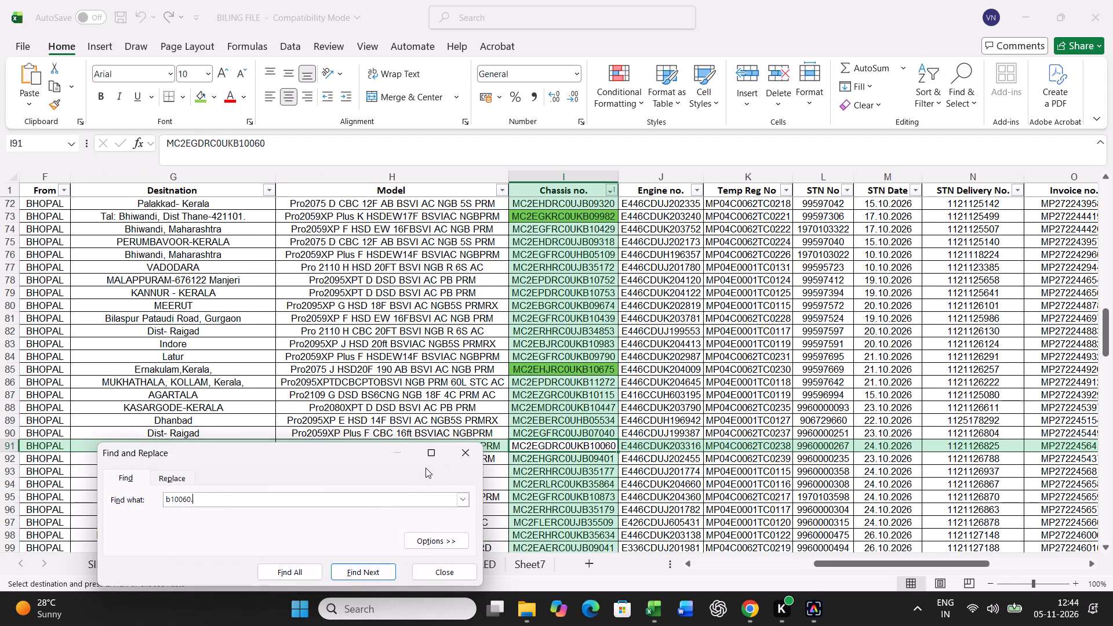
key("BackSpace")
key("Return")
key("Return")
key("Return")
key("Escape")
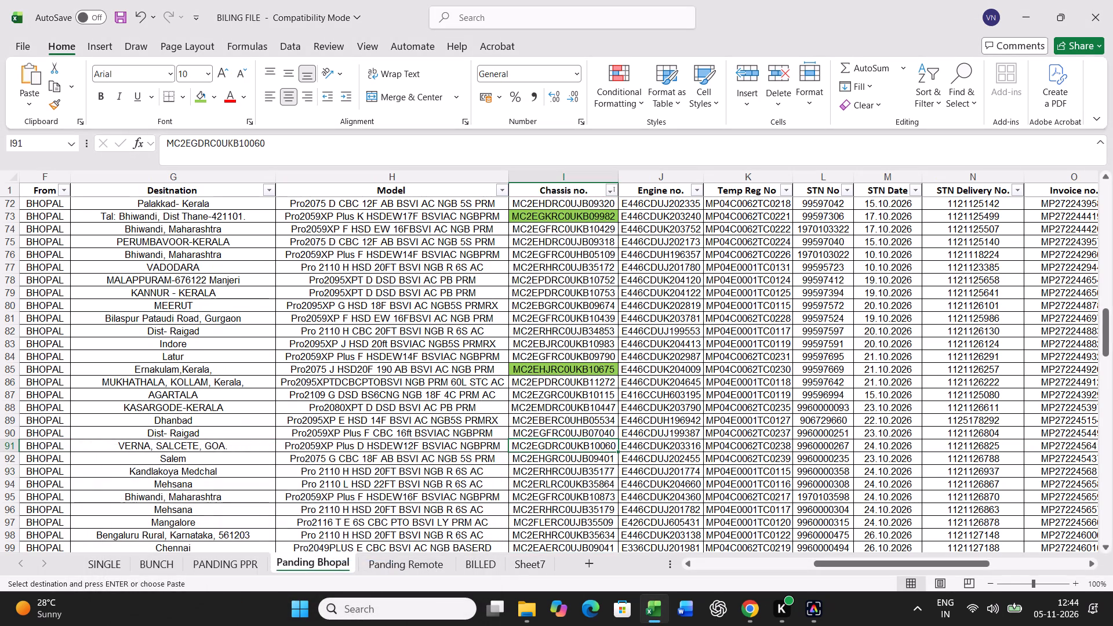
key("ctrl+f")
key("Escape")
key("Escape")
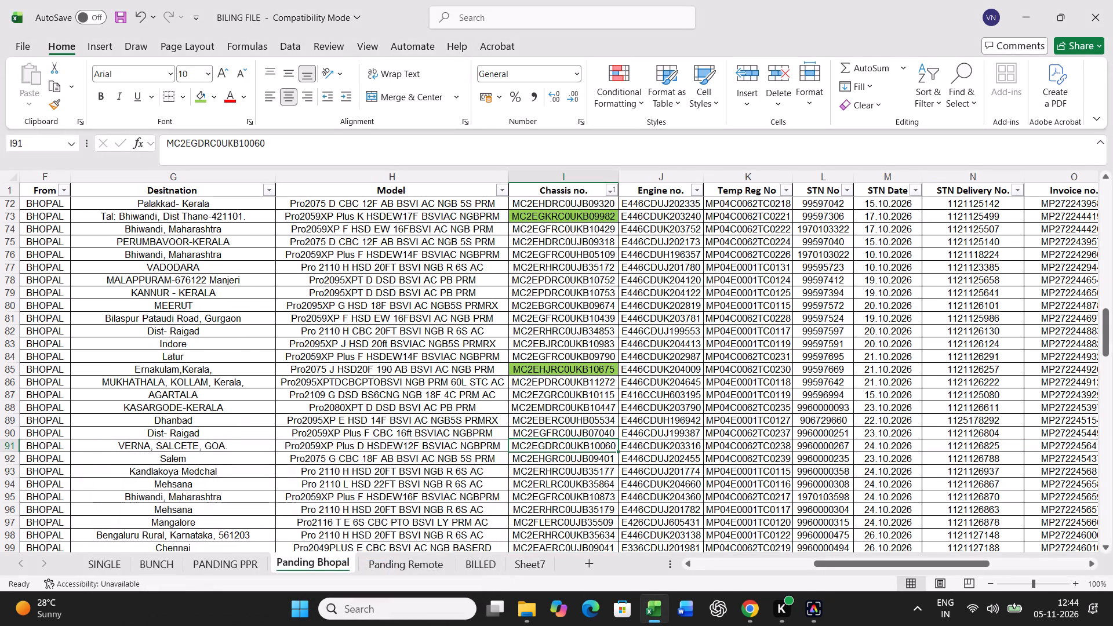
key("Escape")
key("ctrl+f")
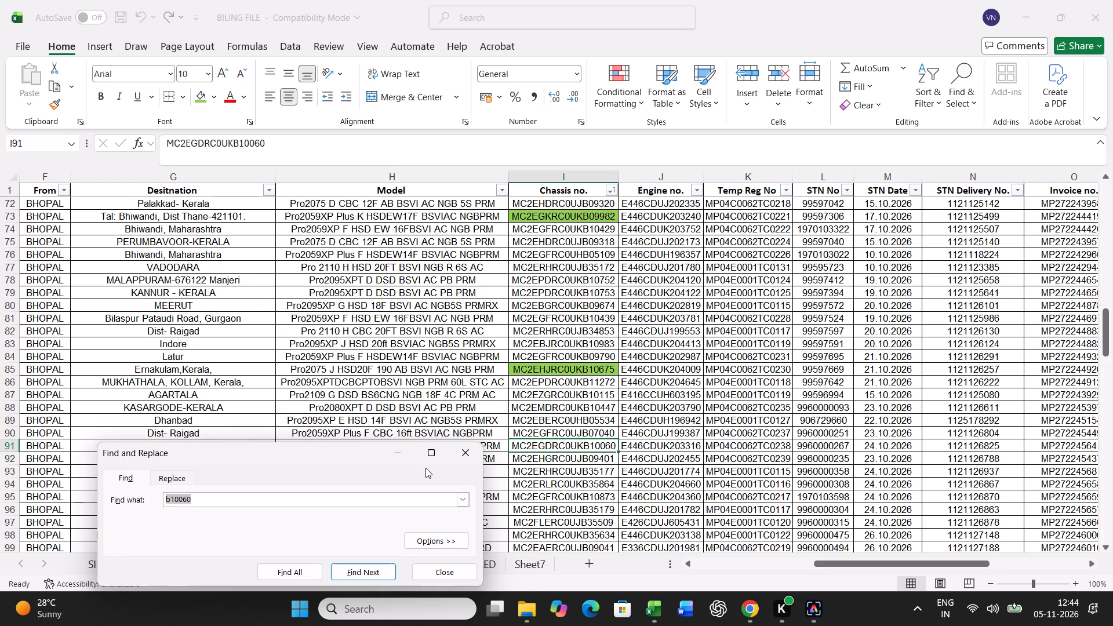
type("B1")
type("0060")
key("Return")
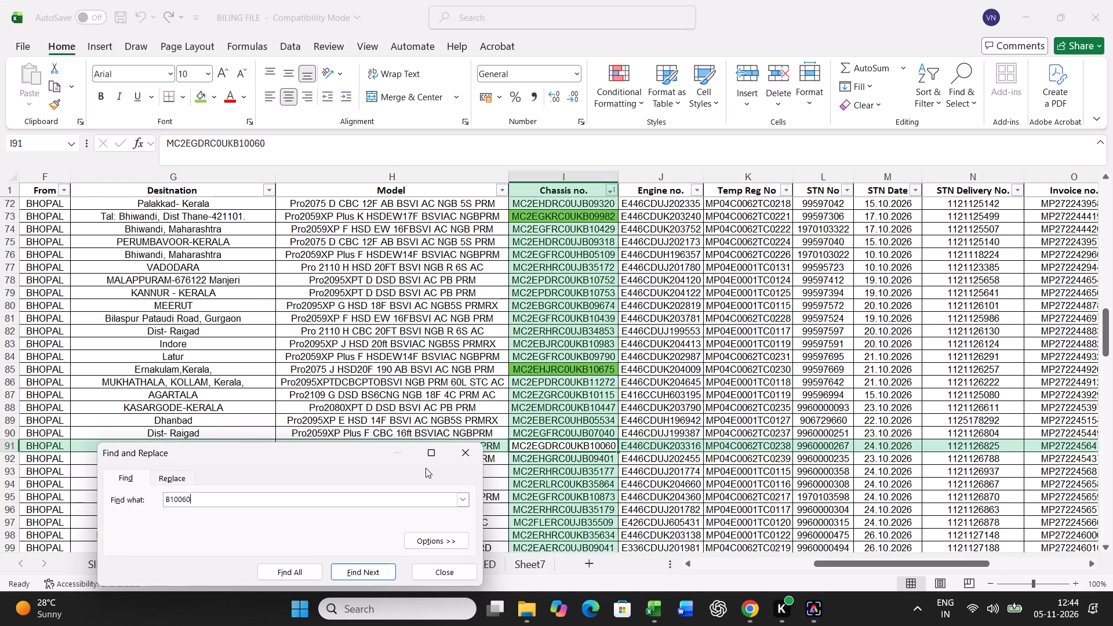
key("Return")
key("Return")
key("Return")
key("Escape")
left_click(207, 100)
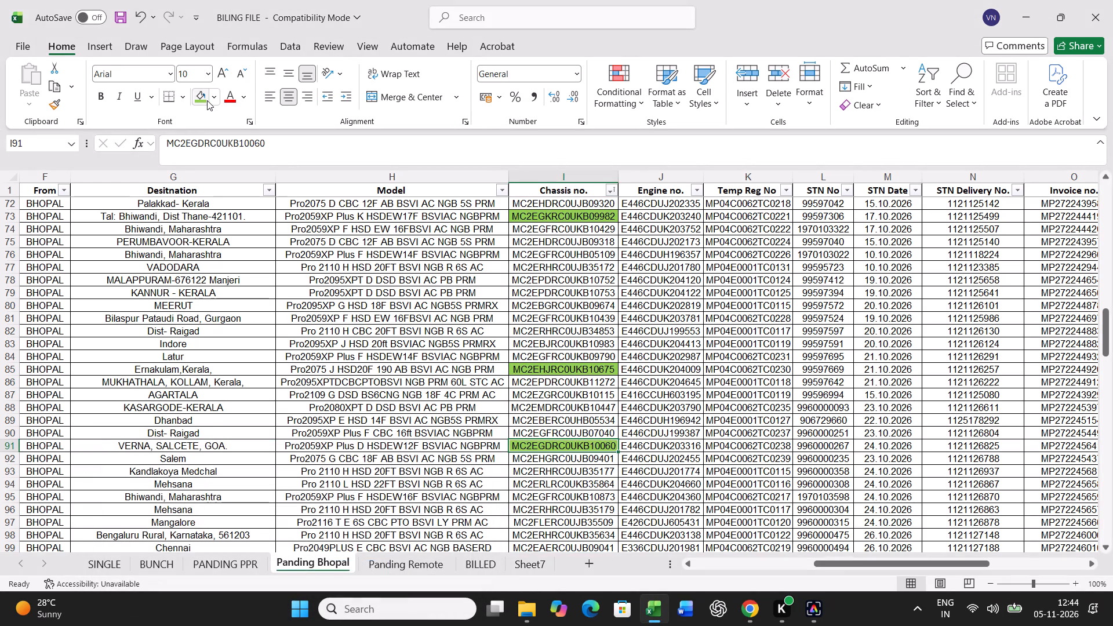
Copy the B - 1691 dispatch record from Panding Bhopal into the source row, row 21, of BUNCH.
key("Left")
key("Left")
key("Left")
key("Left")
key("Left")
key("Left")
key("Left")
key("Left")
key("Left")
key("Left")
key("Left")
key("Left")
key("Left")
key("Left")
key("Left")
key("Left")
key("Left")
key("Left")
key("Left")
key("Left")
key("ctrl+shift+Right")
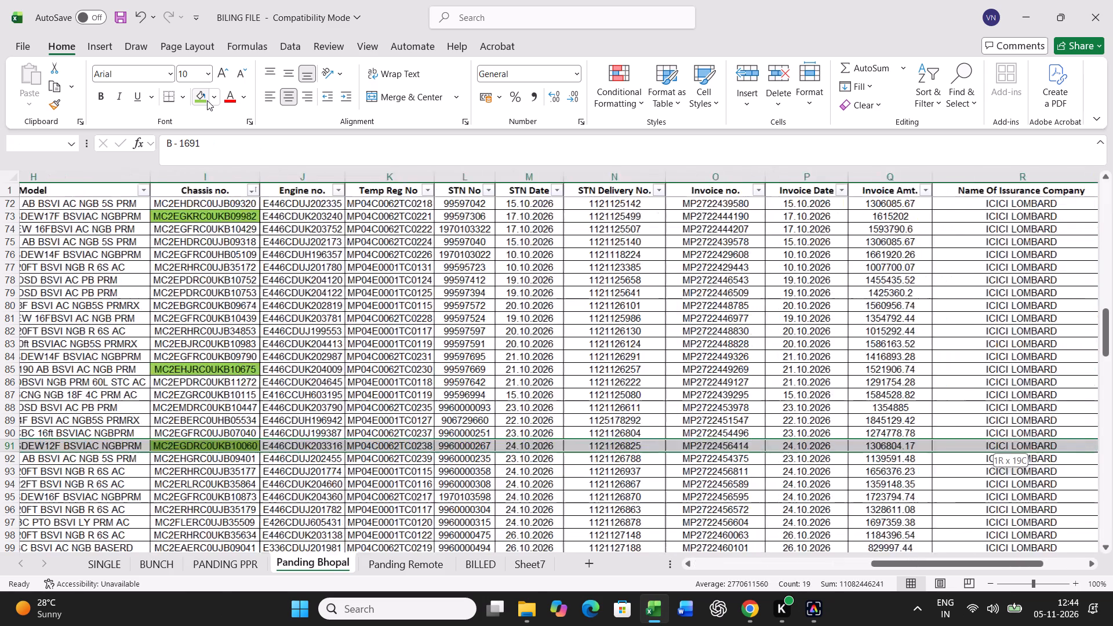
key("ctrl+c")
left_click(168, 561)
scroll(201, 463, "up", 6)
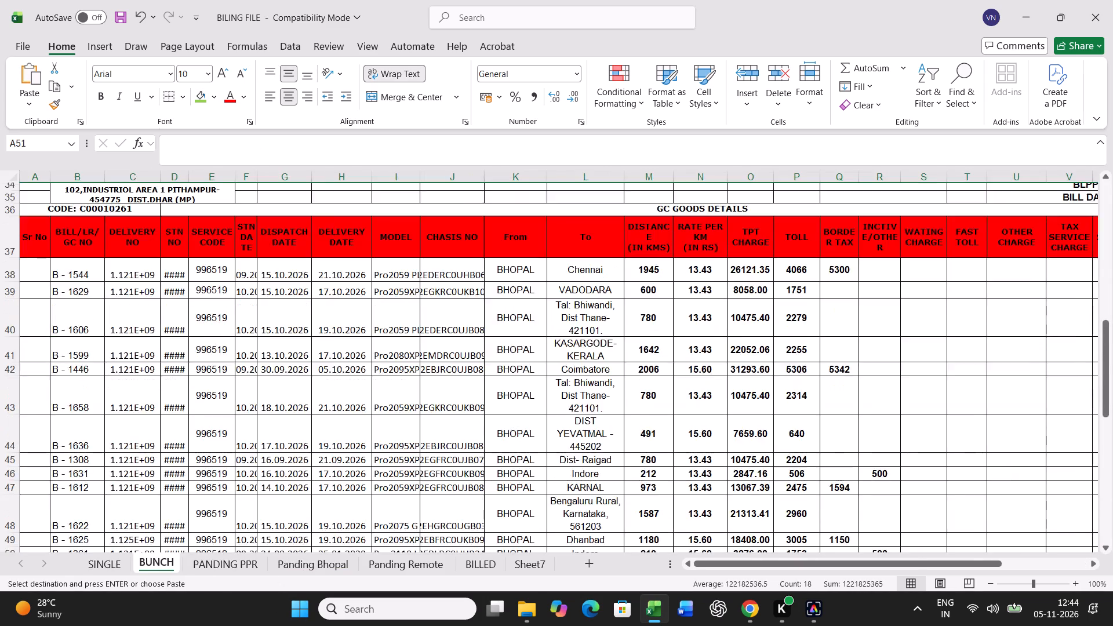
scroll(201, 463, "up", 11)
left_click(35, 434)
key("ctrl+v")
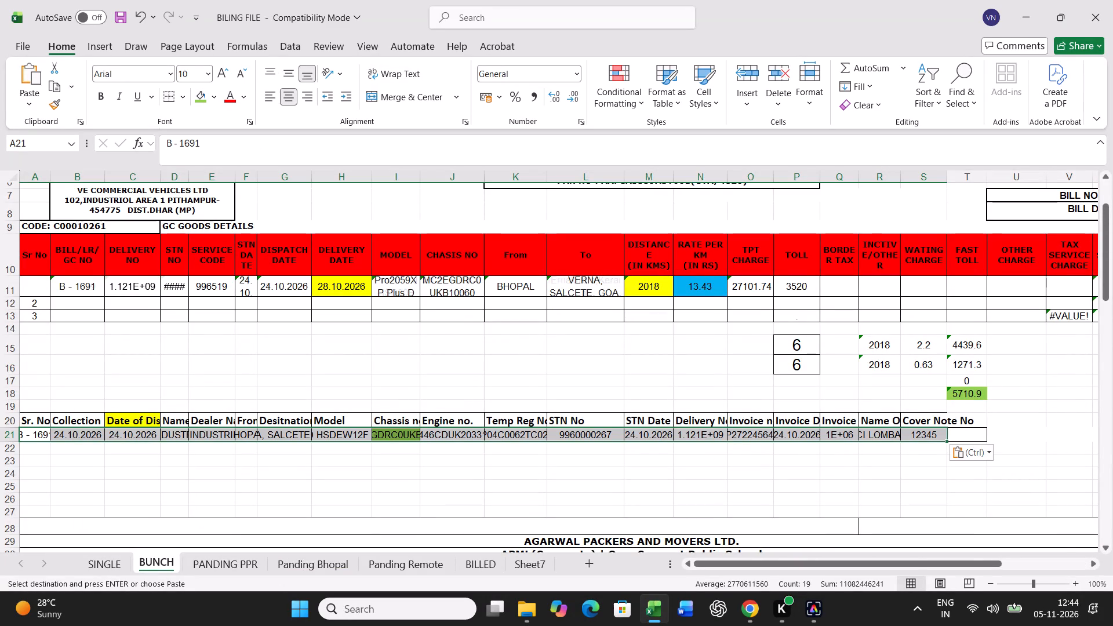
Set the B - 1691 bill's delivery date to 27.10.2026, distance to =1035+260 and toll to 2371.
left_click(361, 290)
scroll(449, 417, "up", 4)
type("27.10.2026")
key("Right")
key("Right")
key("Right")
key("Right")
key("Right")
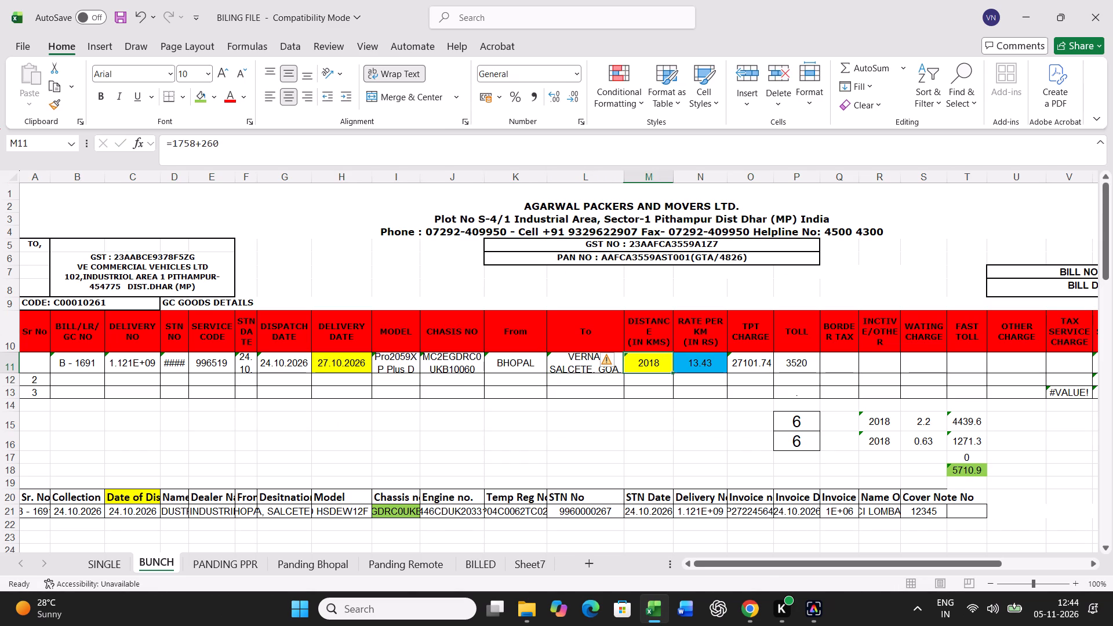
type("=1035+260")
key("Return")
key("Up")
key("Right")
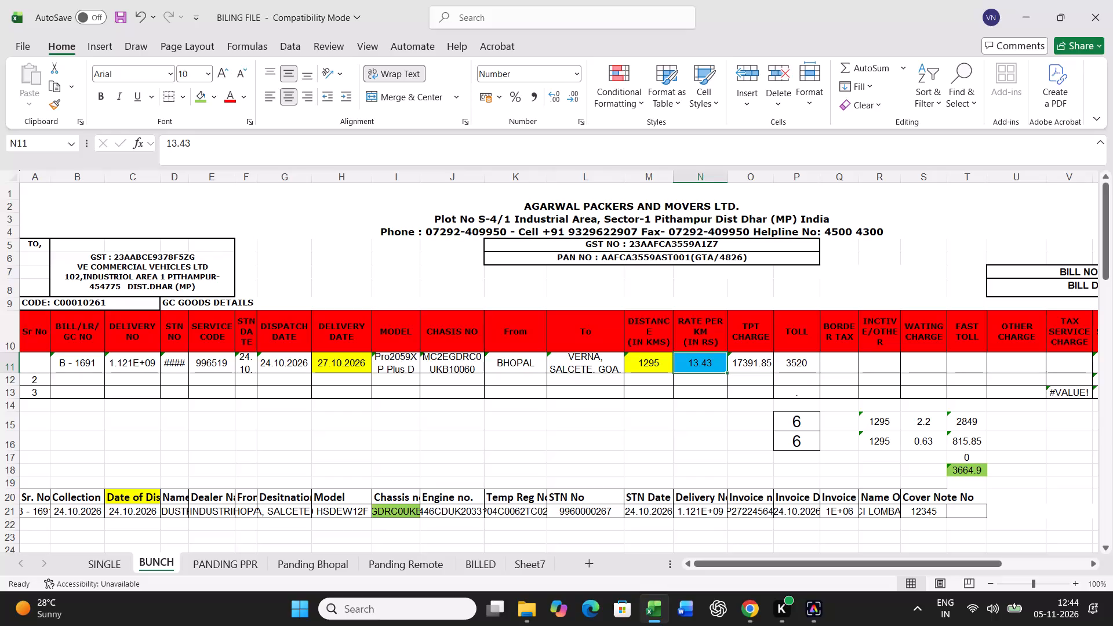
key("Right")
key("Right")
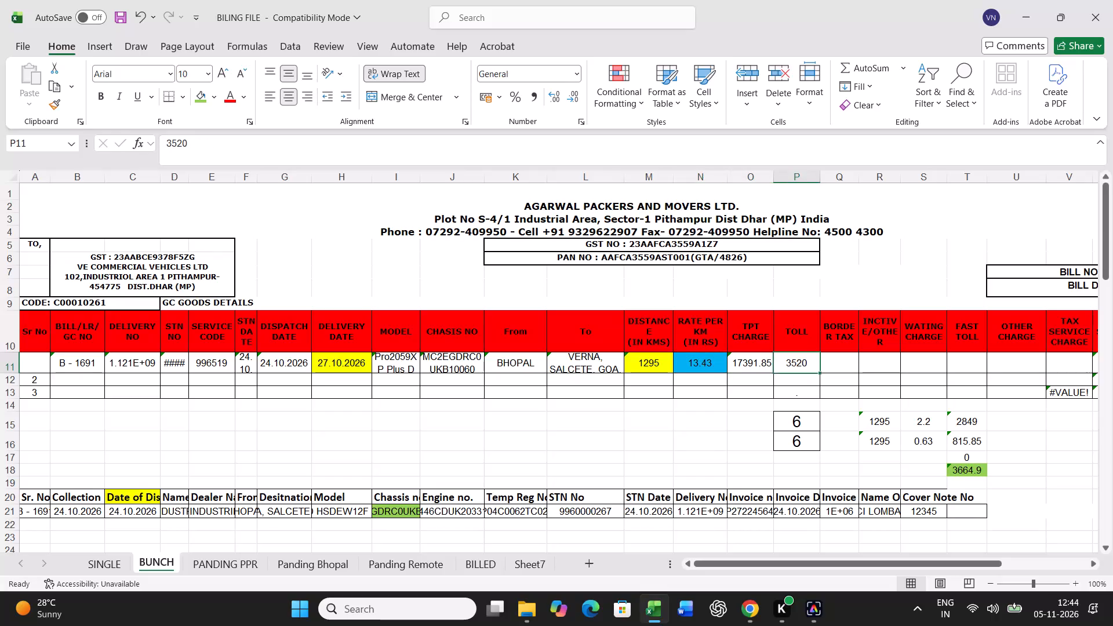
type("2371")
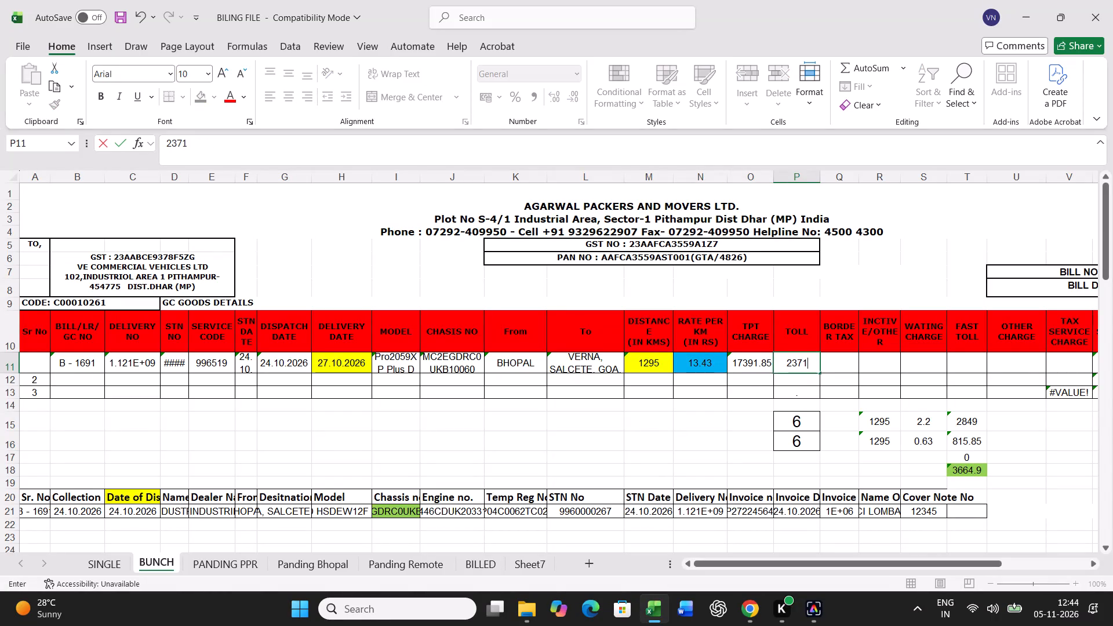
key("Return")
Set the B - 1691 bill's standard transit time to 4 and actual transit time to 3 in BUNCH.
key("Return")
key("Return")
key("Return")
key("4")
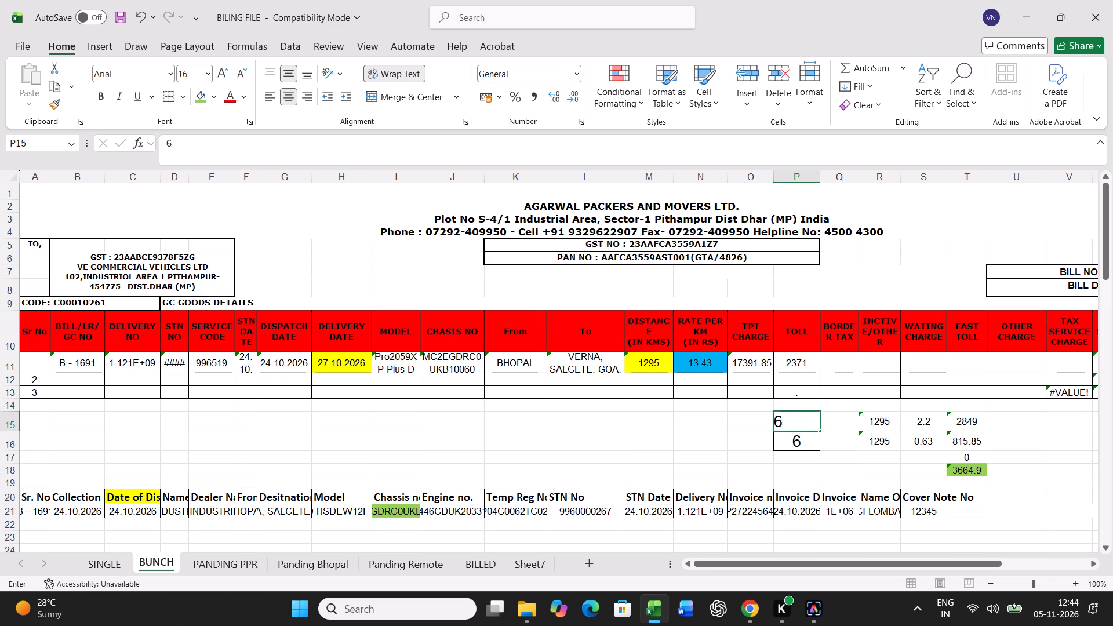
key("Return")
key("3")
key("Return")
Print the B - 1691 freight bill from the SINGLE sheet.
left_click(104, 572)
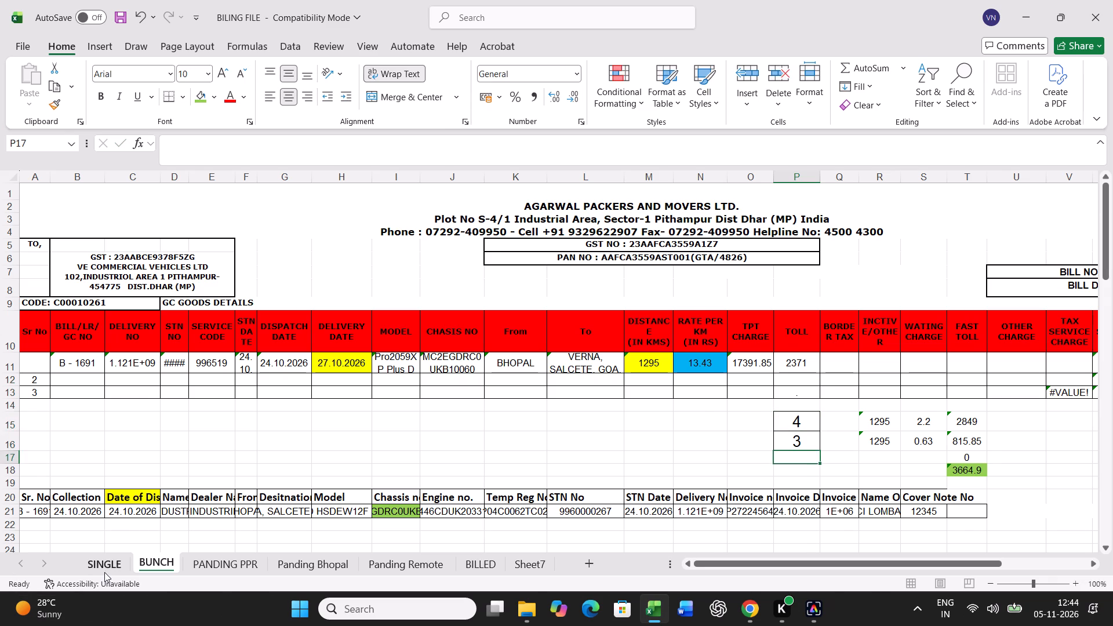
key("ctrl+p")
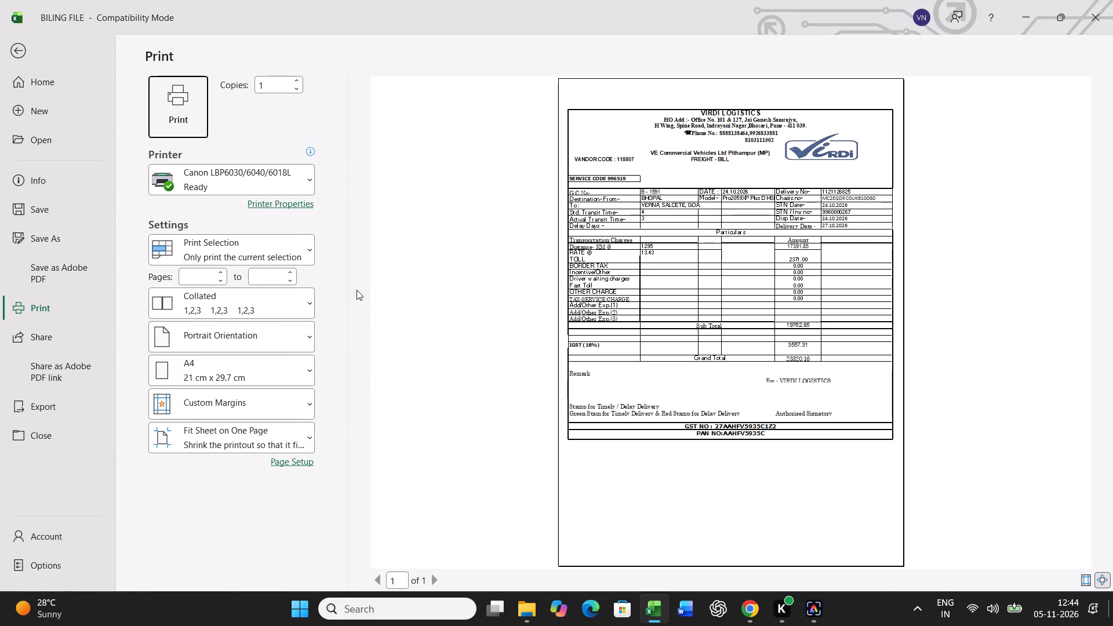
left_click(190, 117)
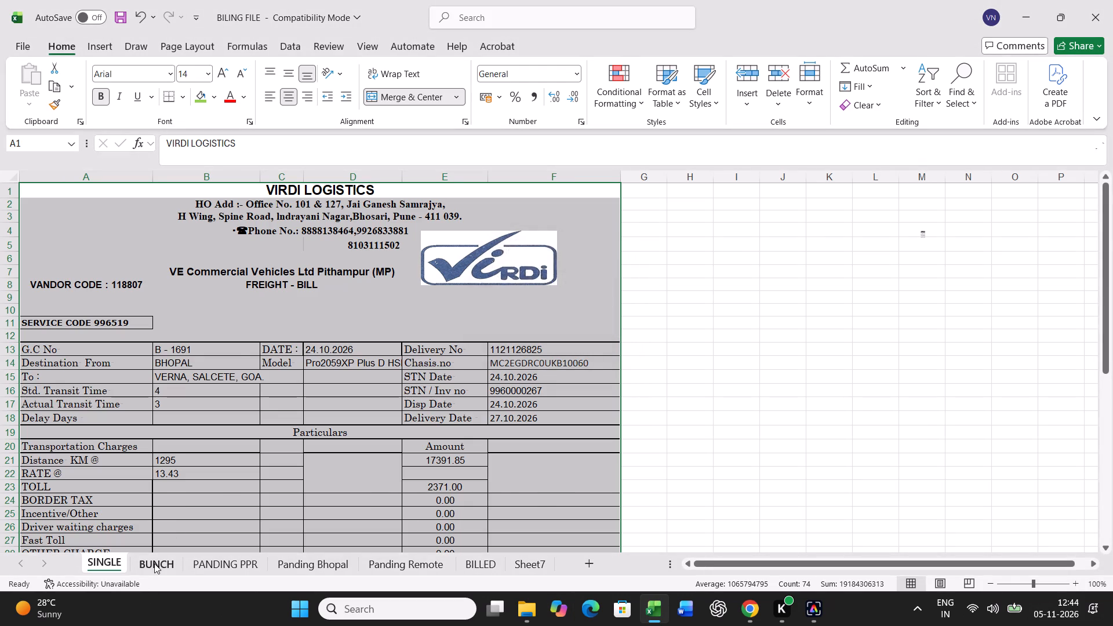
Copy the B - 1691 bill row in BUNCH and paste it as values into row 52, the first empty table row.
left_click(154, 563)
left_click(6, 360)
key("ctrl+c")
scroll(372, 400, "down", 7)
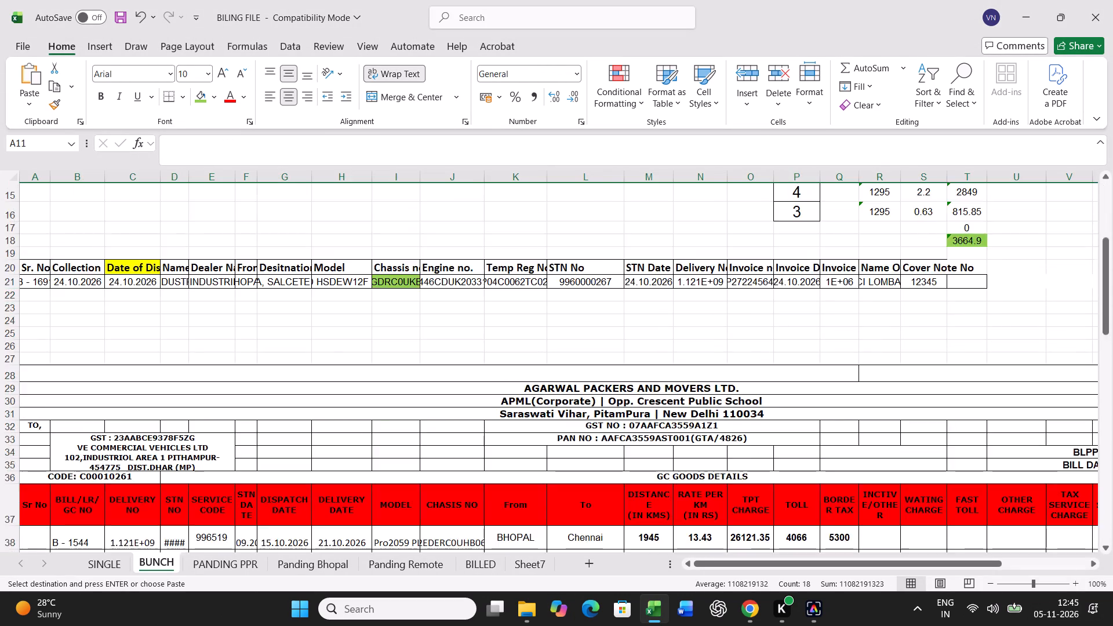
scroll(372, 400, "down", 13)
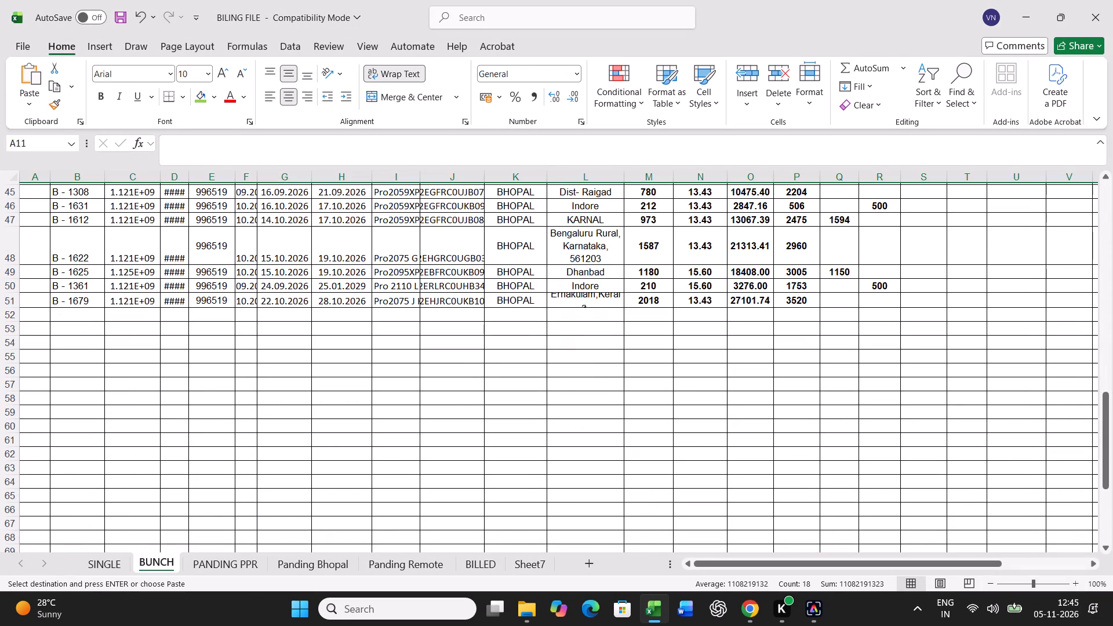
right_click(37, 316)
left_click(89, 276)
left_click(35, 238)
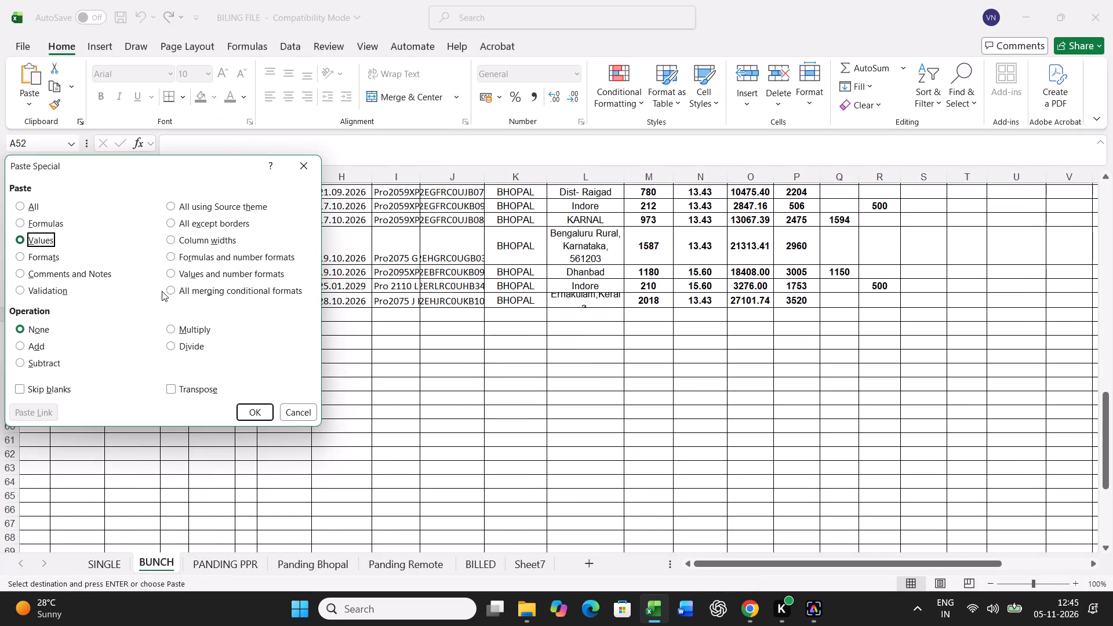
left_click(263, 409)
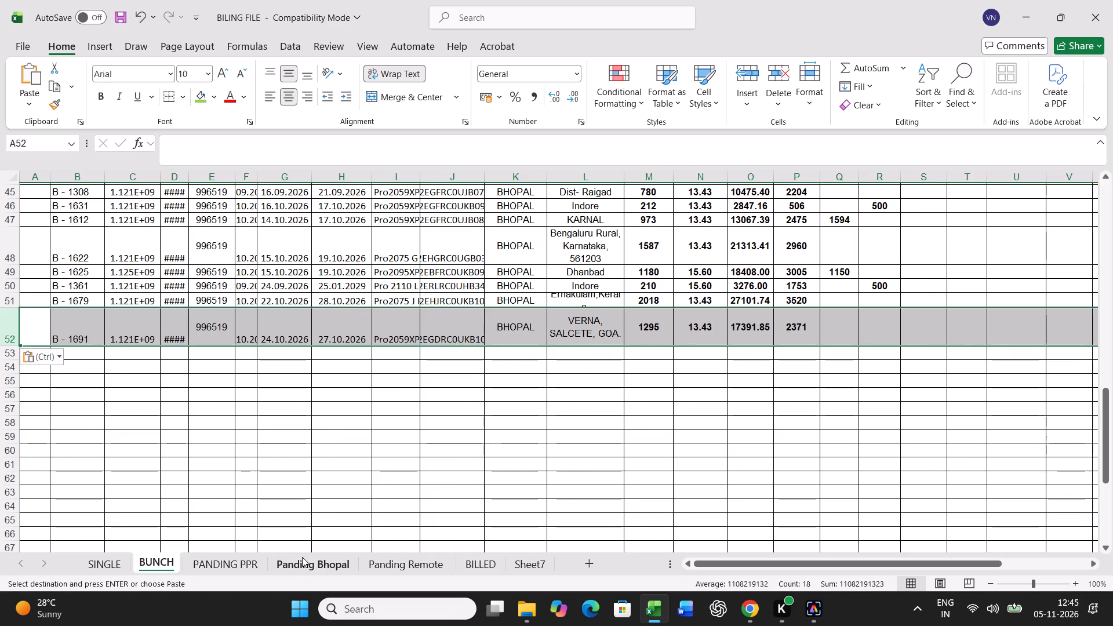
left_click(302, 557)
left_click(483, 436)
key("ctrl+f")
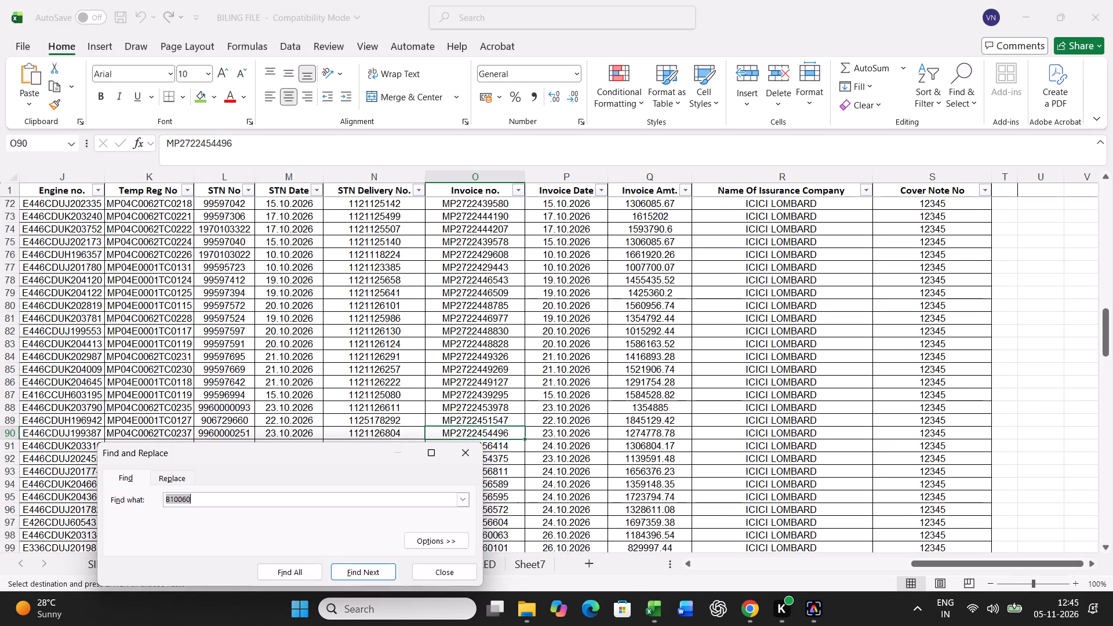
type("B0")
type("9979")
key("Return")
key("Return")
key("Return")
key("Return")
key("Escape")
left_click(202, 96)
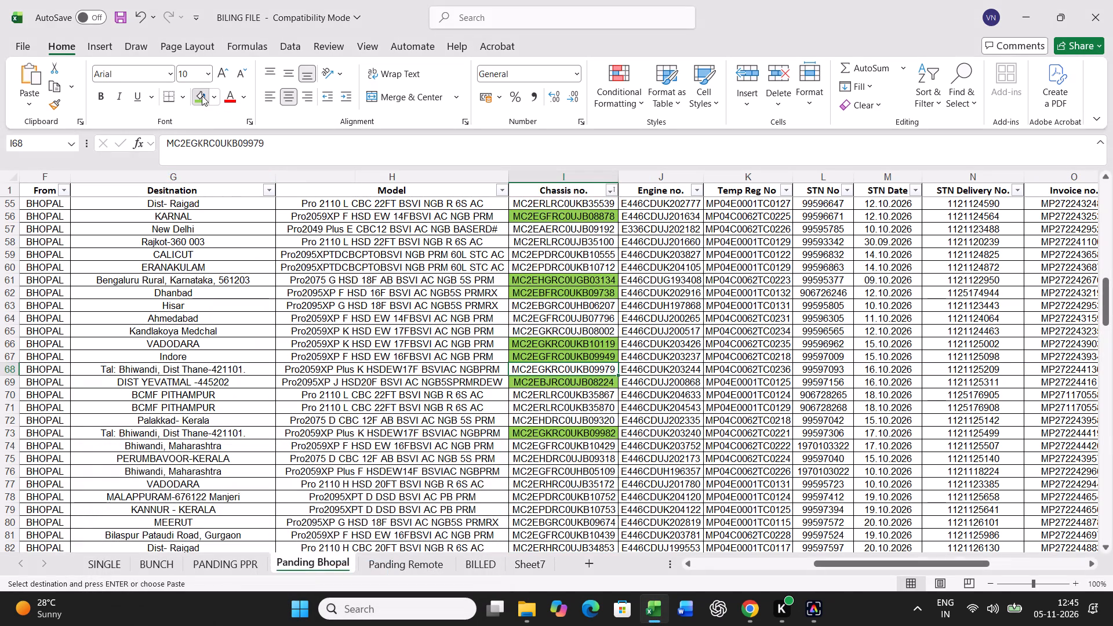
Copy the B - 1633 dispatch record from Panding Bhopal into the source row, row 21, of BUNCH.
key("Left")
key("Left")
key("Left")
key("Left")
key("Left")
key("Left")
key("Left")
key("Left")
key("Left")
key("Left")
key("Left")
key("Left")
key("Left")
key("Left")
key("Left")
key("Left")
key("Left")
key("Left")
key("Left")
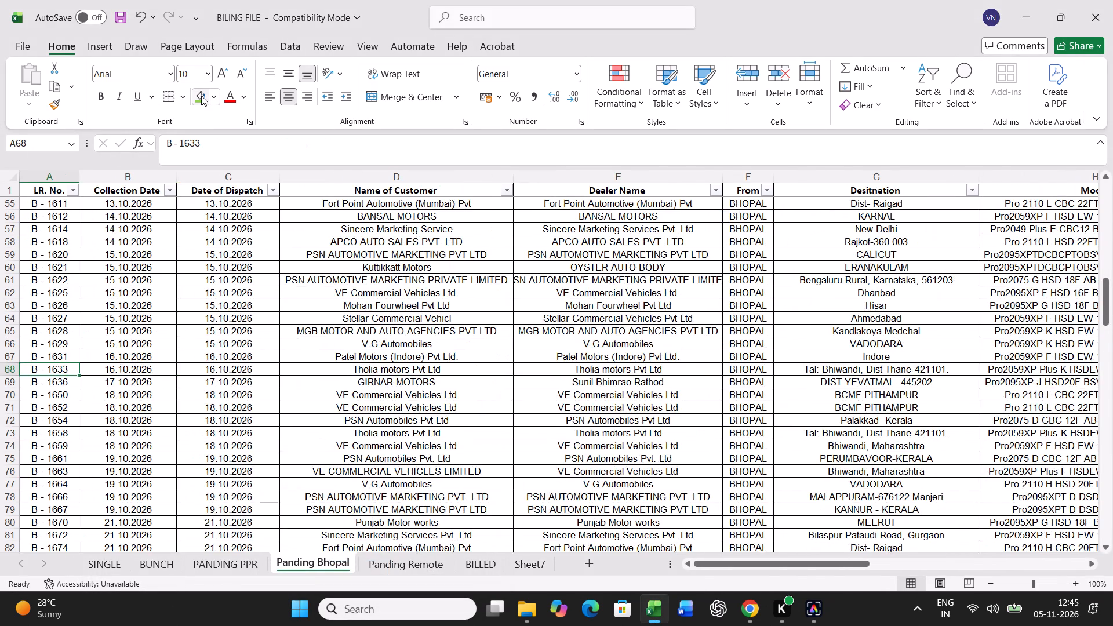
key("ctrl+shift+Right")
key("ctrl+c")
left_click(161, 577)
left_click(165, 566)
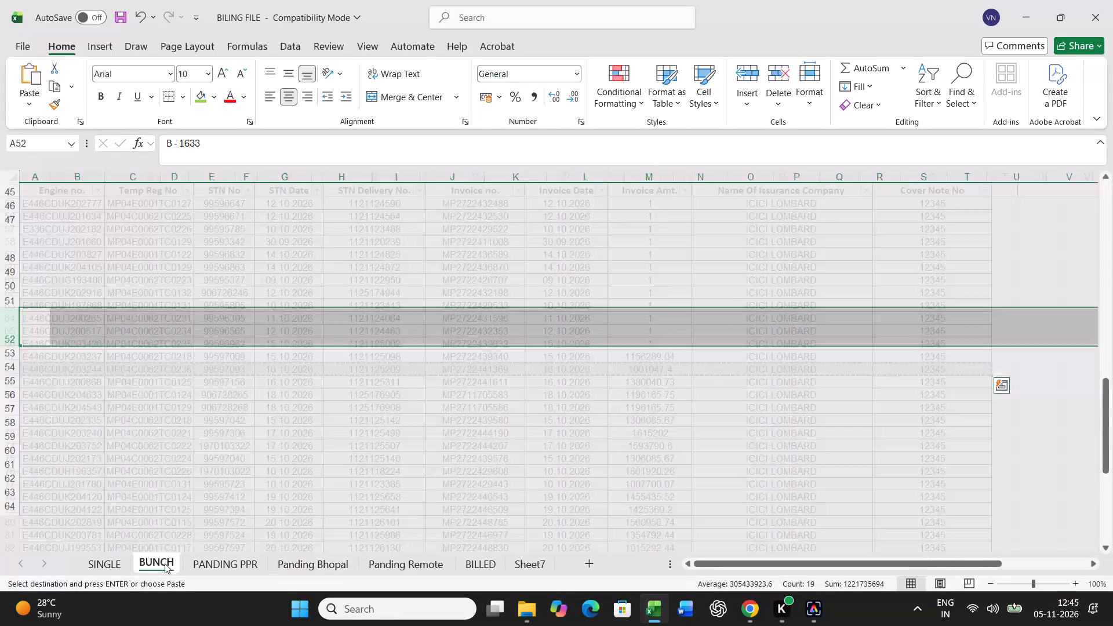
scroll(267, 430, "up", 16)
left_click(32, 359)
scroll(310, 538, "up", 3)
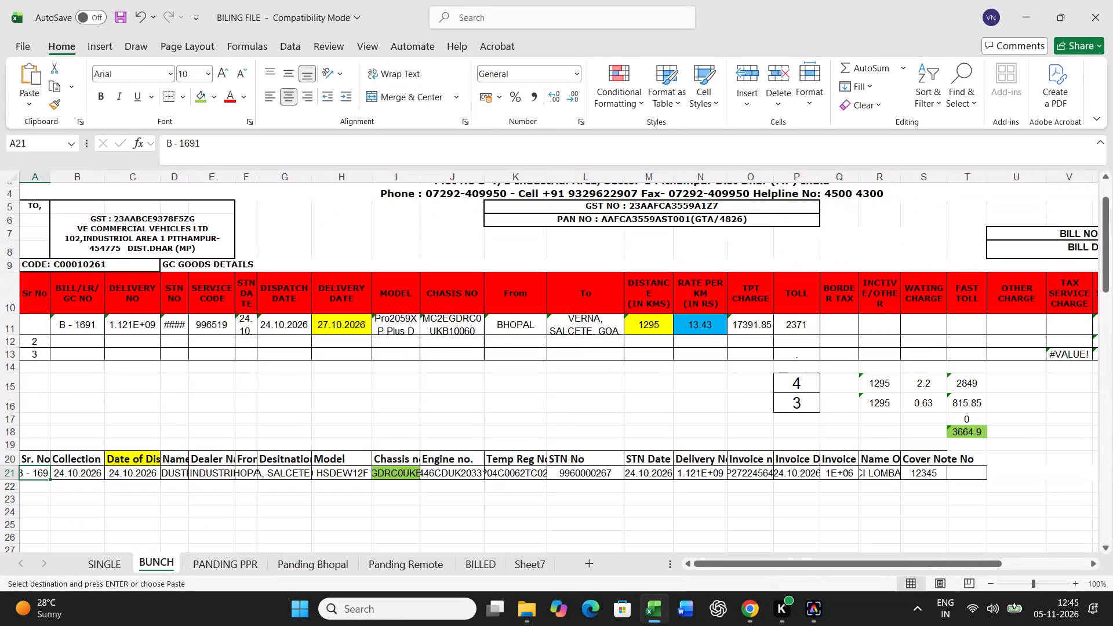
key("ctrl+v")
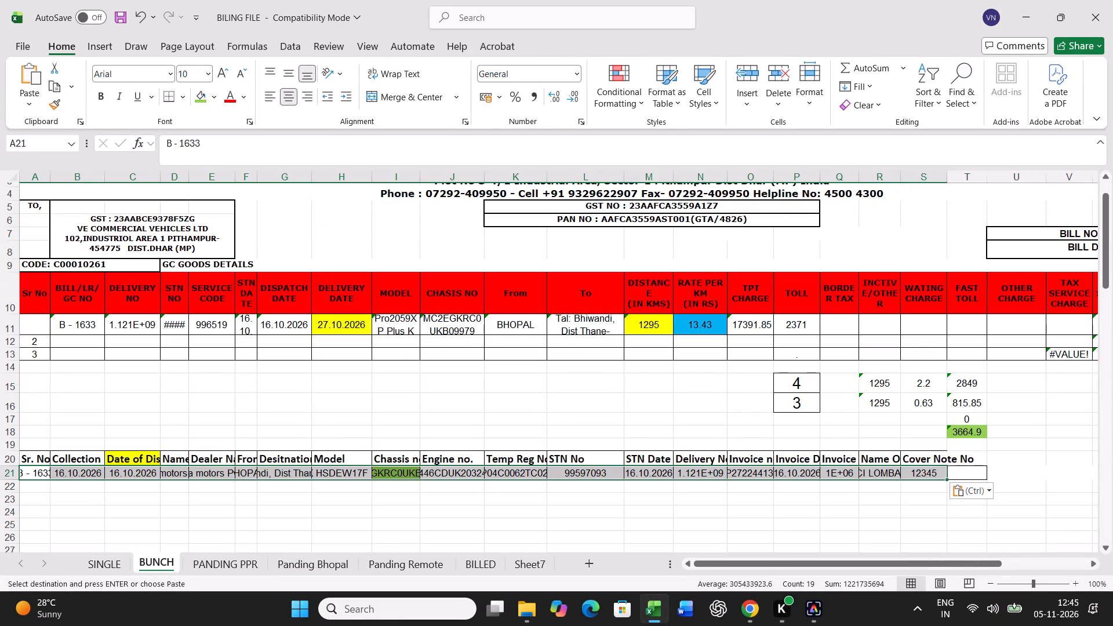
Set the B - 1633 bill's delivery date to 19.10.2026, distance to =520+260 and toll to 2314.
left_click(352, 328)
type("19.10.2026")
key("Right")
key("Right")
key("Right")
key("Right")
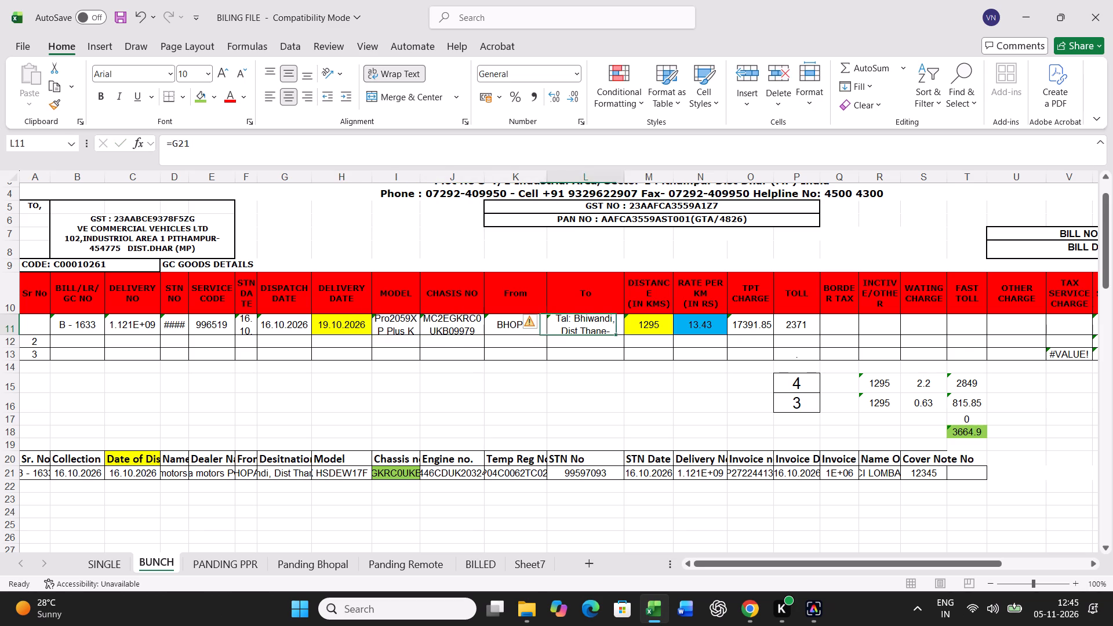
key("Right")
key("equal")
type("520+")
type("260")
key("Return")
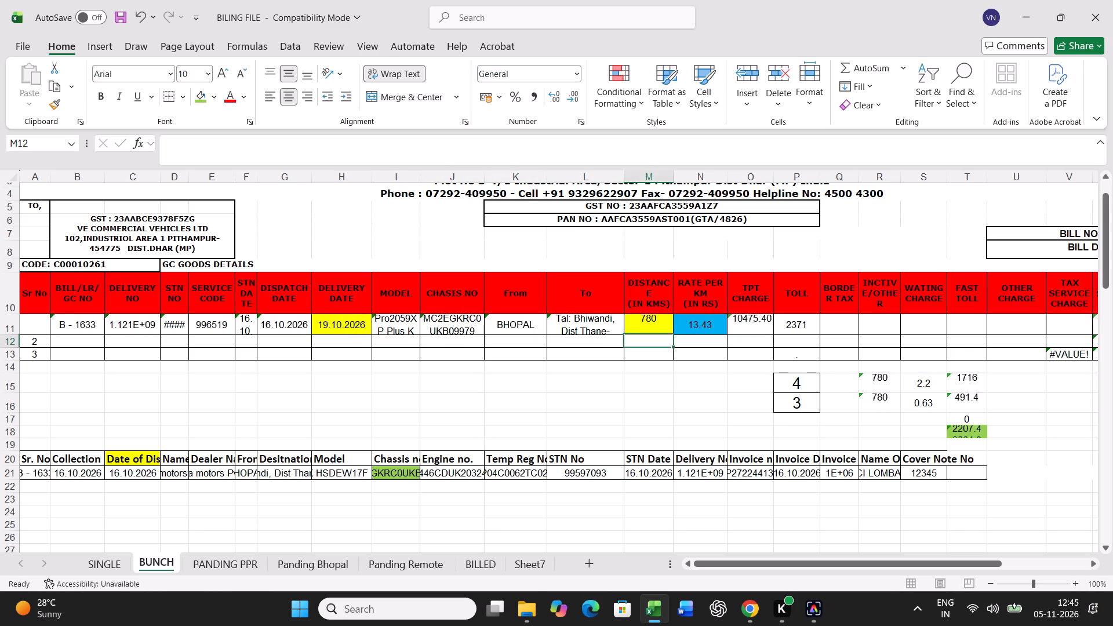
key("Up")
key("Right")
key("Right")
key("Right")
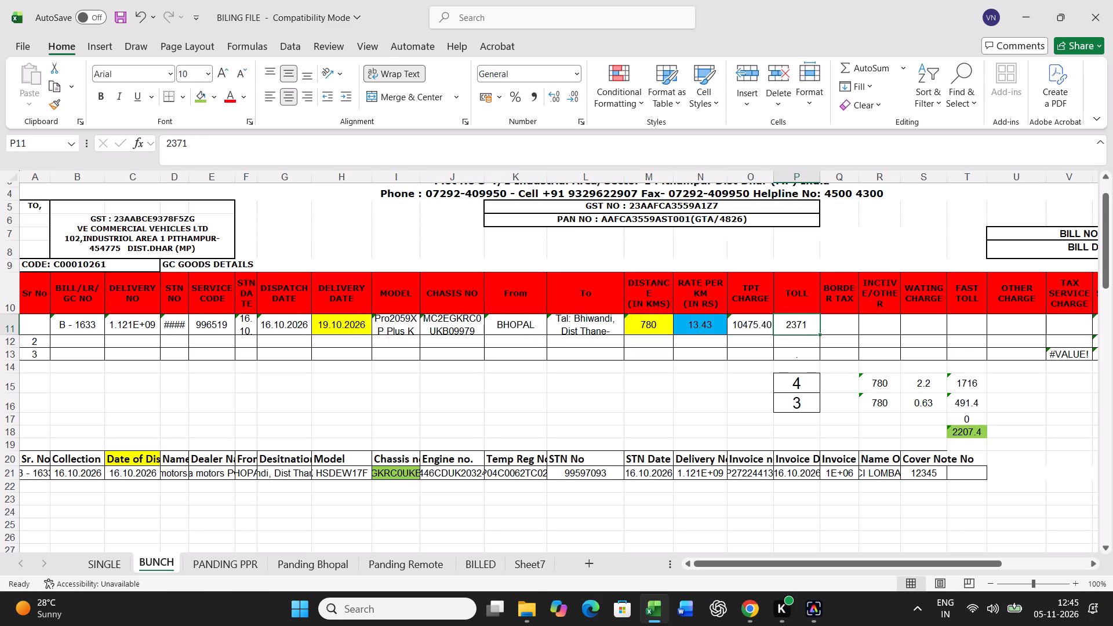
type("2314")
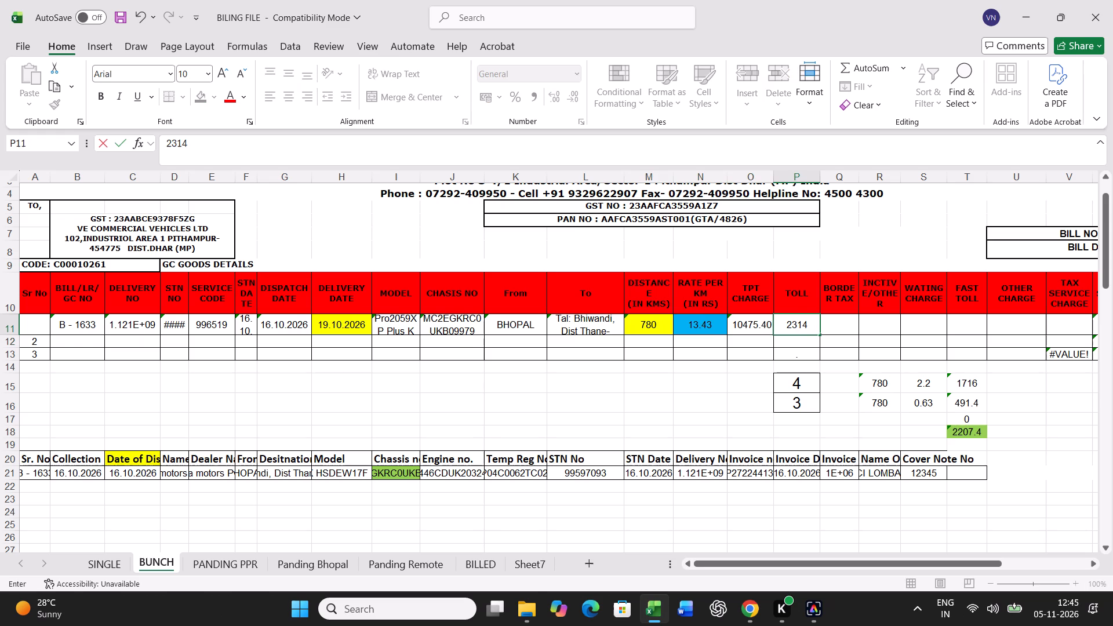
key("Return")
Set the B - 1633 bill's standard transit time to 3 in BUNCH.
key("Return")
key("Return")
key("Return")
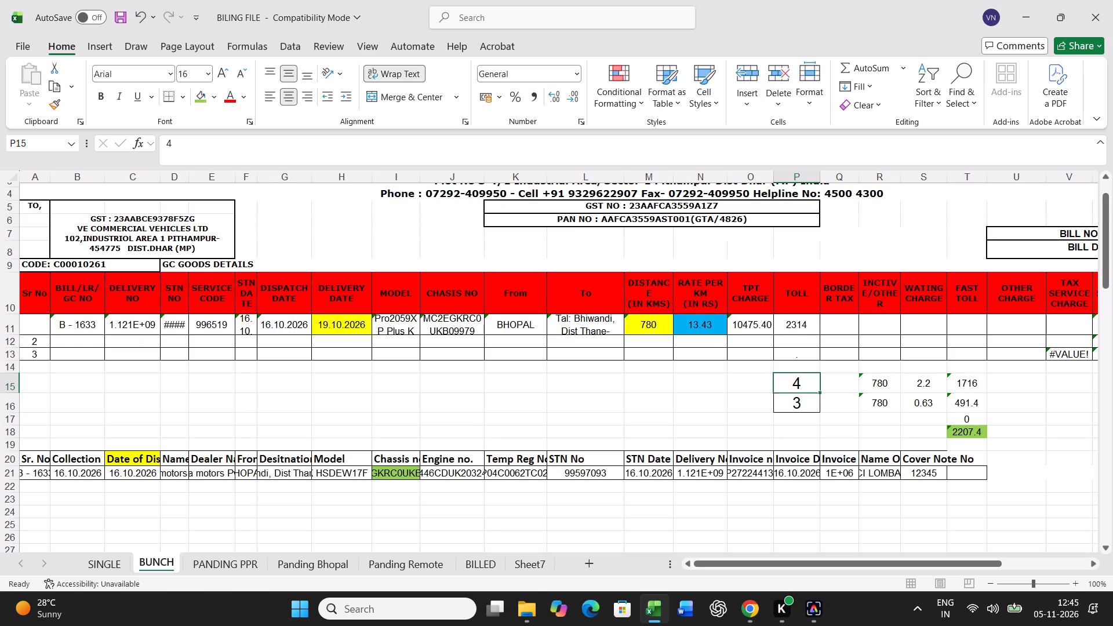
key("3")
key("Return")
Print the B - 1633 freight bill from the SINGLE sheet.
left_click(113, 558)
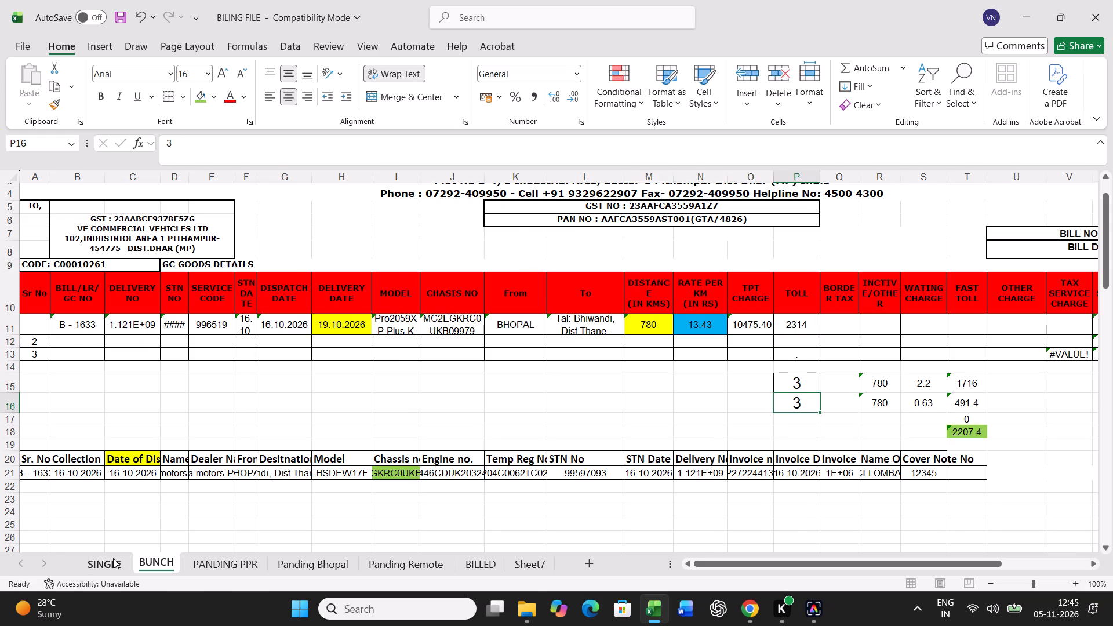
key("ctrl+p")
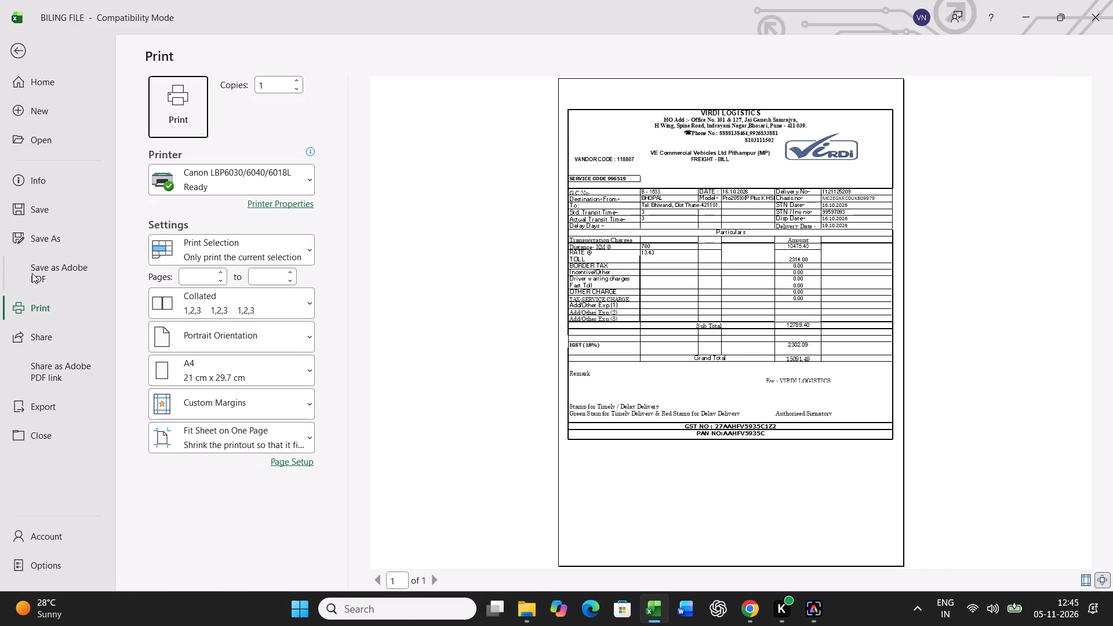
left_click(183, 82)
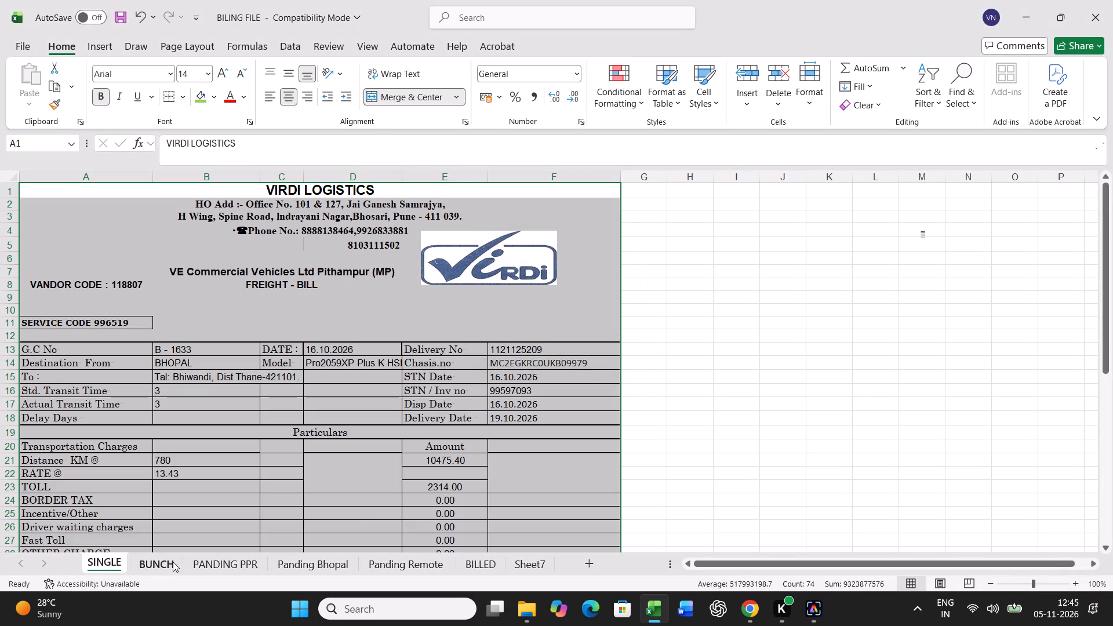
Copy the B - 1633 bill row in BUNCH and paste it as values into row 53, the first empty table row.
left_click(173, 560)
scroll(139, 442, "up", 3)
left_click(9, 367)
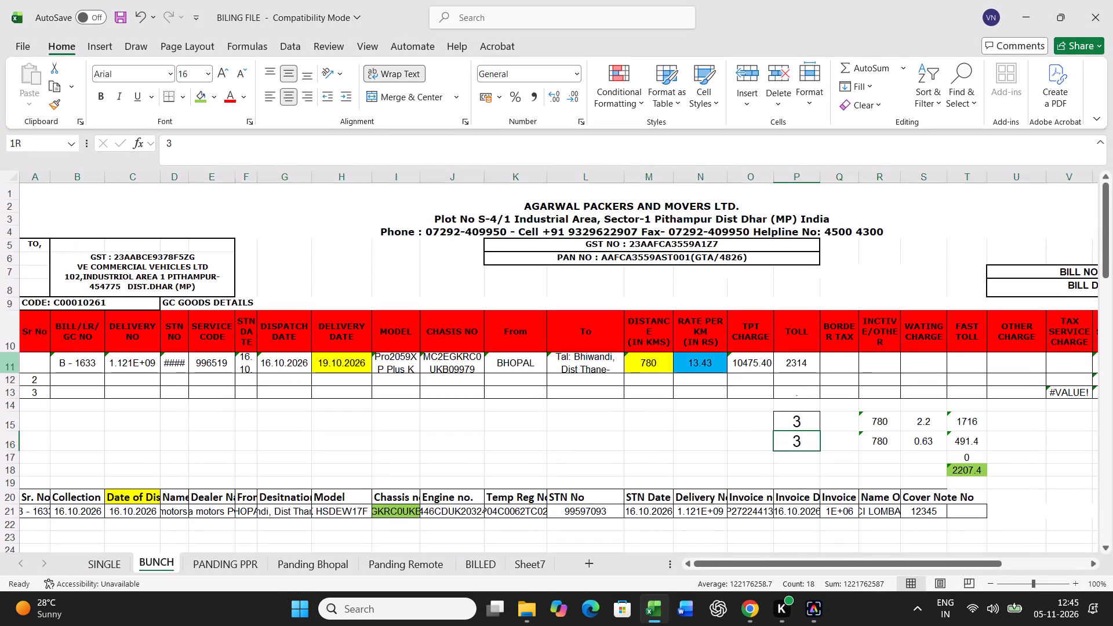
key("ctrl+c")
scroll(434, 388, "down", 17)
scroll(172, 440, "down", 4)
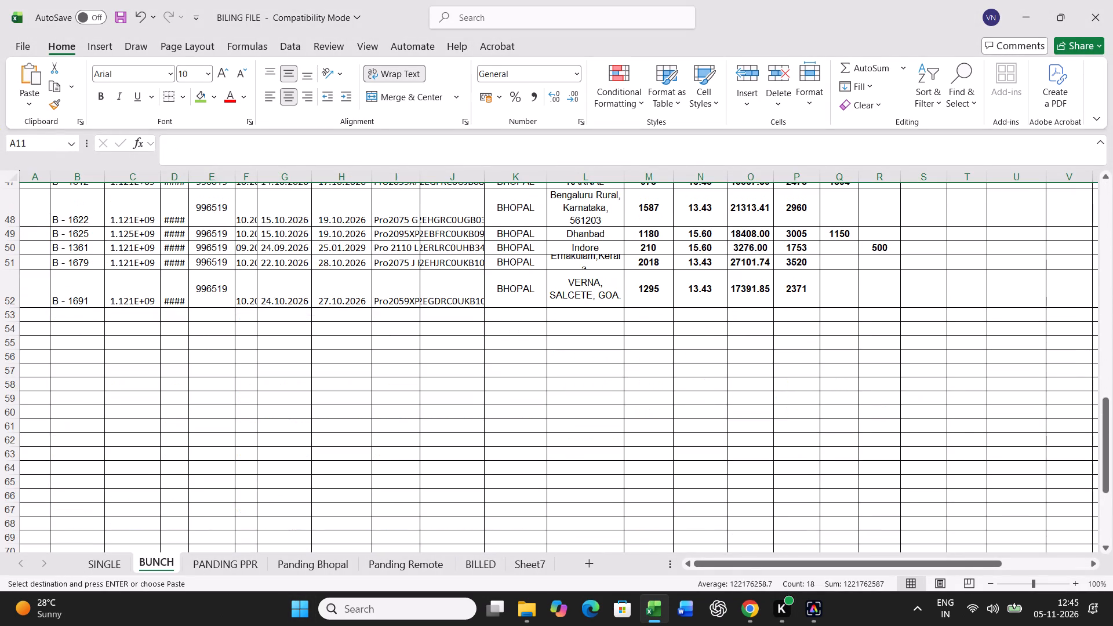
right_click(35, 315)
left_click(110, 272)
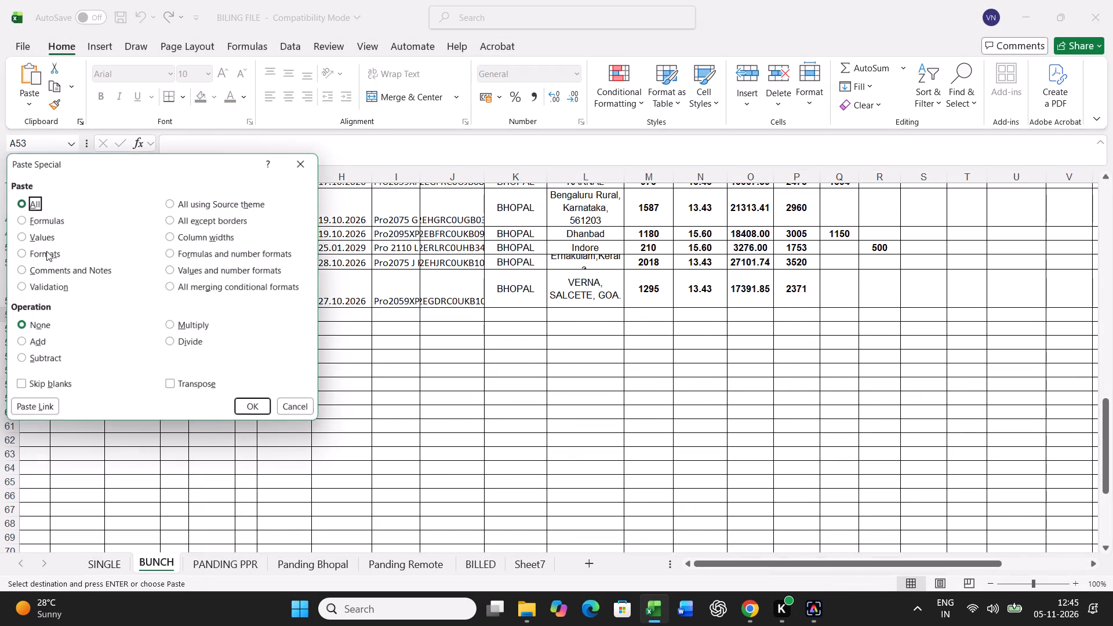
left_click(38, 236)
left_click(260, 408)
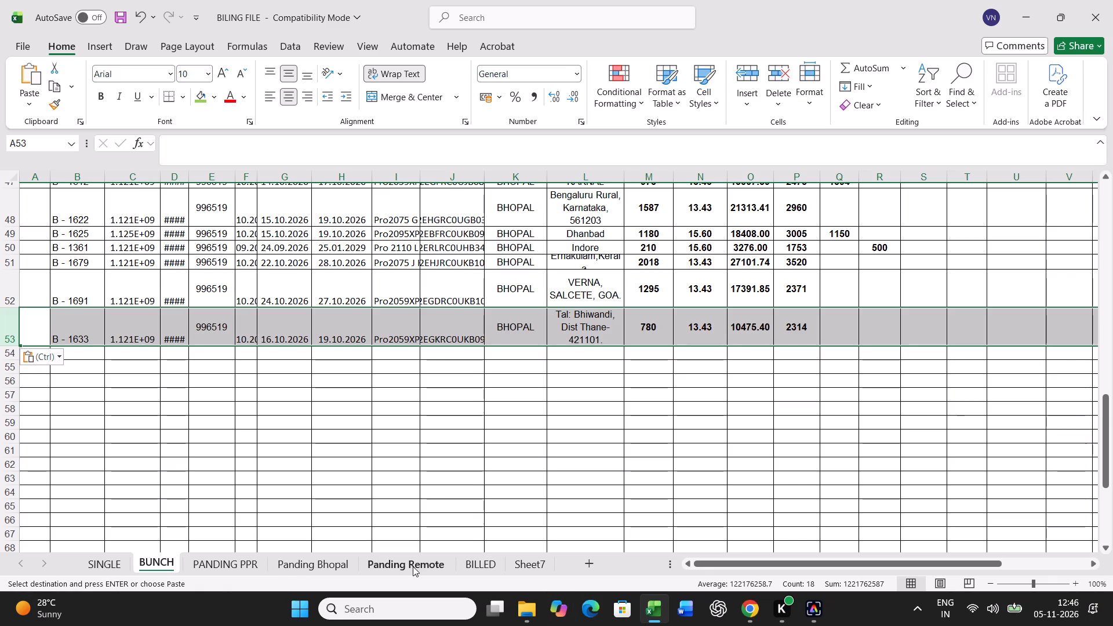
left_click(328, 563)
left_click(493, 435)
key("ctrl+f")
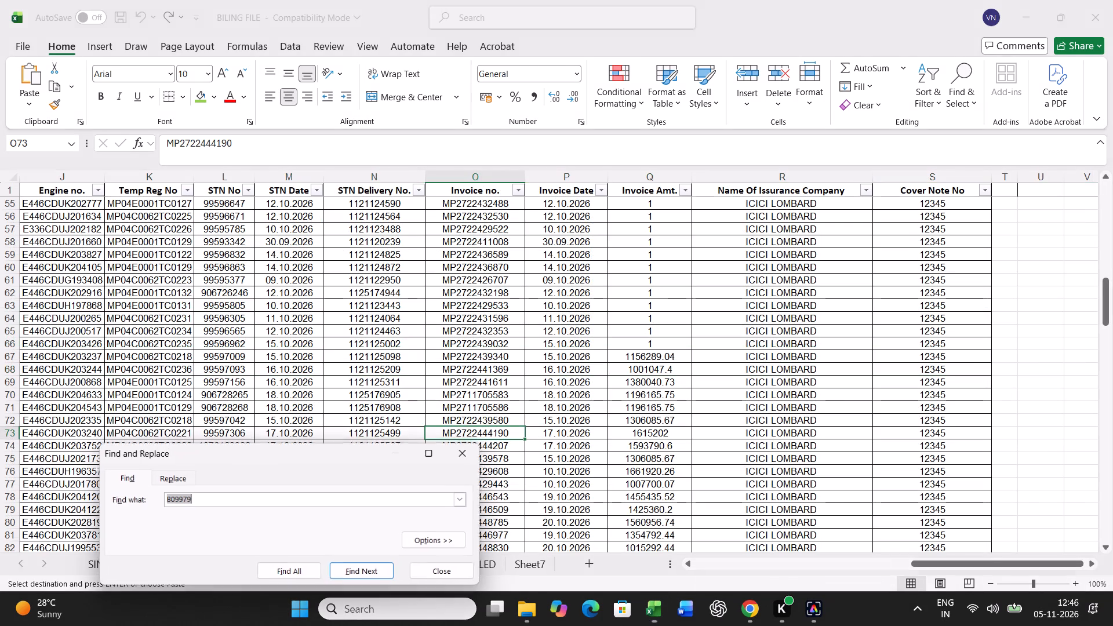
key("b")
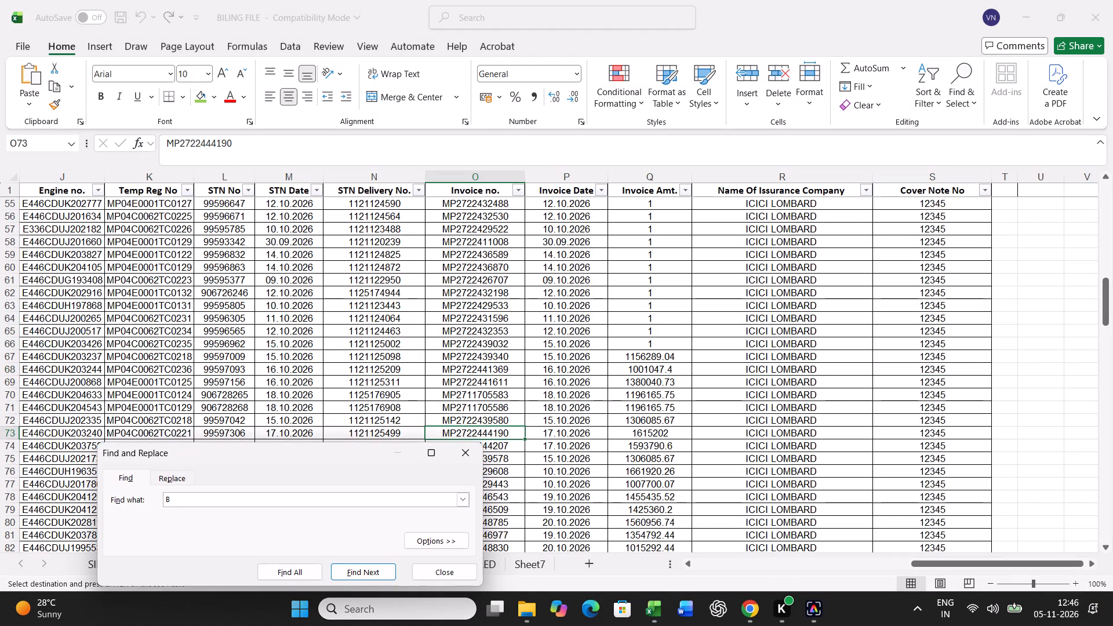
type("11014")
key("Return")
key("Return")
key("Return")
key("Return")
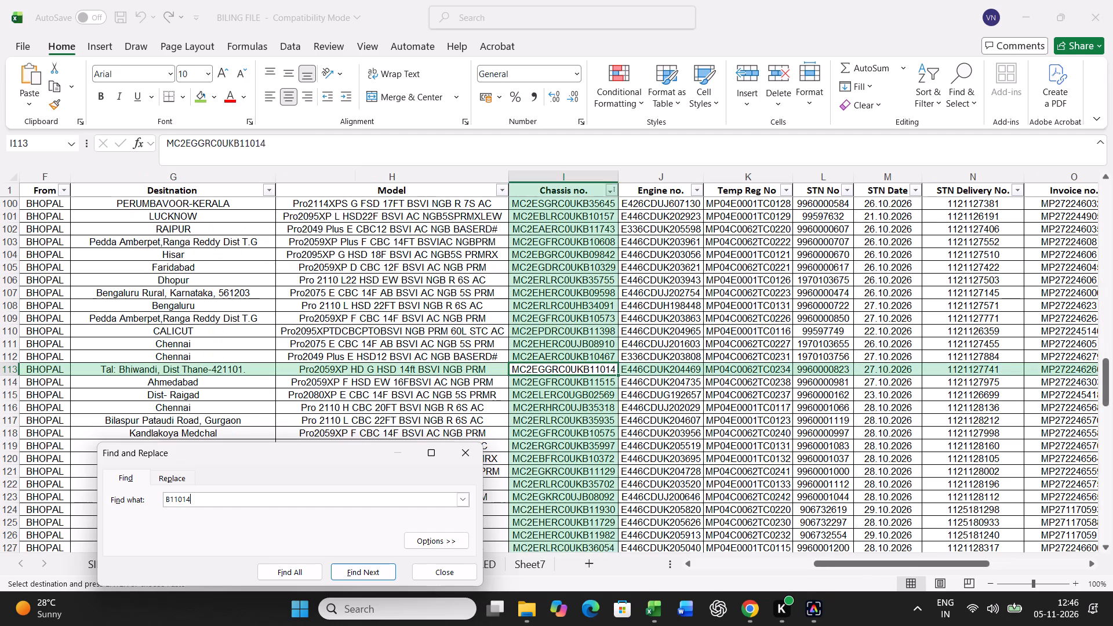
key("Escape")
left_click(203, 96)
Copy the B - 1721 dispatch record from Panding Bhopal and paste it over the record in BUNCH row 21.
key("Left")
key("Left")
key("Left")
key("Left")
key("Left")
key("Left")
key("Left")
key("Left")
key("Left")
key("Left")
key("Left")
key("Left")
key("Left")
key("Left")
key("Left")
key("Left")
key("Left")
key("Left")
key("Left")
key("Left")
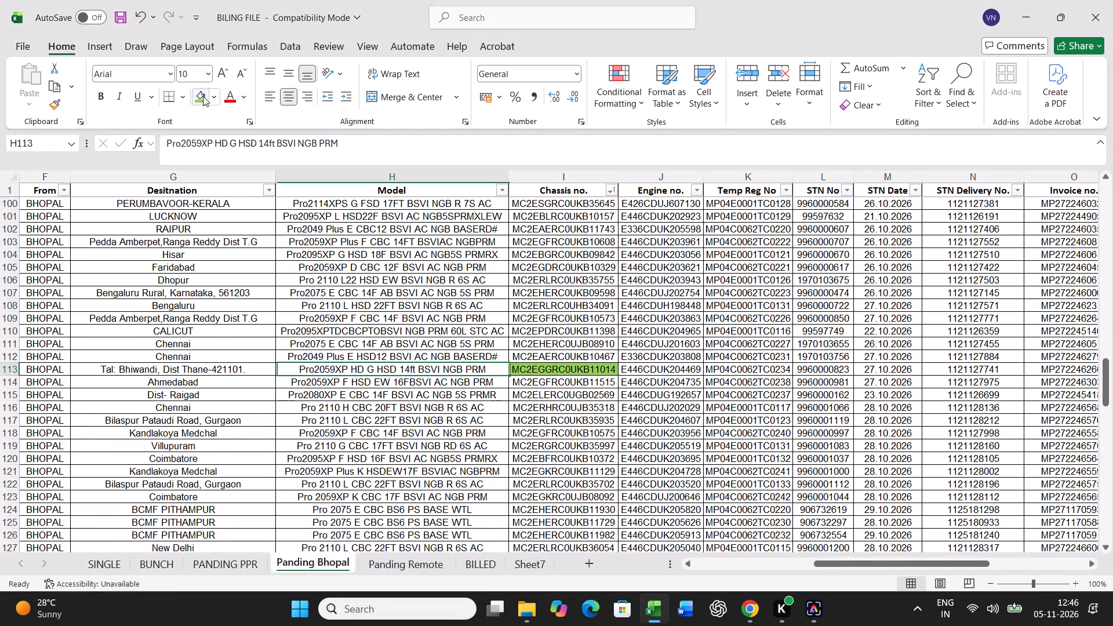
key("ctrl+shift+Right")
key("ctrl+c")
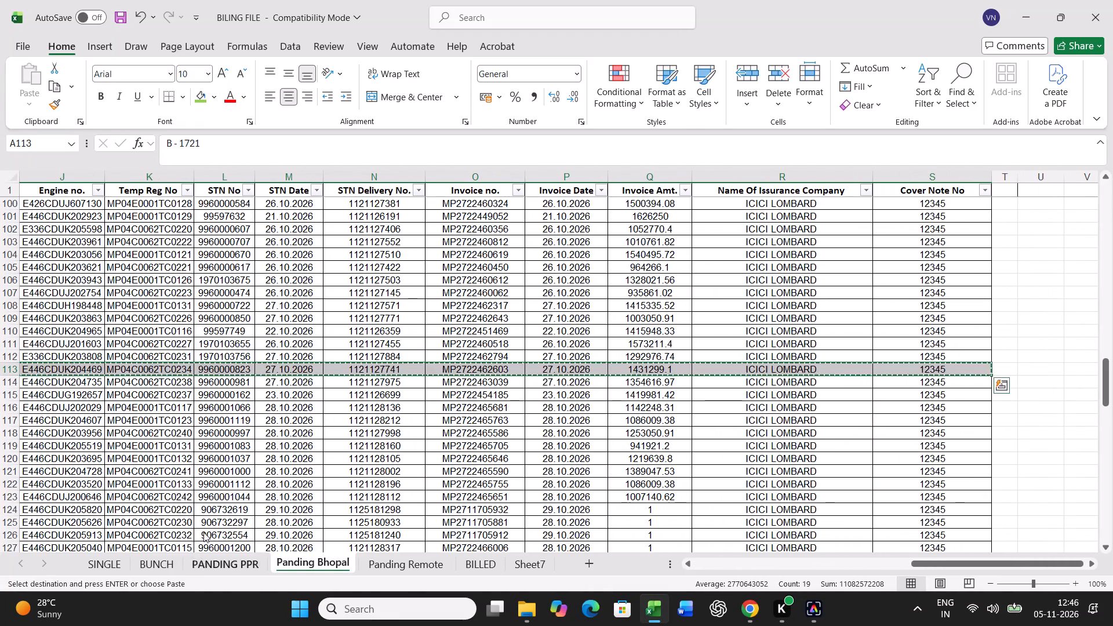
left_click(169, 560)
scroll(247, 444, "up", 20)
scroll(247, 444, "up", 2)
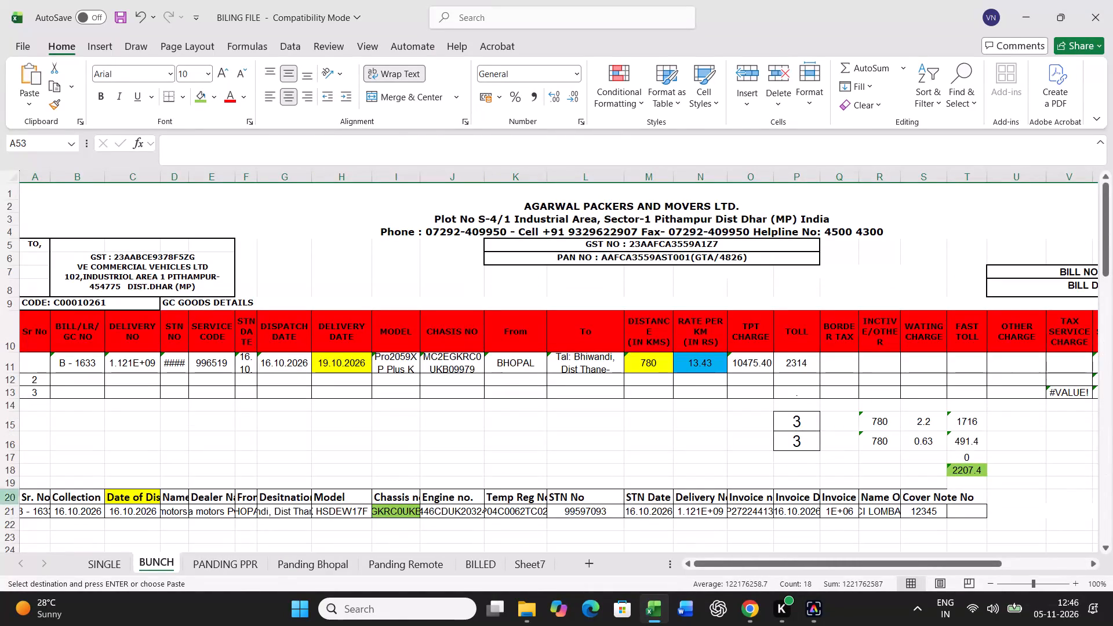
left_click(39, 512)
key("ctrl+v")
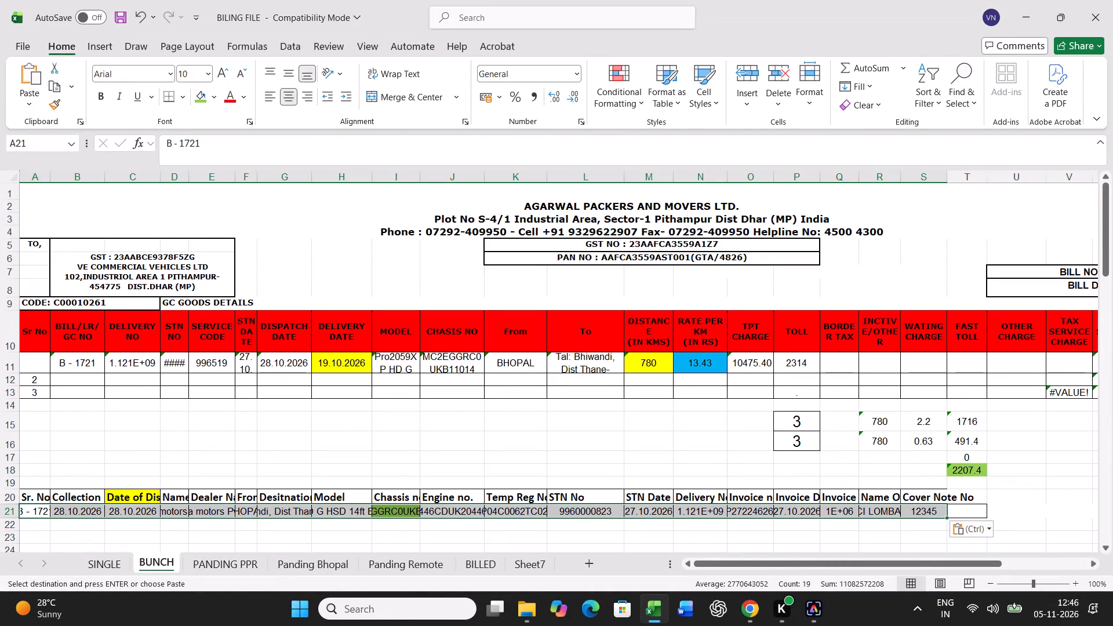
Set the B - 1721 bill's delivery date to 30.10.2026, distance to =520+260 and toll to 2411.
left_click(347, 364)
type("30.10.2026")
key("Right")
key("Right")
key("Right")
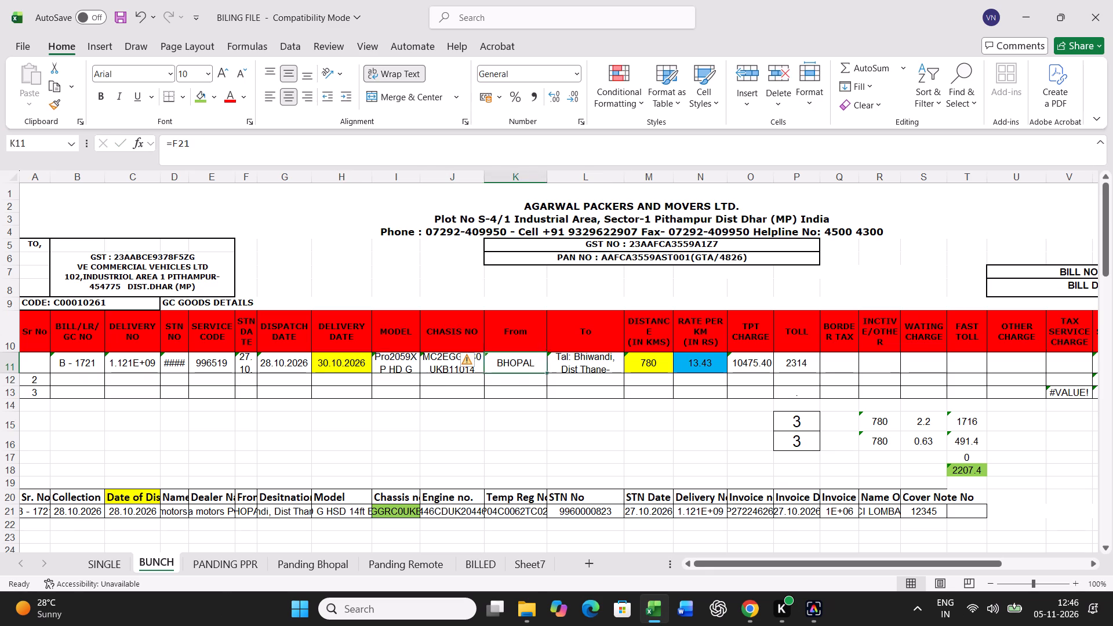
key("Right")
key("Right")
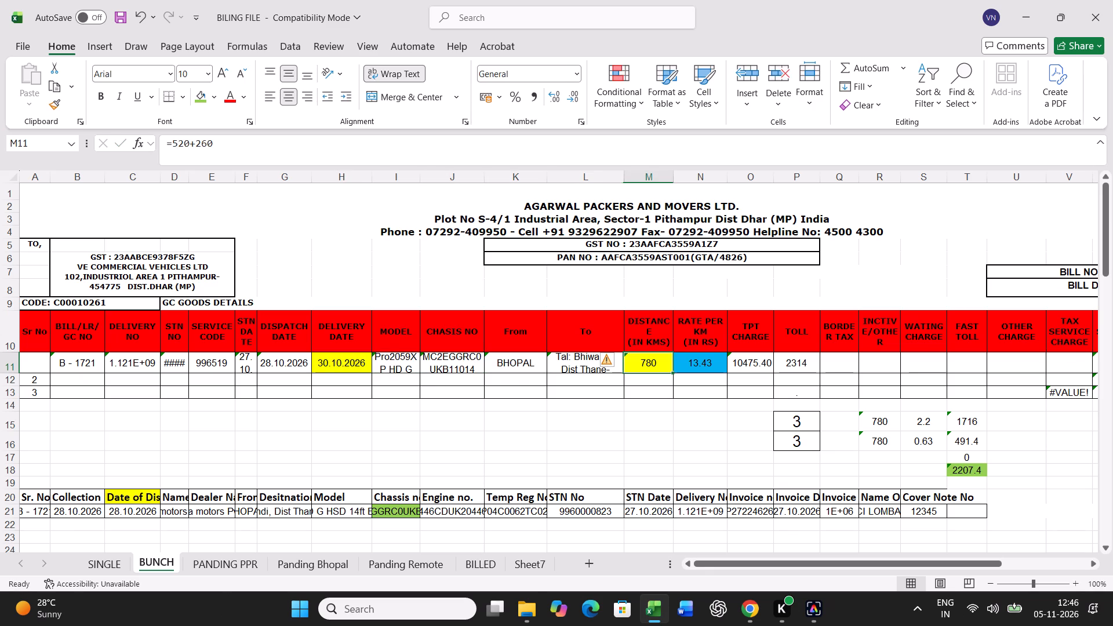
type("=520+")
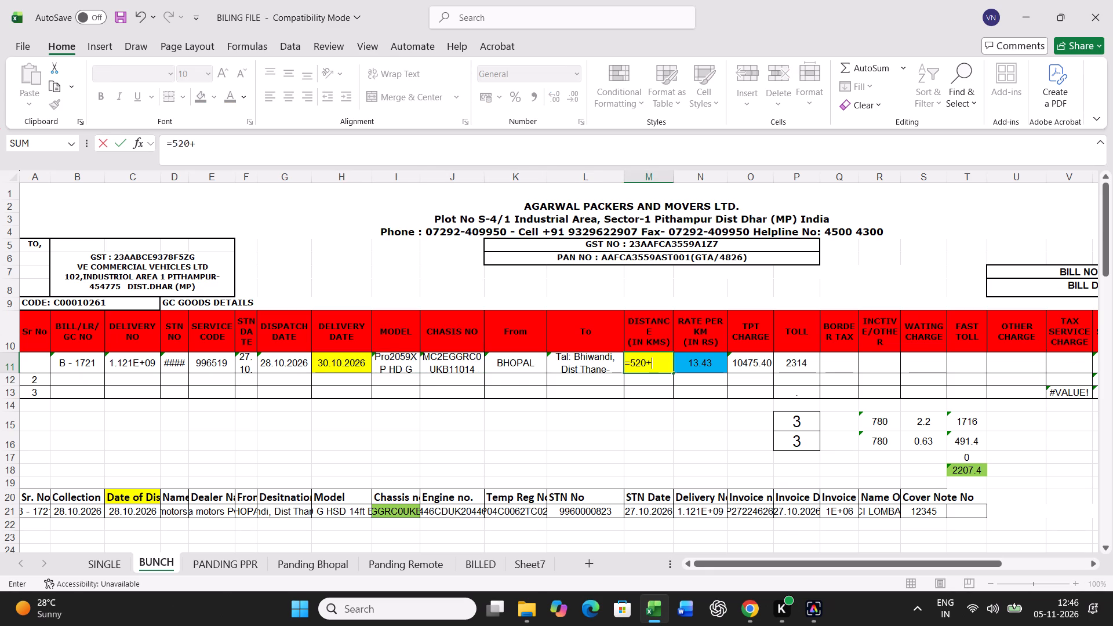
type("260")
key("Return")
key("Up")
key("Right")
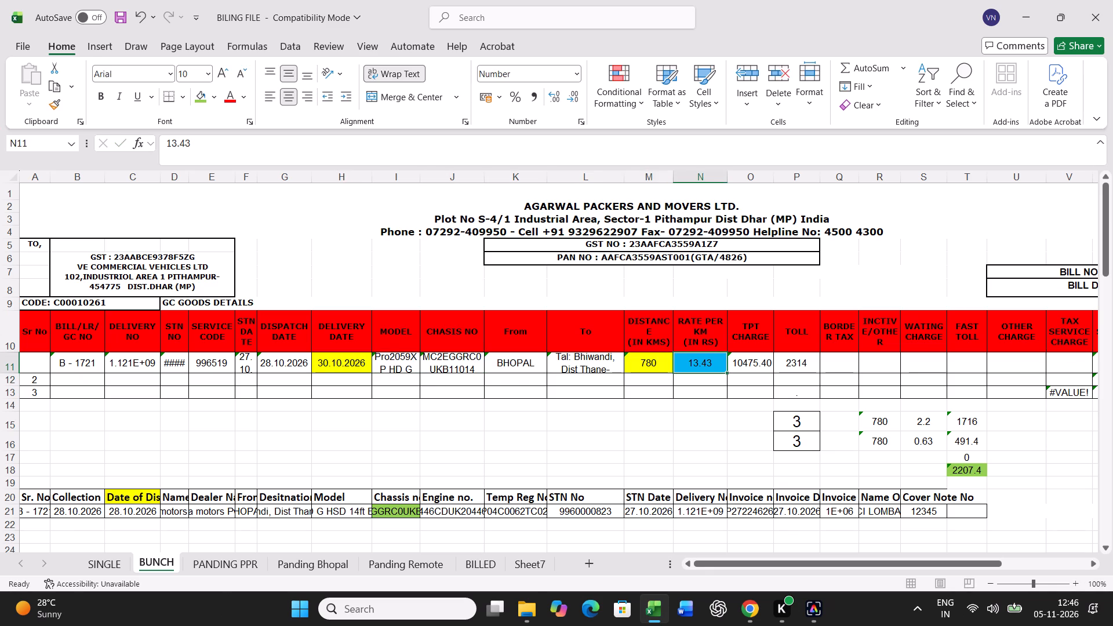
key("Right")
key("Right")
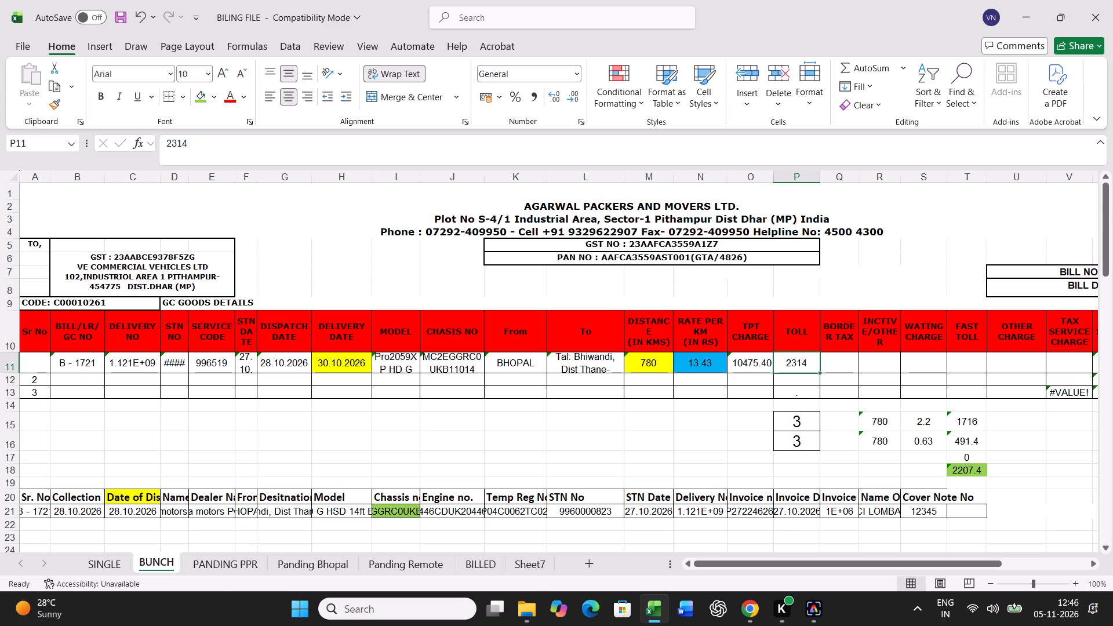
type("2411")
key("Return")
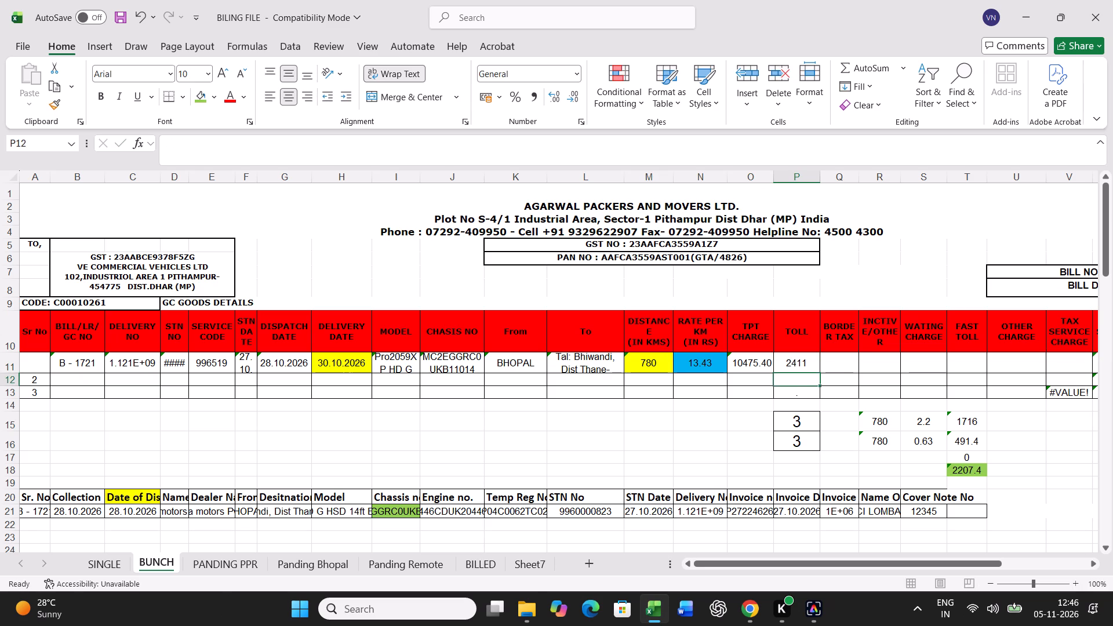
Set the B - 1721 bill's actual transit time to 2 in BUNCH.
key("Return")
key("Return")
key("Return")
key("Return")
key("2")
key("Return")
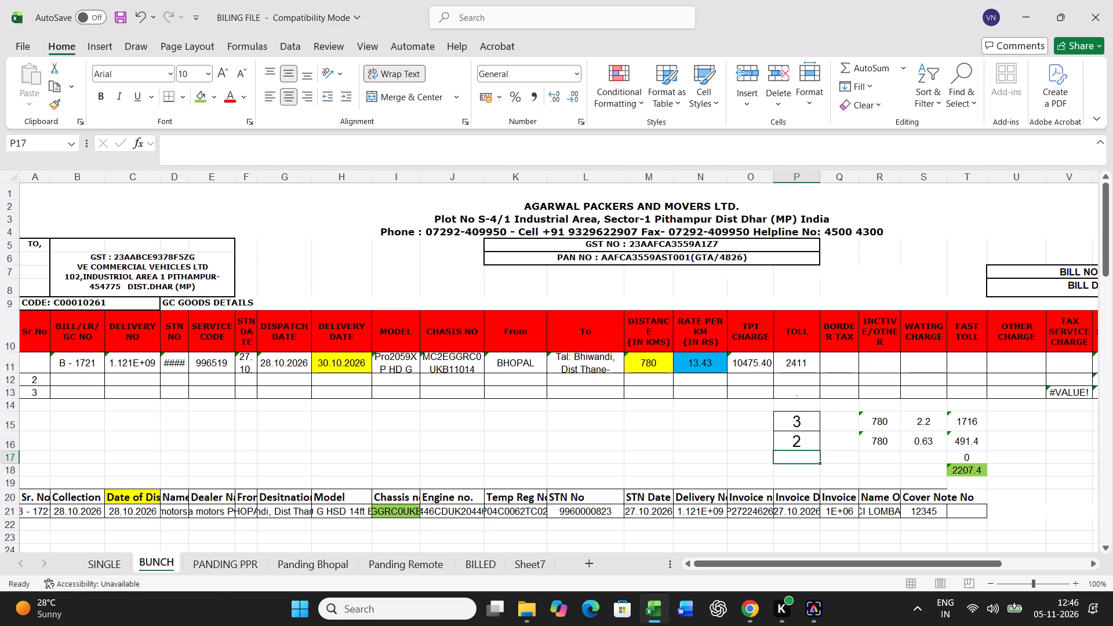
Print the B - 1721 freight bill from the SINGLE sheet.
left_click(115, 558)
key("ctrl+p")
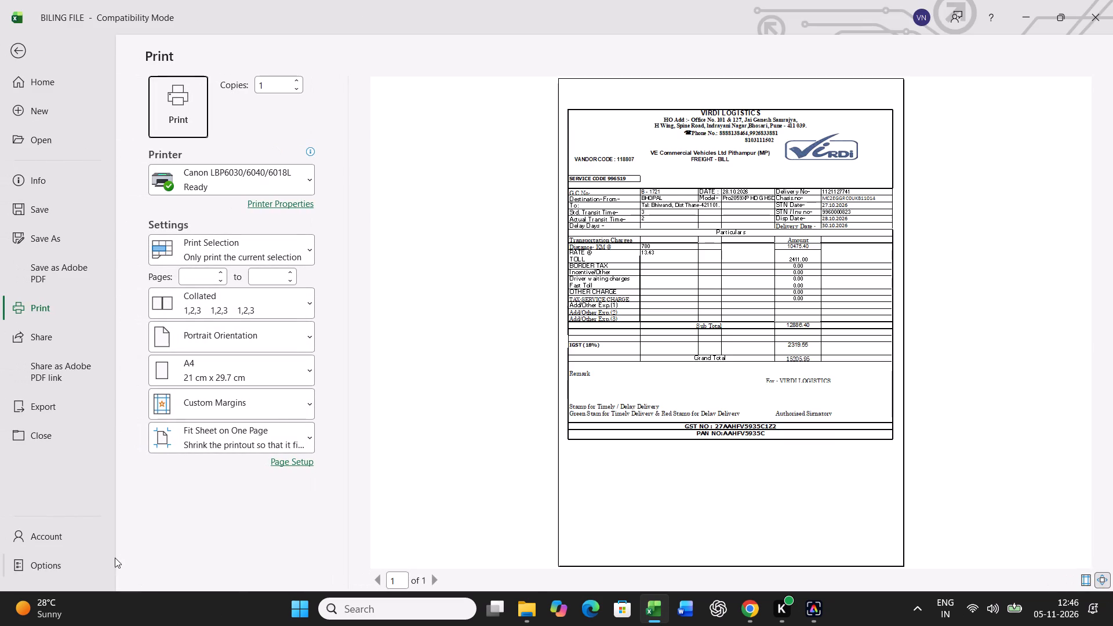
left_click(201, 103)
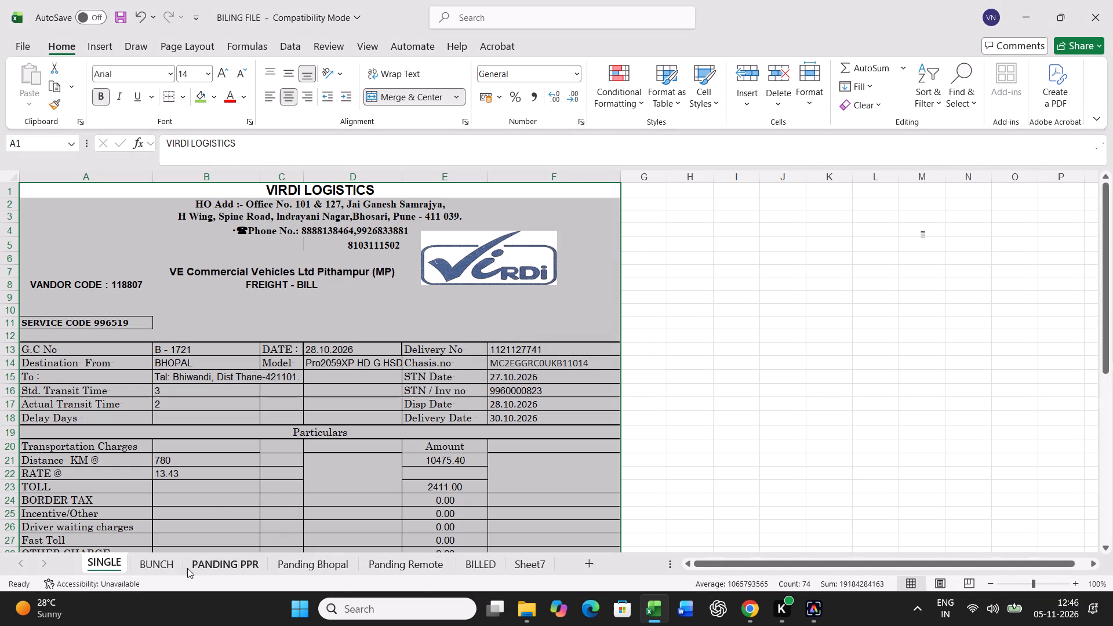
Copy the B - 1721 bill row in BUNCH and paste it as values into row 54, the first empty table row.
left_click(165, 569)
left_click(3, 364)
key("ctrl+c")
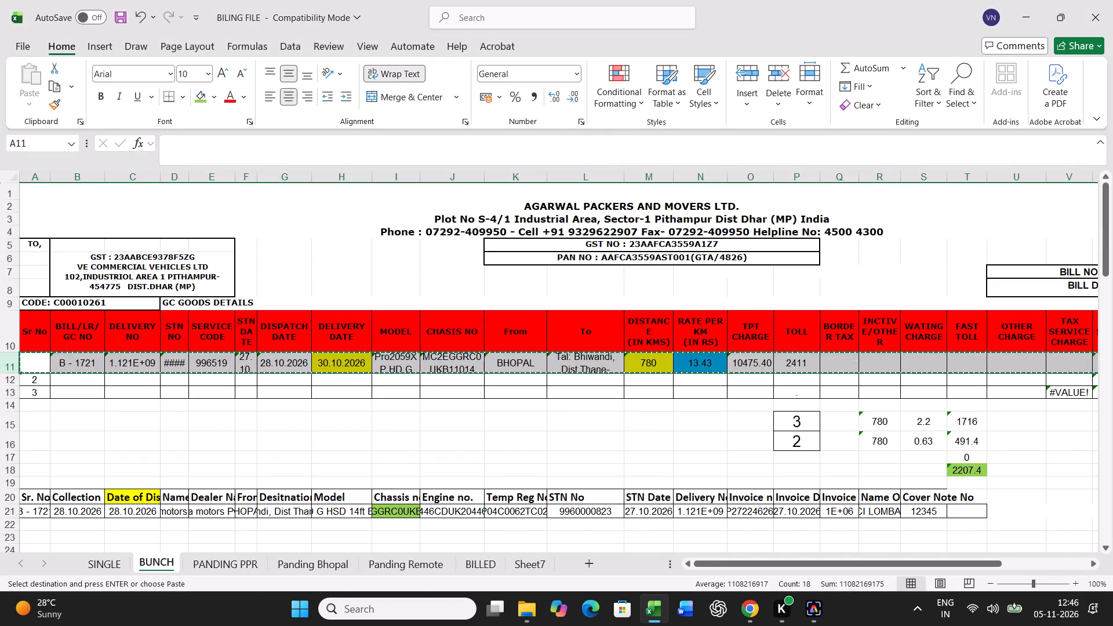
scroll(320, 389, "down", 17)
scroll(320, 389, "down", 4)
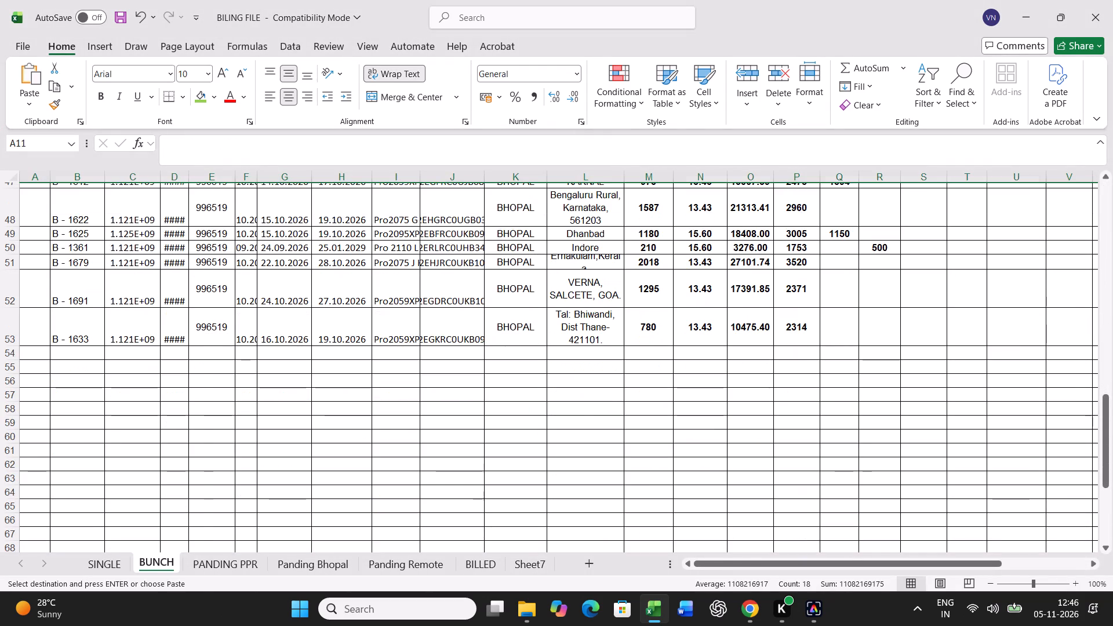
right_click(41, 354)
left_click(113, 272)
left_click(41, 235)
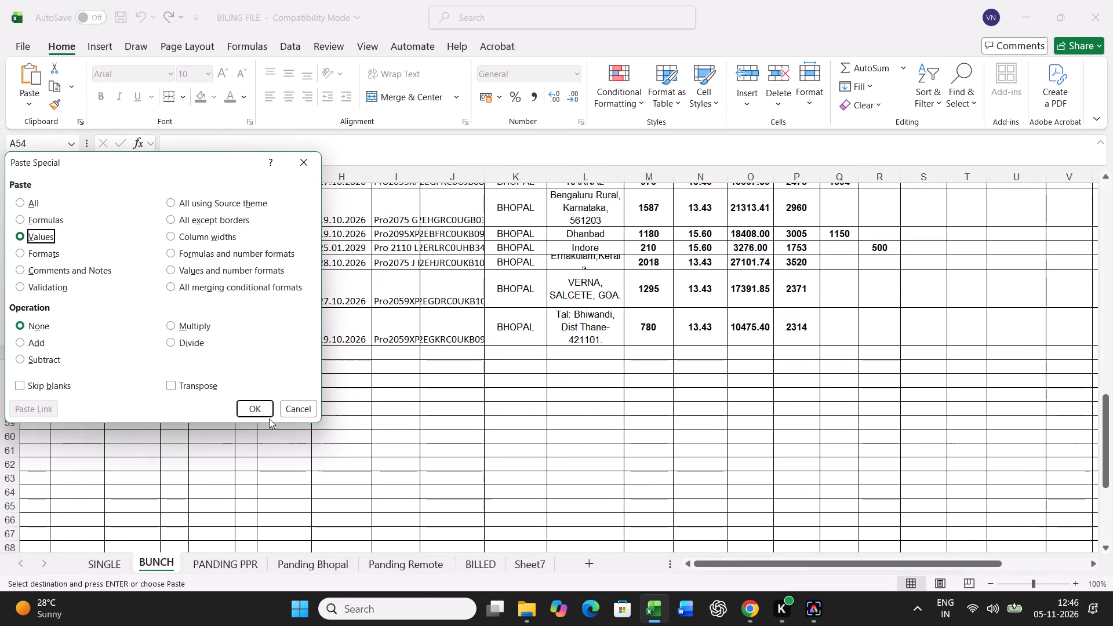
left_click(260, 412)
left_click(305, 562)
left_click(450, 413)
key("ctrl+f")
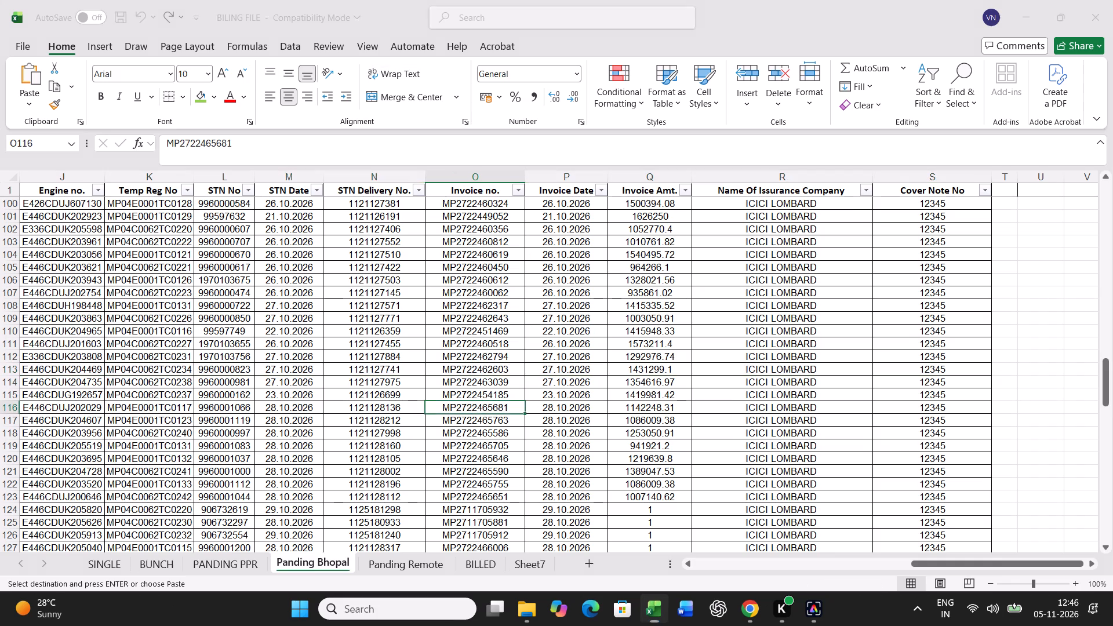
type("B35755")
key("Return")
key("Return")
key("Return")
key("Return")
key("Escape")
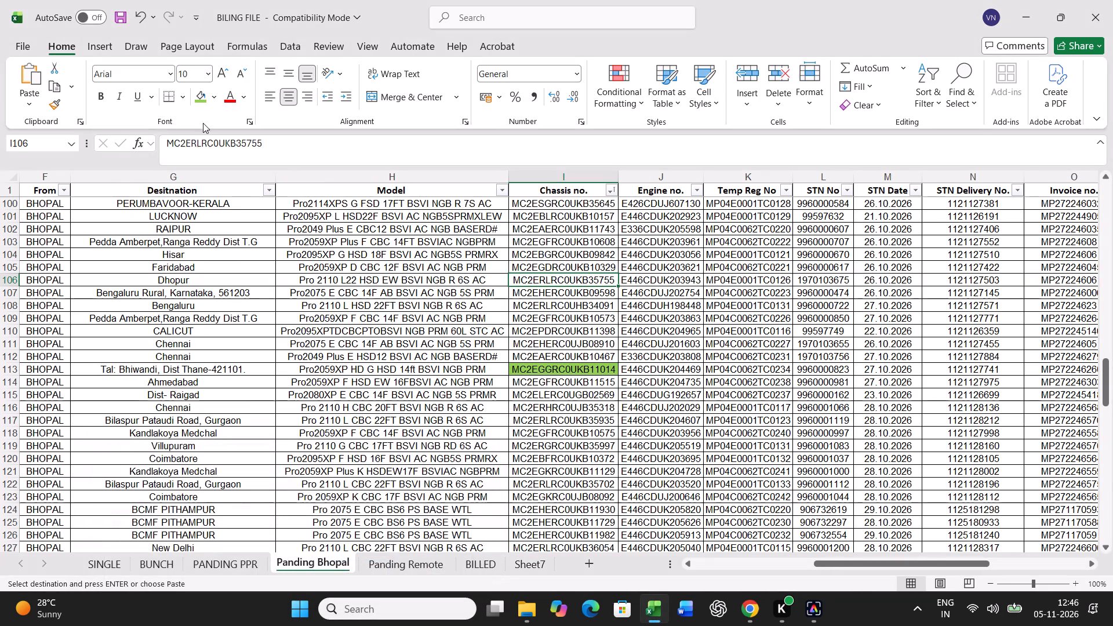
left_click(199, 101)
Copy the B - 1707 dispatch record from Panding Bhopal and paste it over the record in BUNCH row 21.
key("Left")
key("Left")
key("Left")
key("Left")
key("Left")
key("Left")
key("Left")
key("Left")
key("Left")
key("Left")
key("Left")
key("Left")
key("Left")
key("Left")
key("Left")
key("Left")
key("Left")
key("Left")
key("Left")
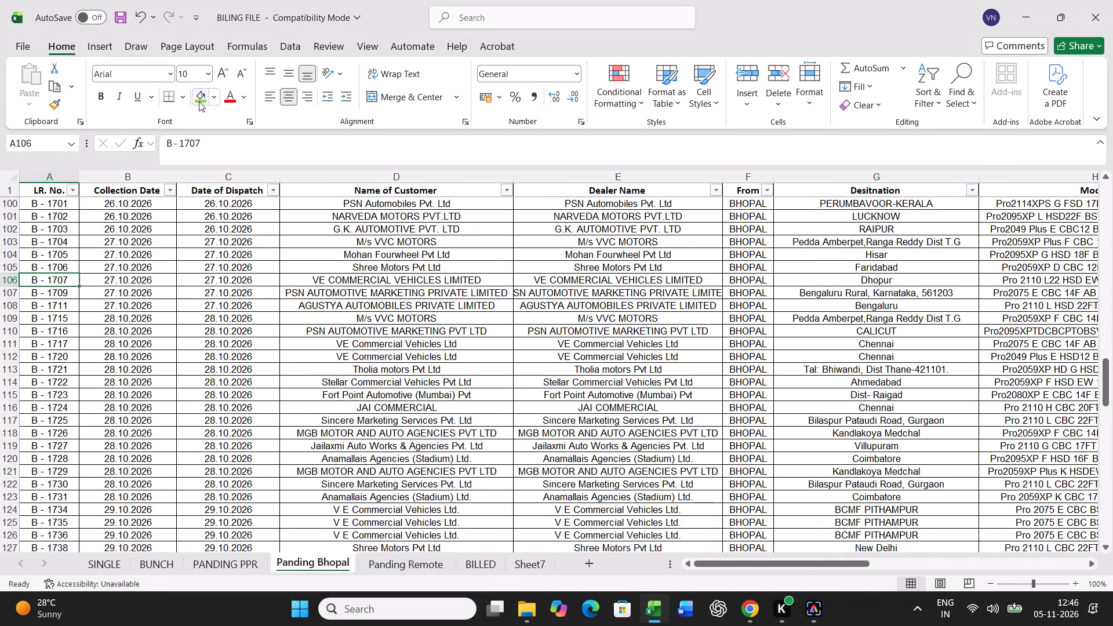
key("ctrl+shift+Right")
key("ctrl+c")
left_click(162, 568)
scroll(169, 436, "up", 3)
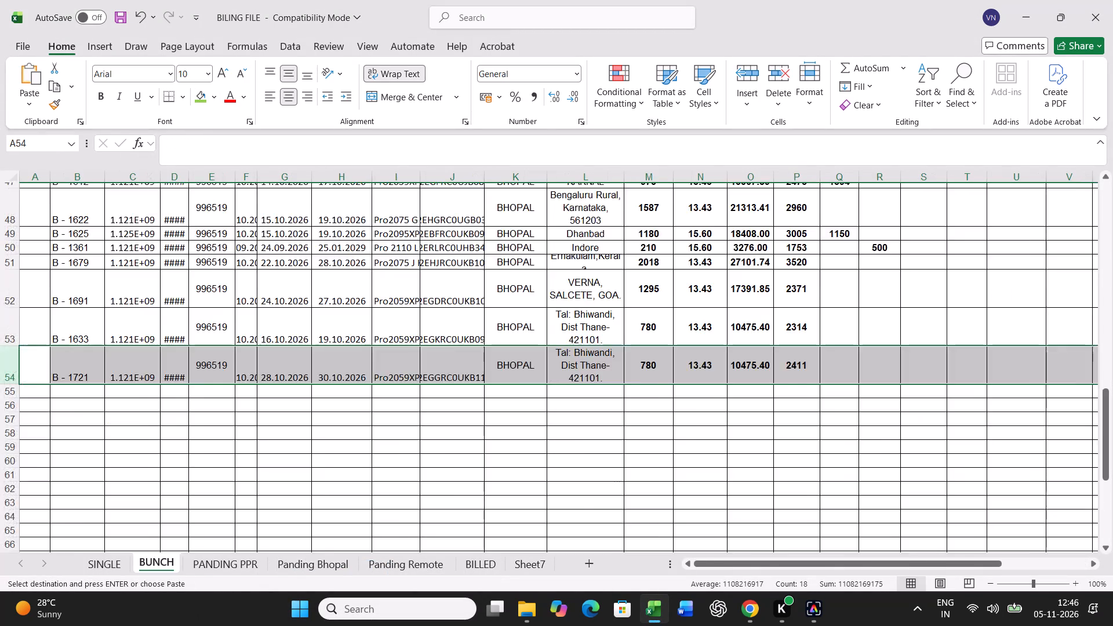
scroll(169, 436, "up", 16)
left_click(38, 434)
key("ctrl+v")
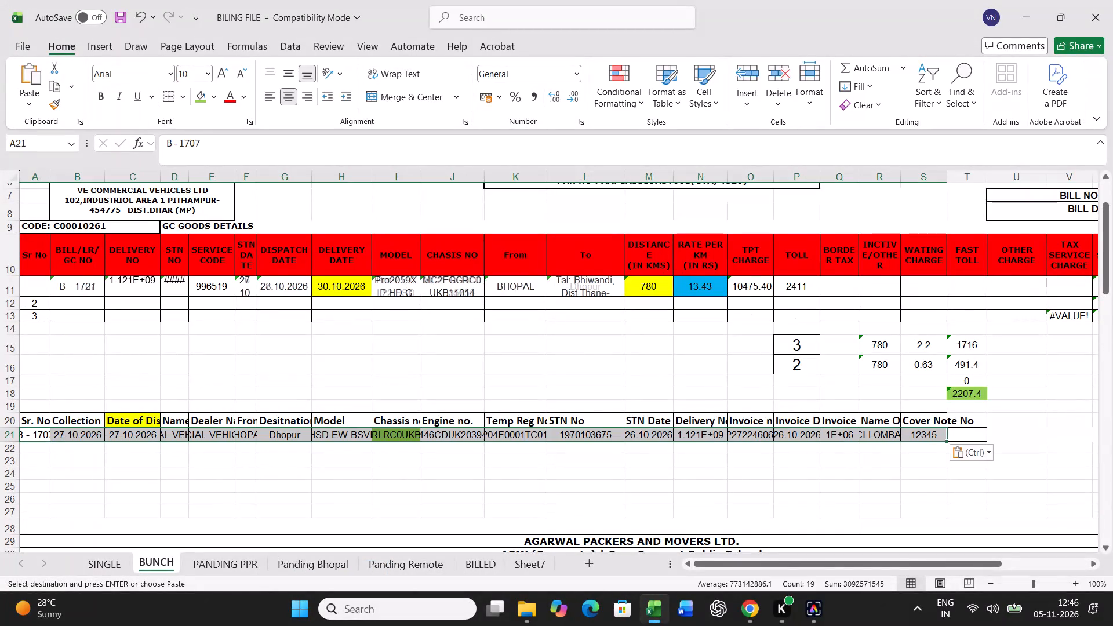
Set the B - 1707 bill's delivery date to 28.10.2026, distance to 562, rate per km to 15.60 and toll to 2790.
left_click(348, 292)
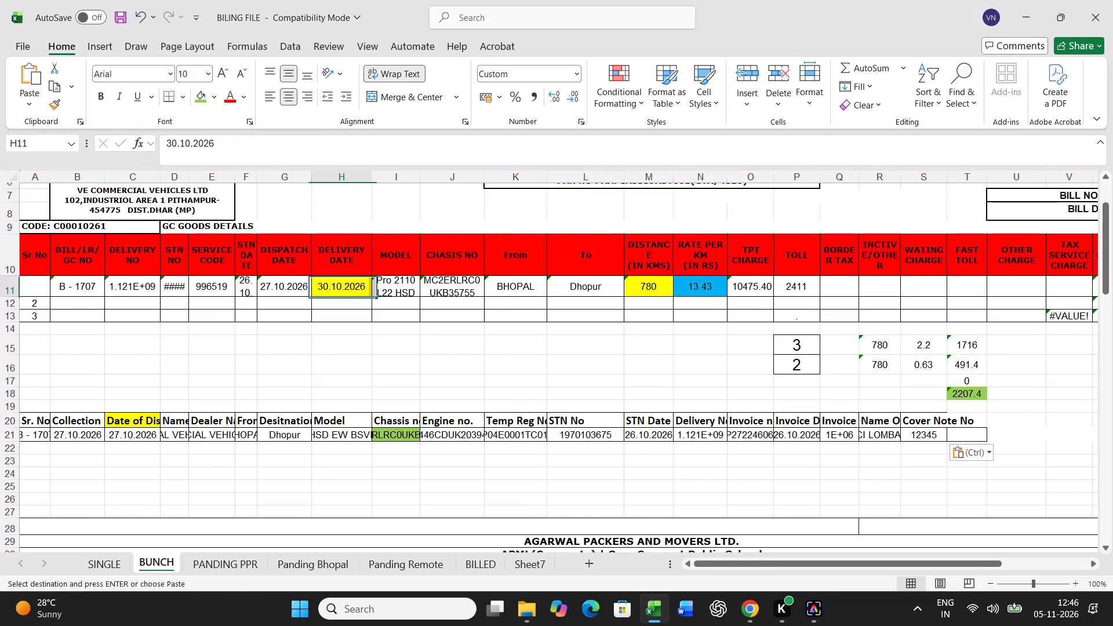
scroll(425, 361, "up", 3)
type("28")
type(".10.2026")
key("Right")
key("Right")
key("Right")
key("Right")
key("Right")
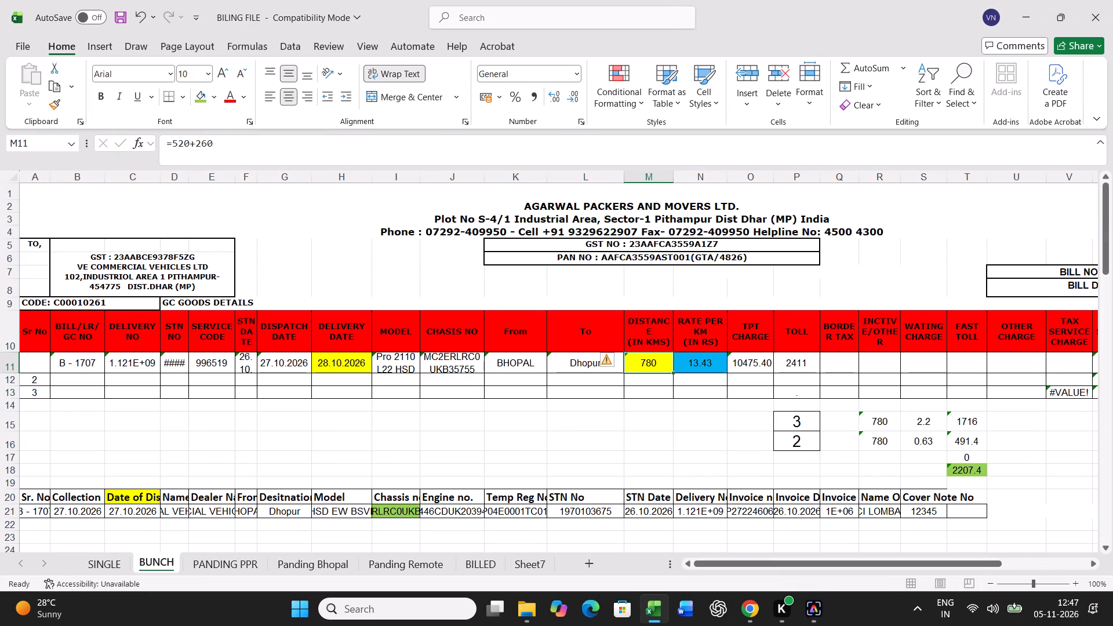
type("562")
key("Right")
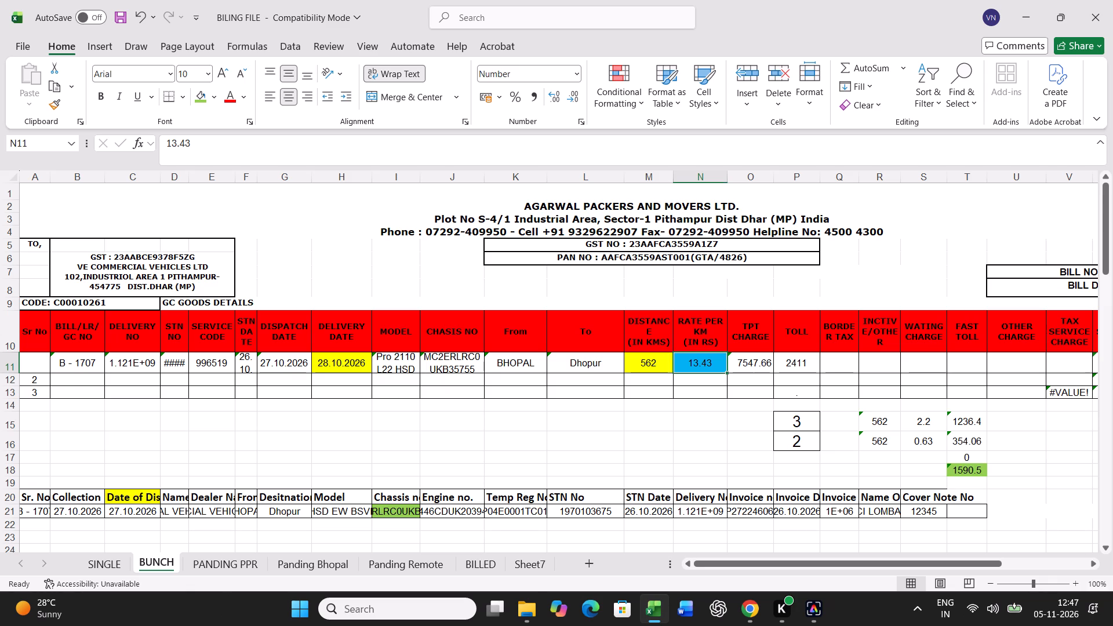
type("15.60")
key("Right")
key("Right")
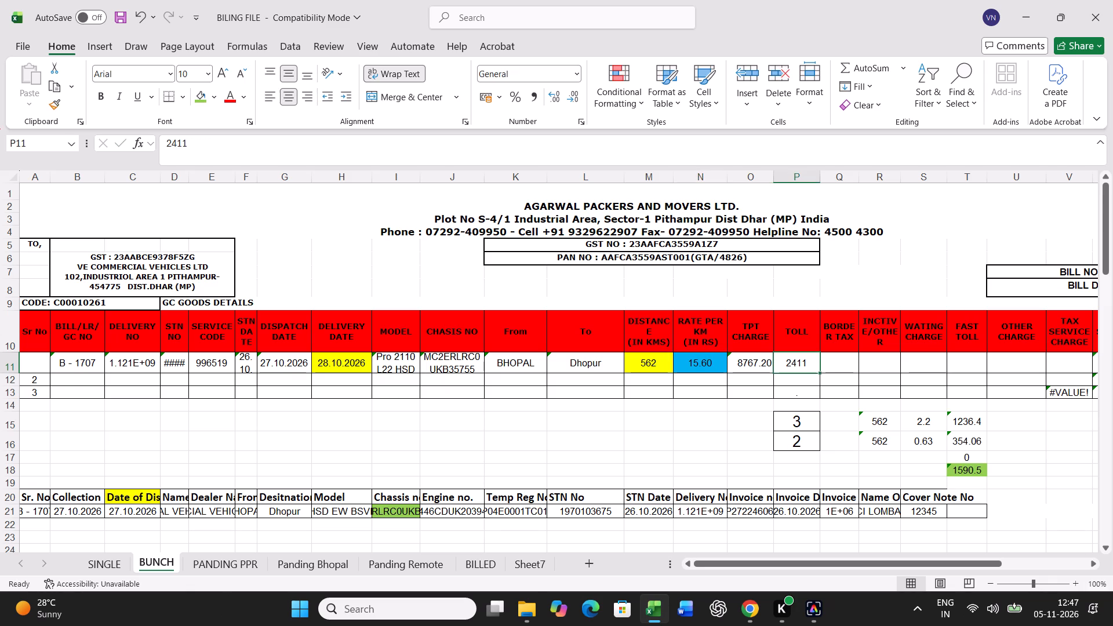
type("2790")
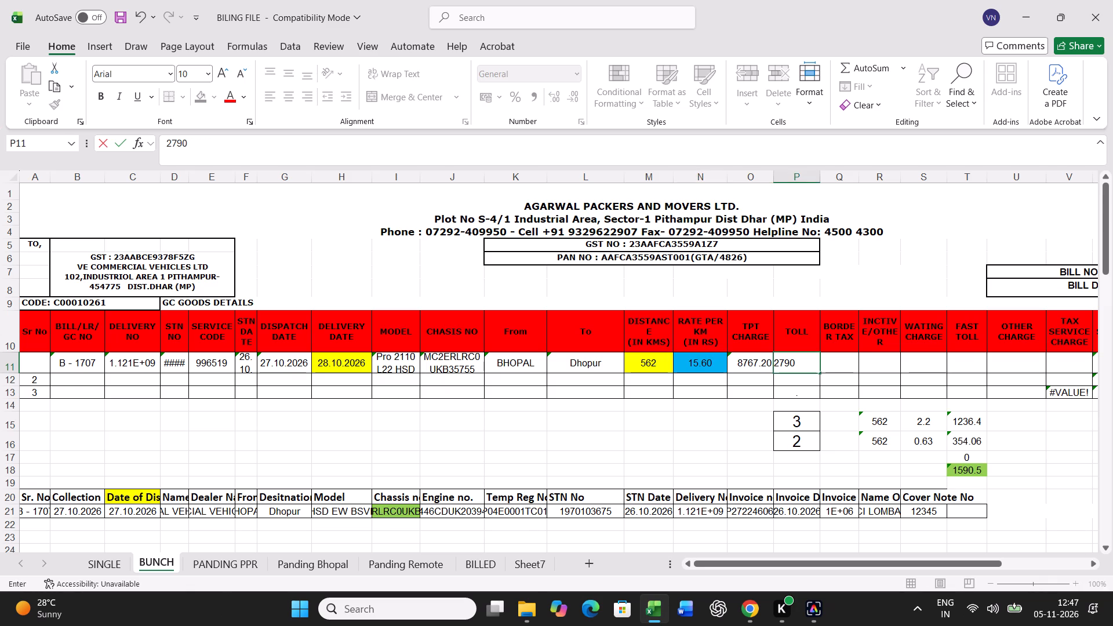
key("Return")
Set the B - 1707 bill's standard transit time to 2 and actual transit time to 1 in BUNCH.
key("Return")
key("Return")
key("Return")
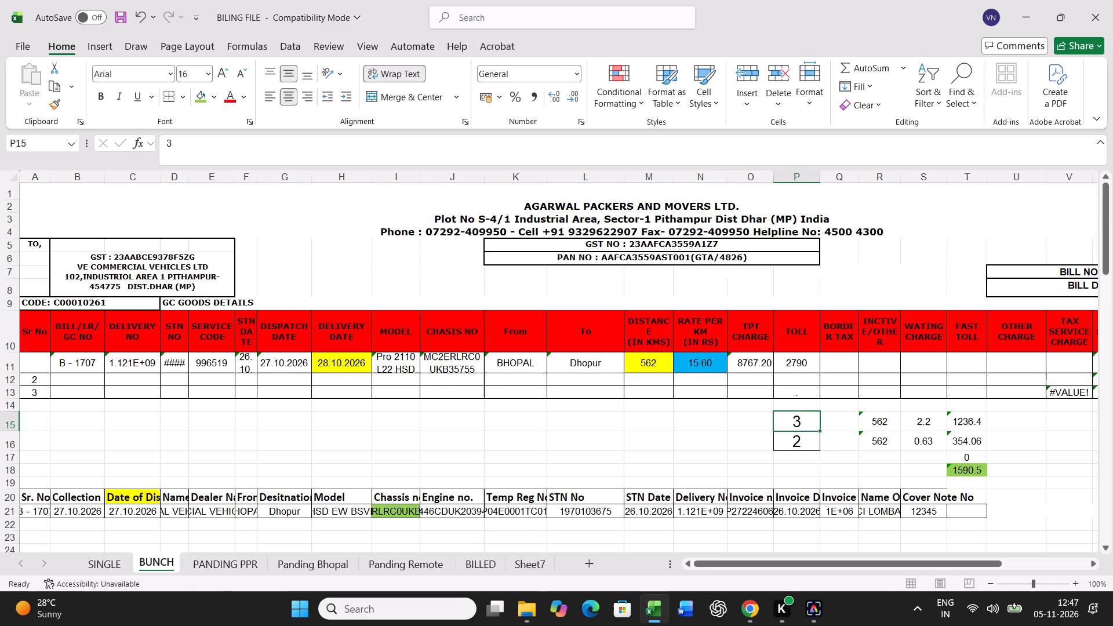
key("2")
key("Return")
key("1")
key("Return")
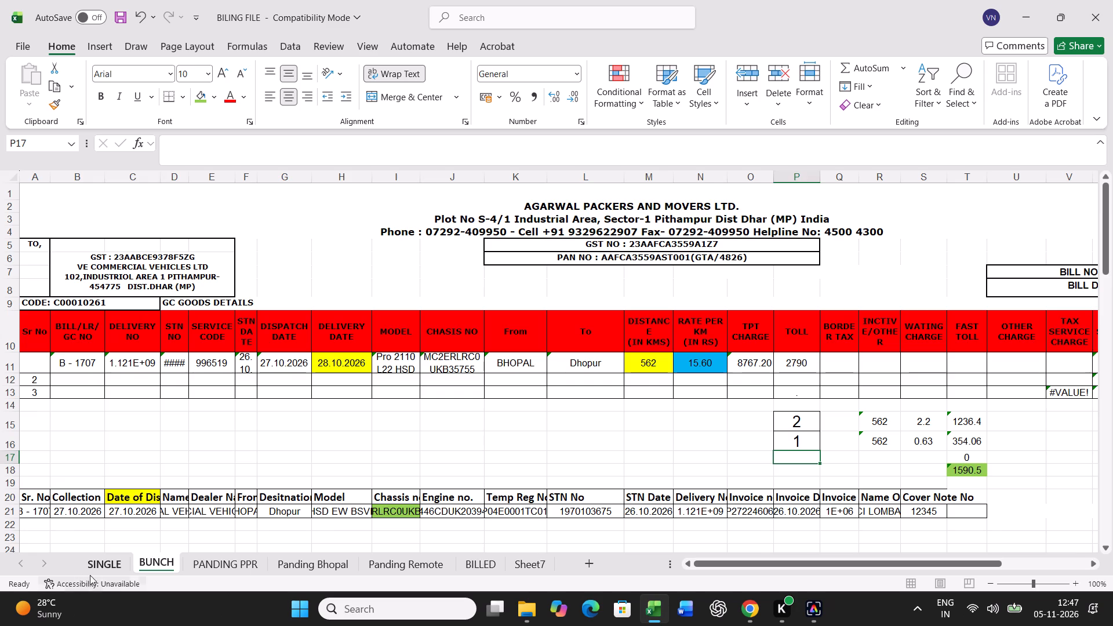
Print the B - 1707 freight bill from the SINGLE sheet.
left_click(107, 563)
key("ctrl+p")
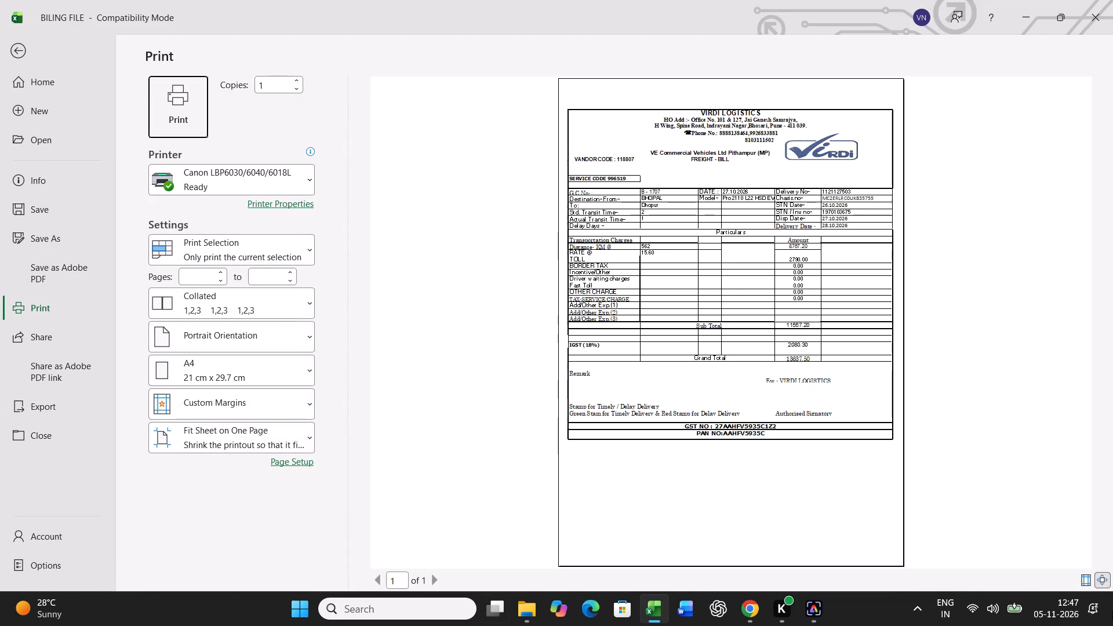
left_click(179, 118)
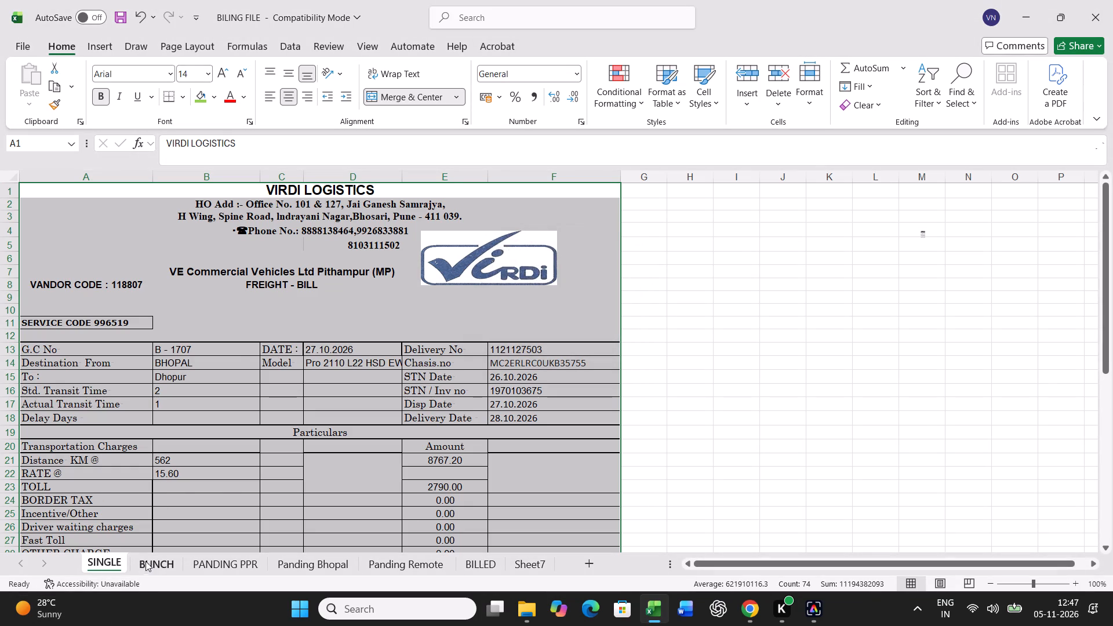
Copy the B - 1707 bill row in BUNCH and paste it as values into row 55 of the lower table.
left_click(148, 561)
left_click(8, 363)
key("ctrl+c")
scroll(236, 402, "down", 2)
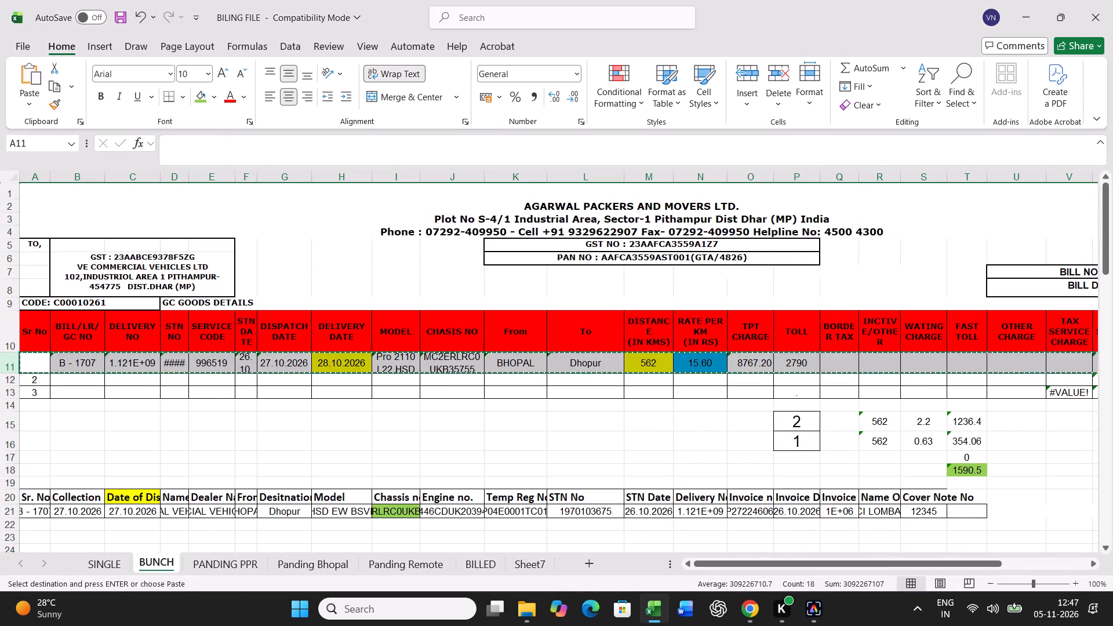
scroll(236, 402, "down", 19)
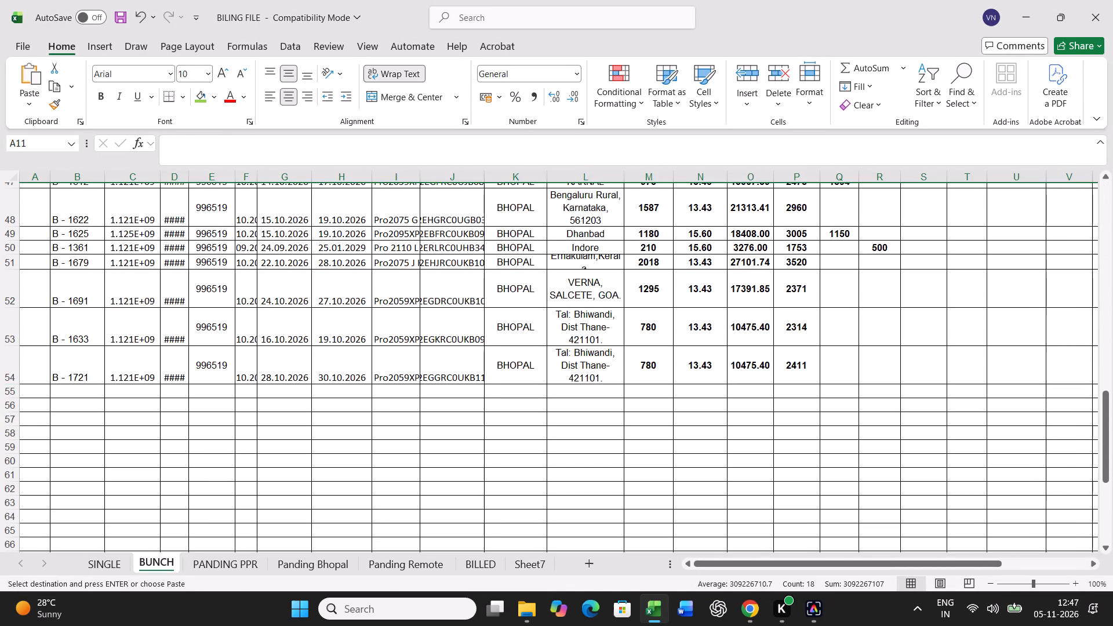
right_click(33, 388)
left_click(105, 274)
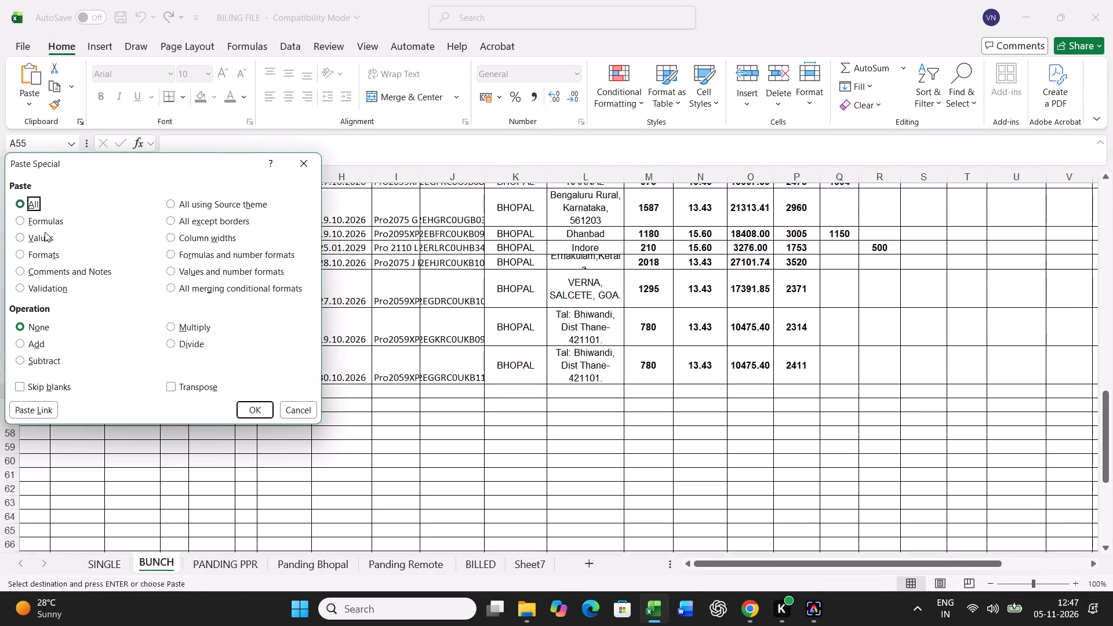
left_click(45, 232)
left_click(257, 407)
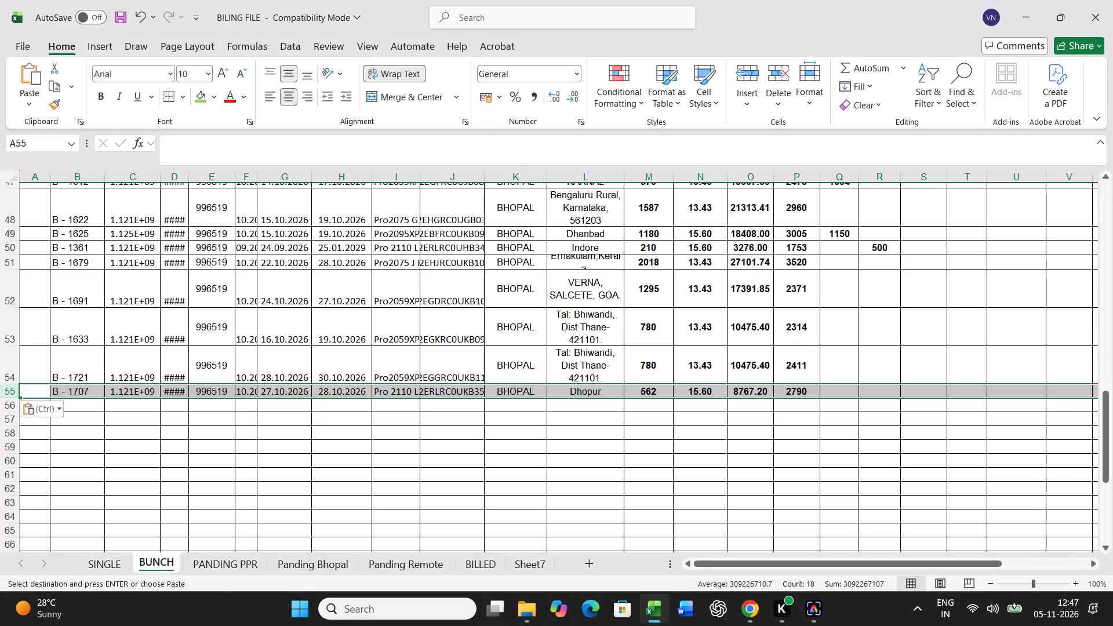
left_click(312, 567)
left_click(480, 380)
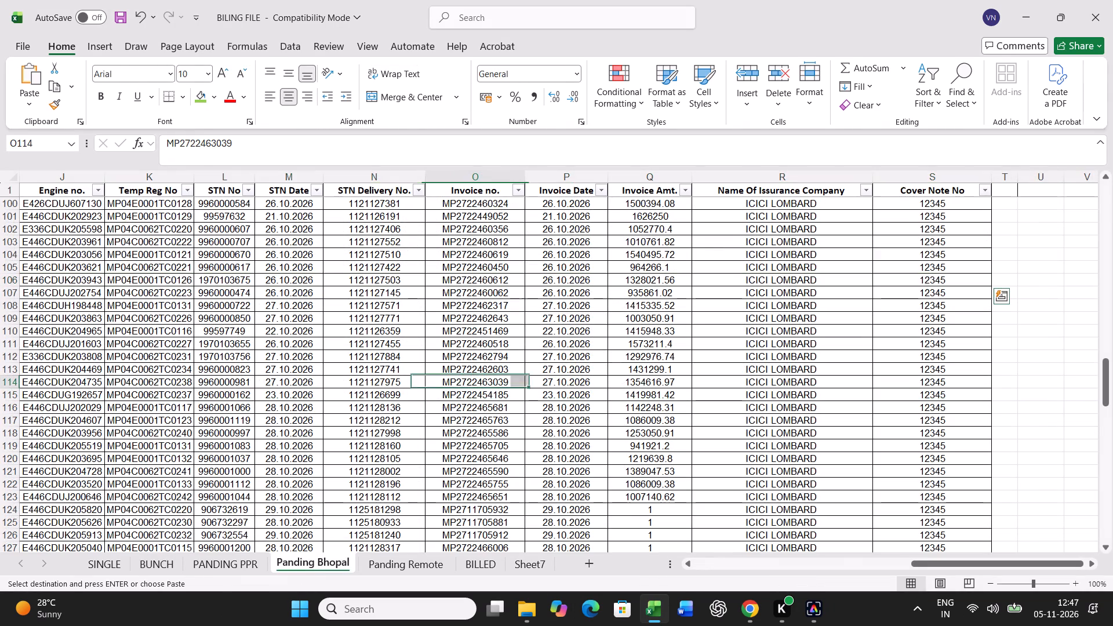
key("ctrl+f")
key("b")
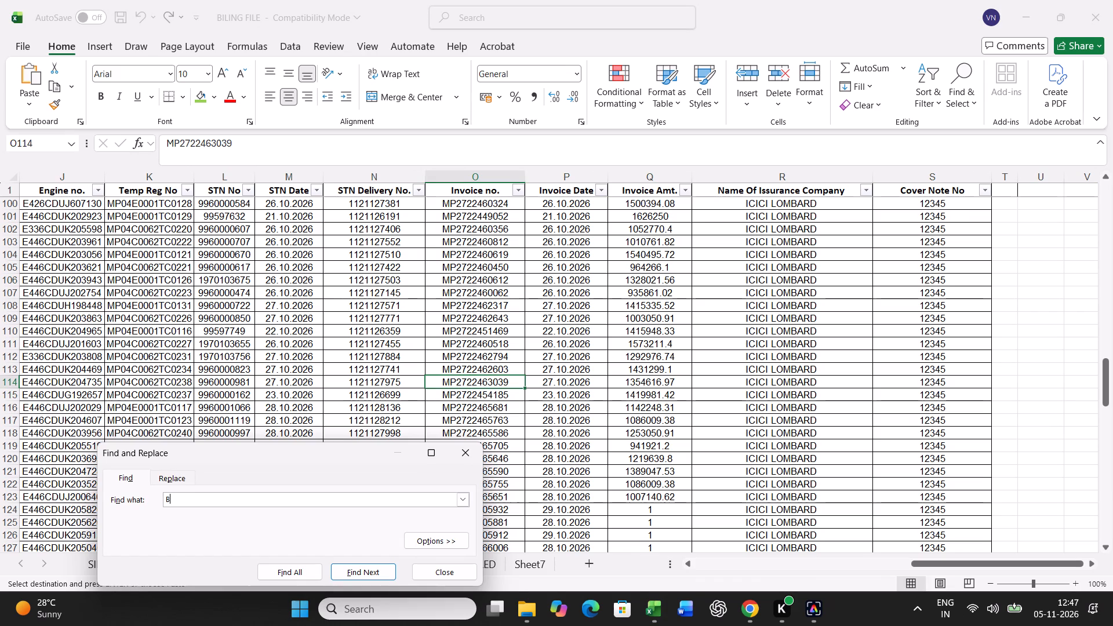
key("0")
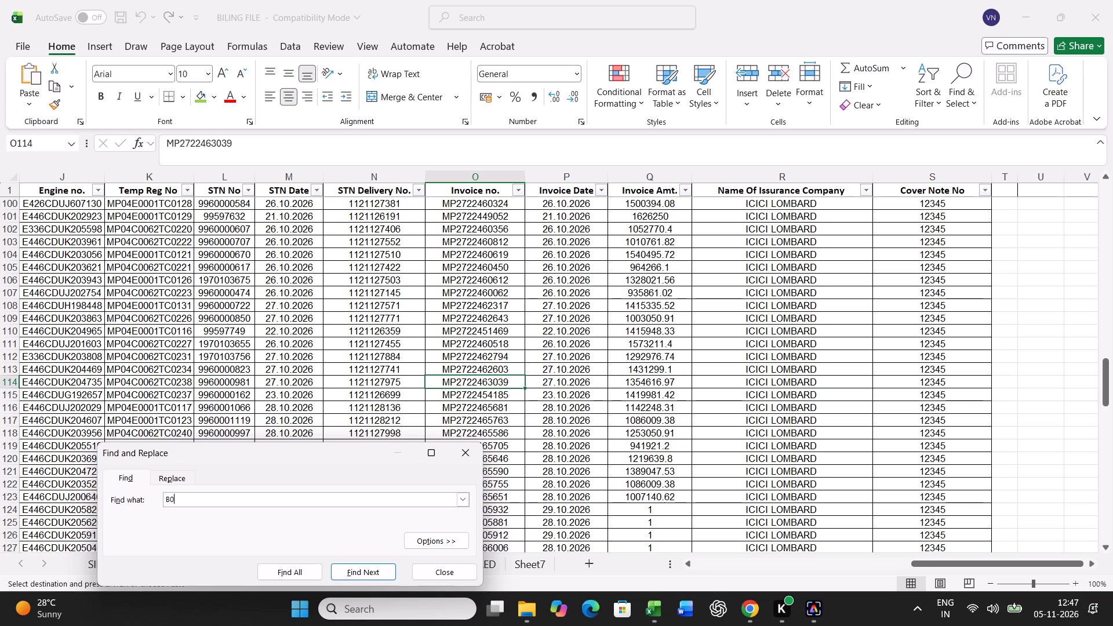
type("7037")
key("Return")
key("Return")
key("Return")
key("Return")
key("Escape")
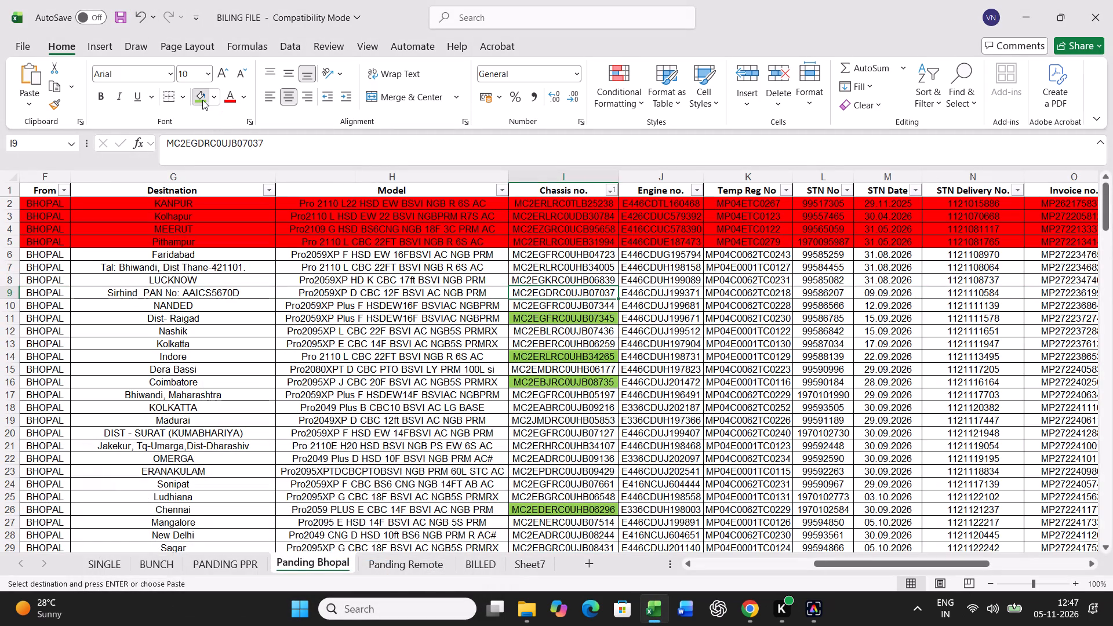
left_click(202, 100)
Copy the B - 1291 dispatch record from Panding Bhopal and paste it over the record in BUNCH row 21.
key("Left")
key("Left")
key("Left")
key("Left")
key("Left")
key("Left")
key("Left")
key("Left")
key("Left")
key("Left")
key("Left")
key("Left")
key("Left")
key("Left")
key("Left")
key("Left")
key("Left")
key("Left")
key("Left")
key("Left")
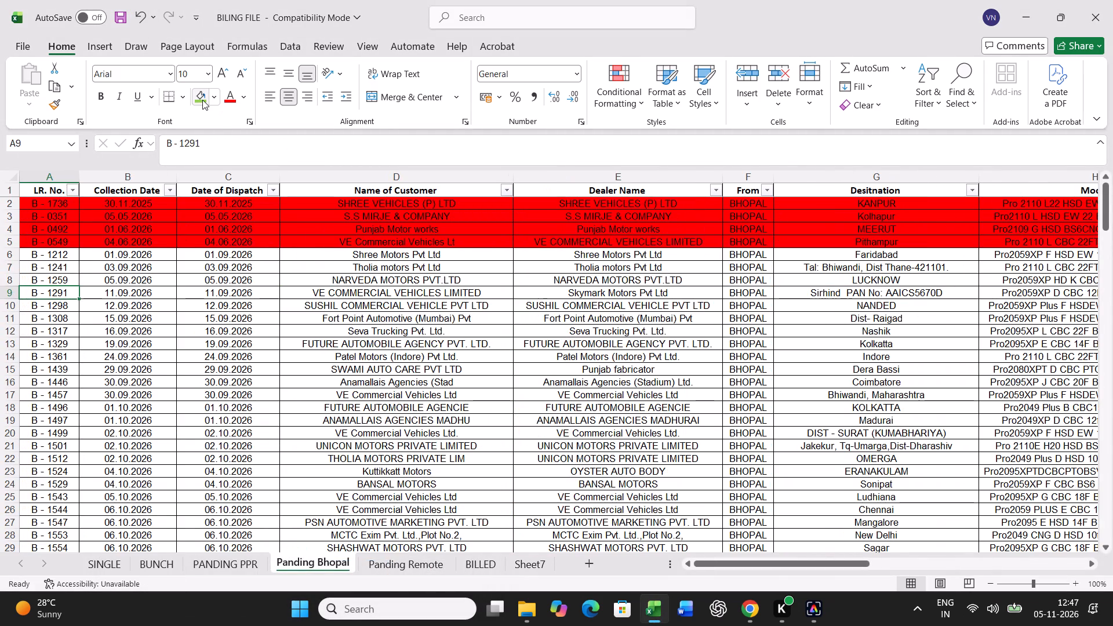
key("ctrl+shift+Right")
key("ctrl+c")
left_click(148, 562)
scroll(174, 458, "up", 10)
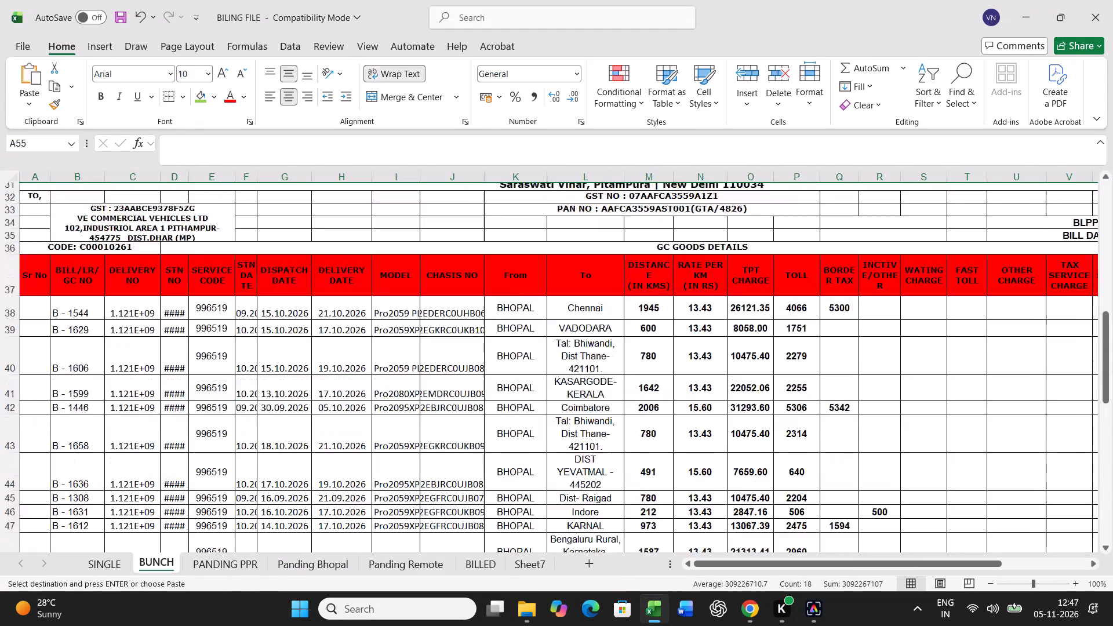
scroll(174, 458, "up", 8)
left_click(34, 394)
key("ctrl+v")
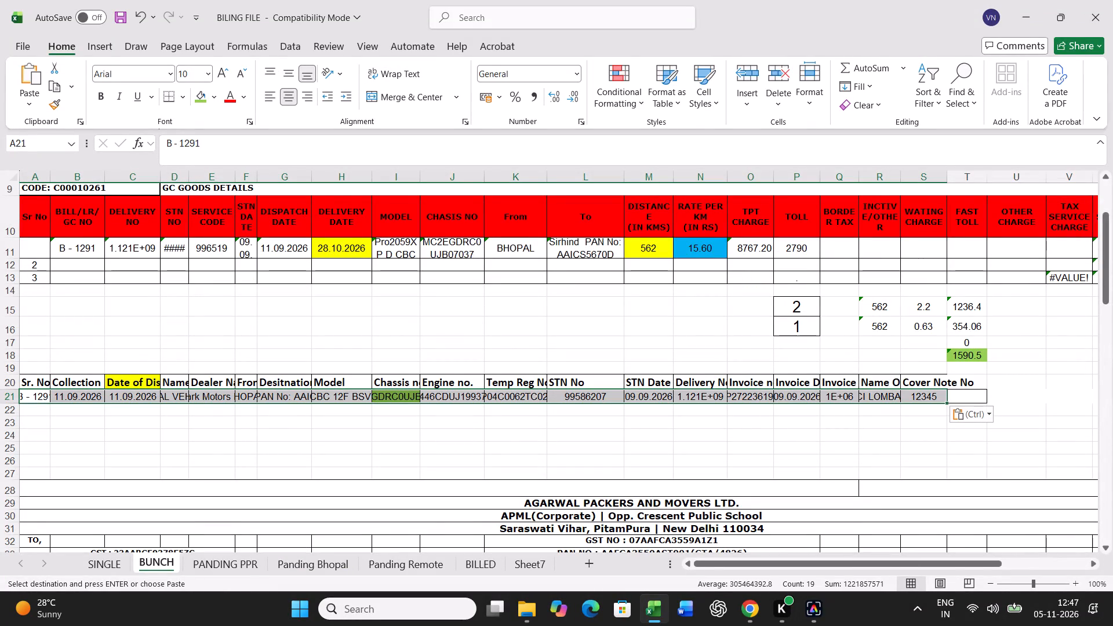
Set the B - 1291 bill's delivery date to 15.09.2026, distance to 1109, rate per km to 13.43, toll to 2570 and border tax to 2230.
scroll(388, 321, "up", 3)
left_click(354, 366)
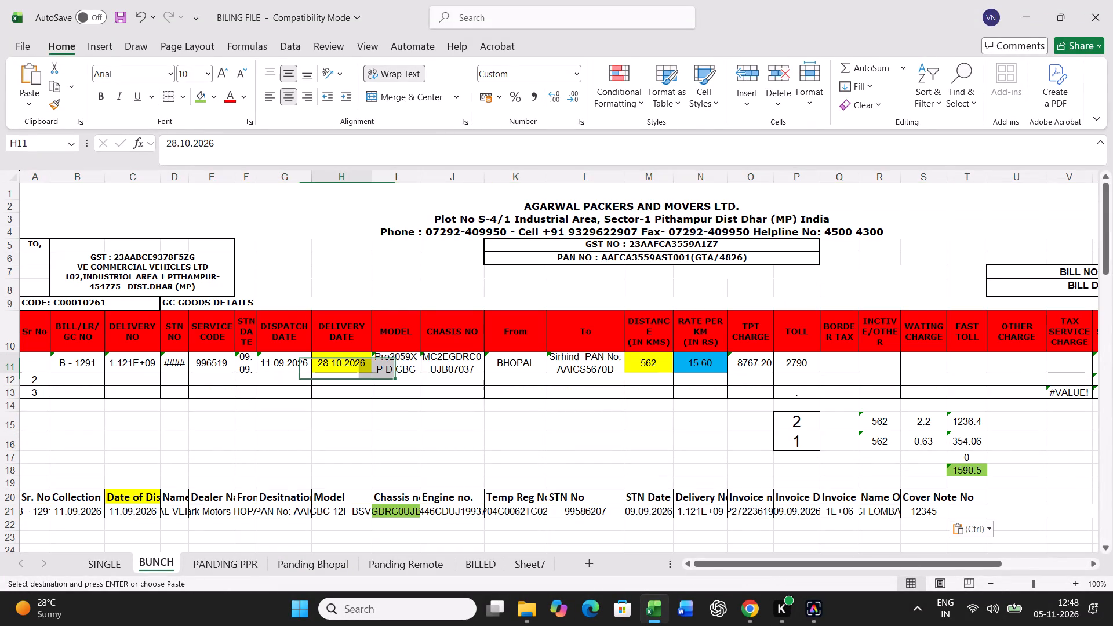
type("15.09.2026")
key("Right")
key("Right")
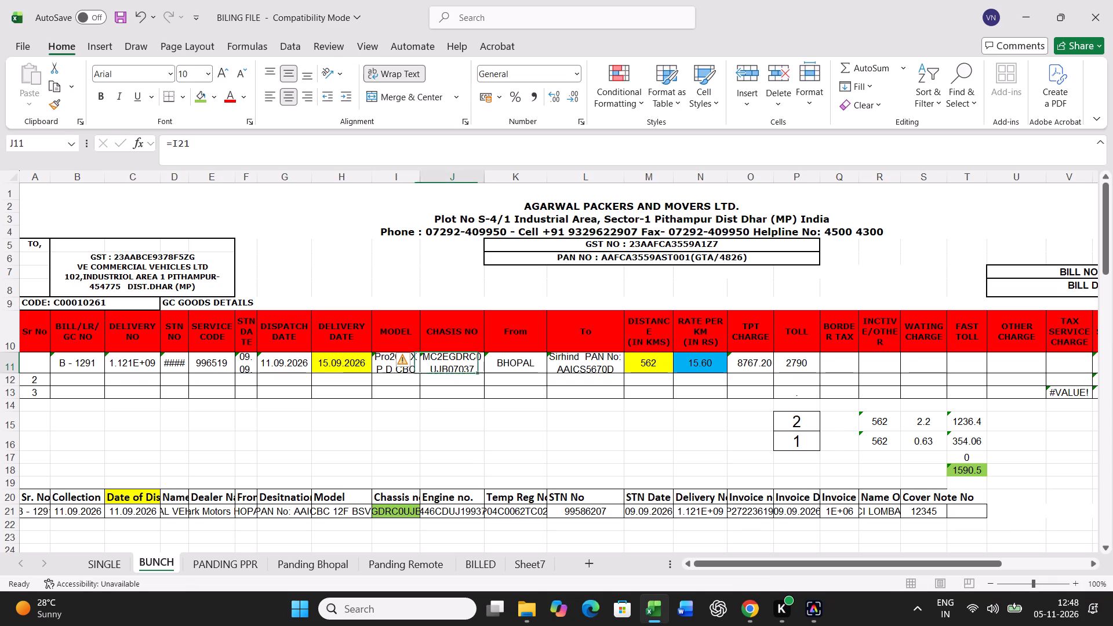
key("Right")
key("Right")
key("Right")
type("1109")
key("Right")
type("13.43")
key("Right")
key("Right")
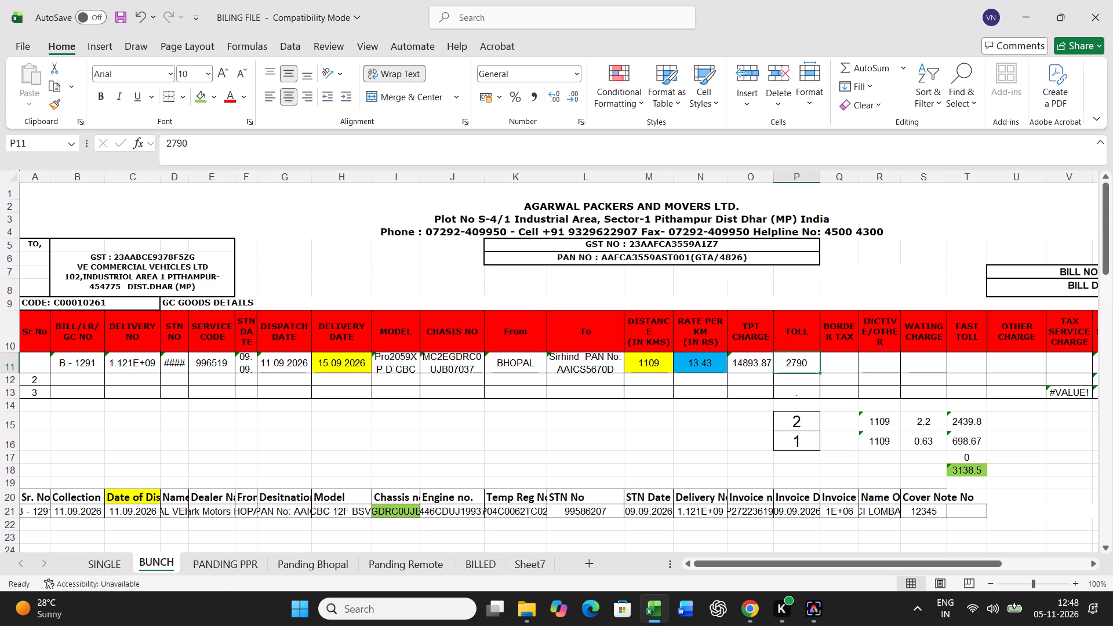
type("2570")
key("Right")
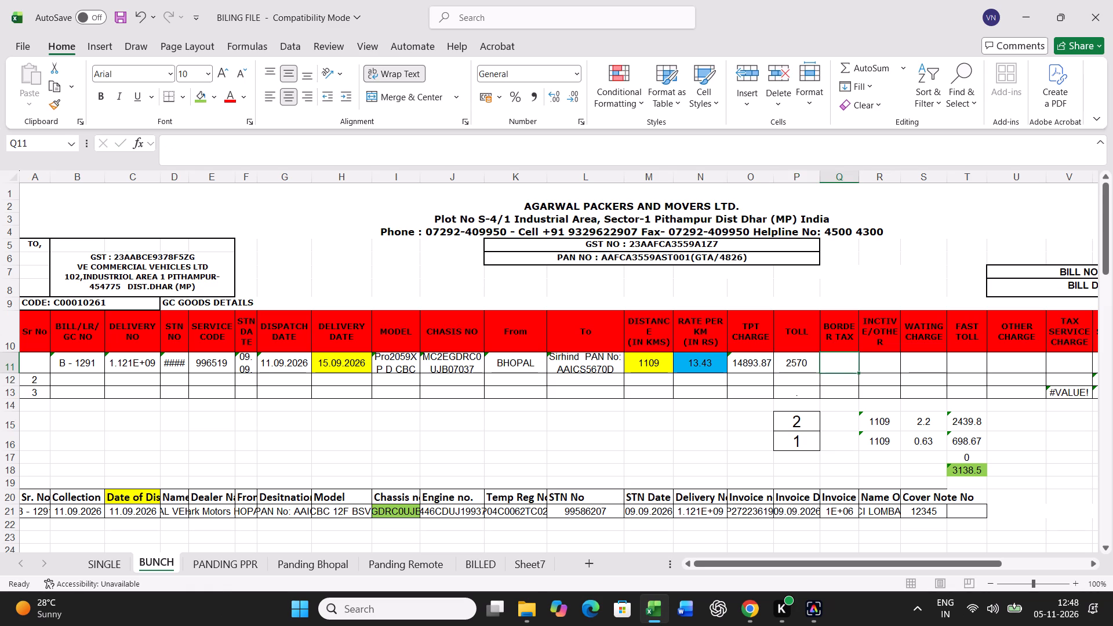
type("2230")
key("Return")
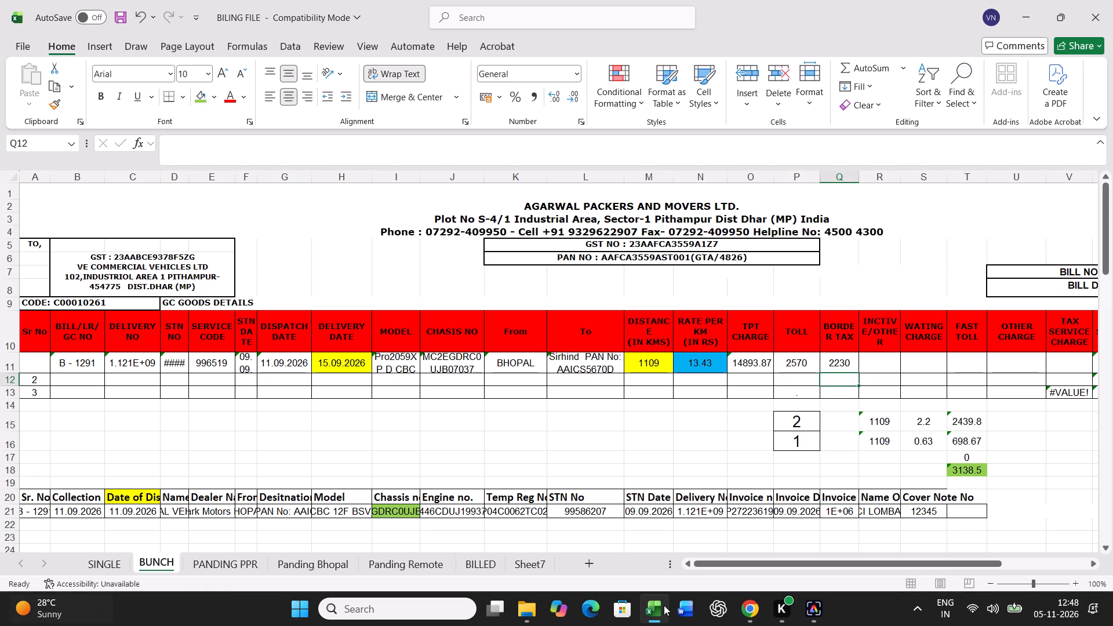
Set the B - 1291 bill's standard transit time to 4 and actual transit time to 4 in BUNCH.
left_click(794, 428)
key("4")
key("Return")
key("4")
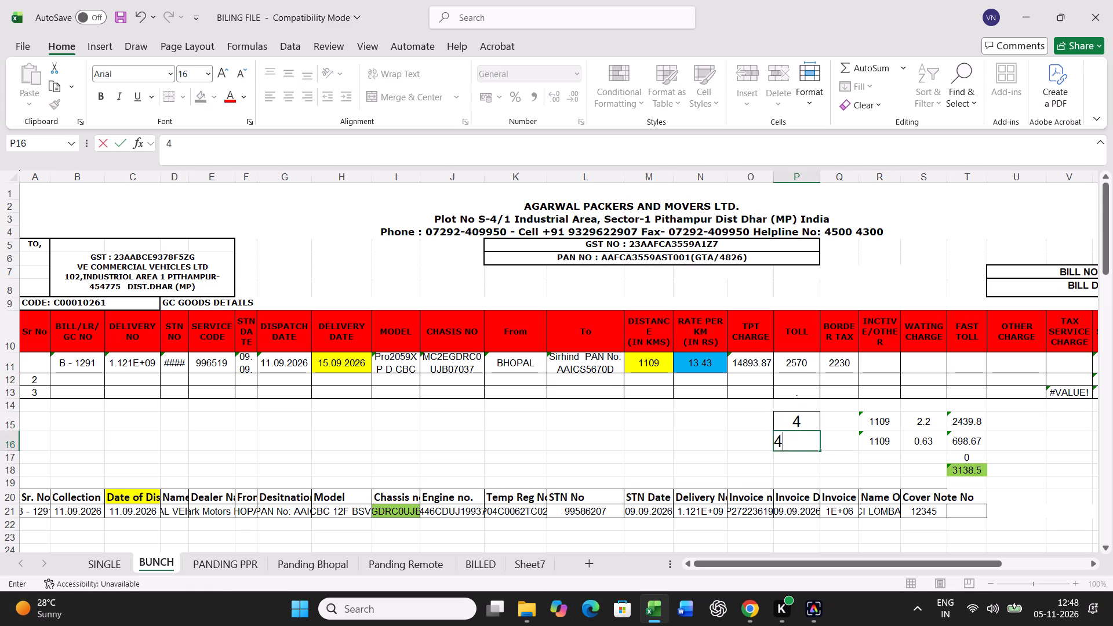
key("Return")
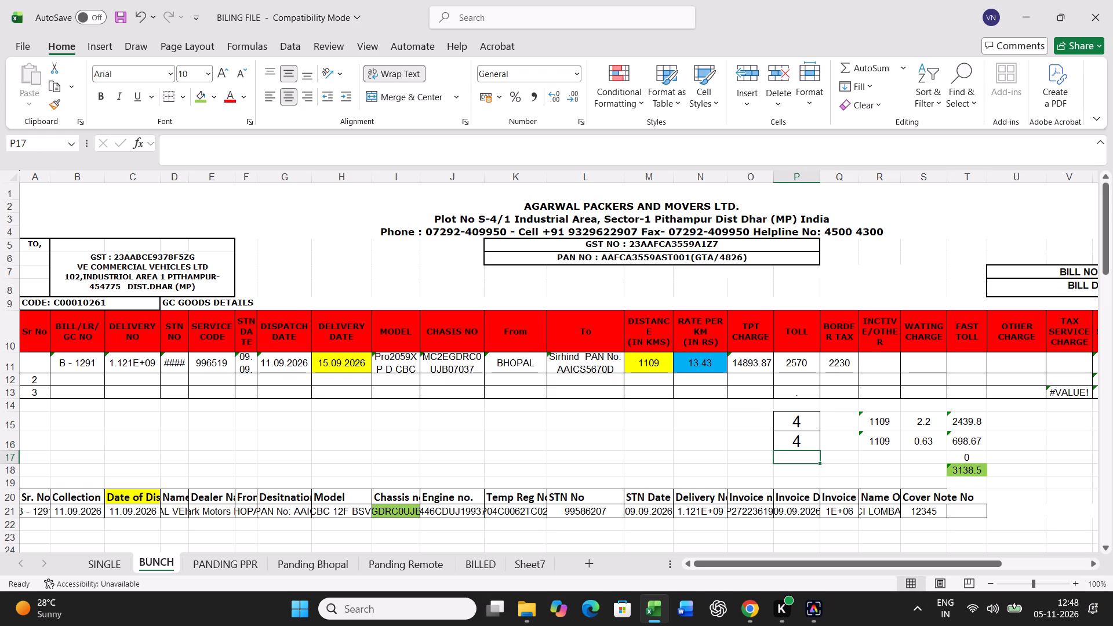
Print the B - 1291 freight bill from the SINGLE sheet.
left_click(113, 558)
key("ctrl+p")
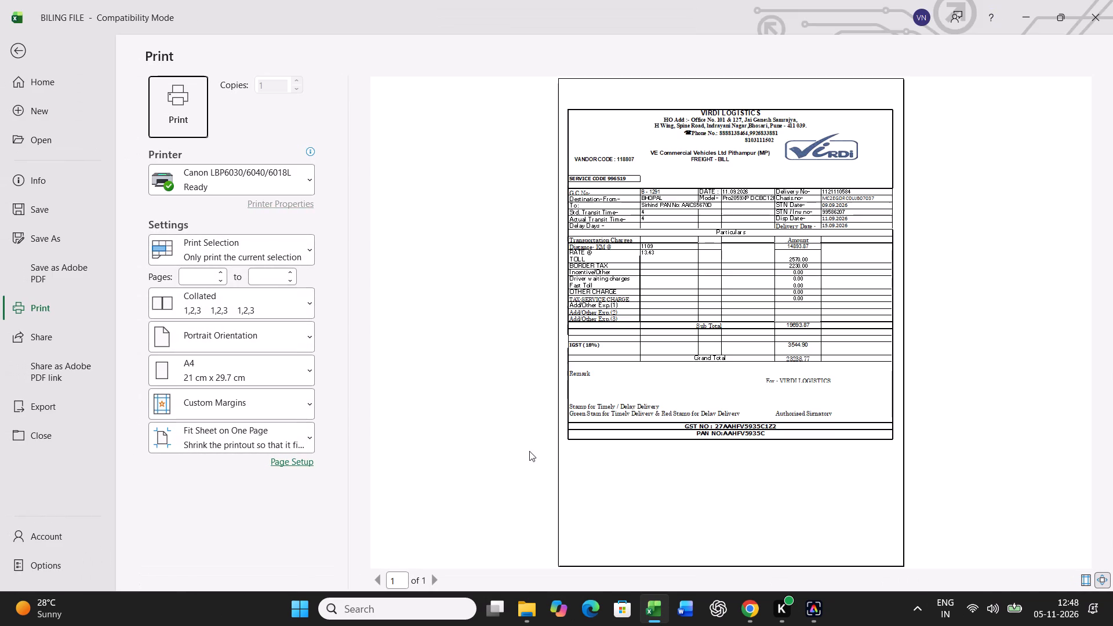
left_click(179, 127)
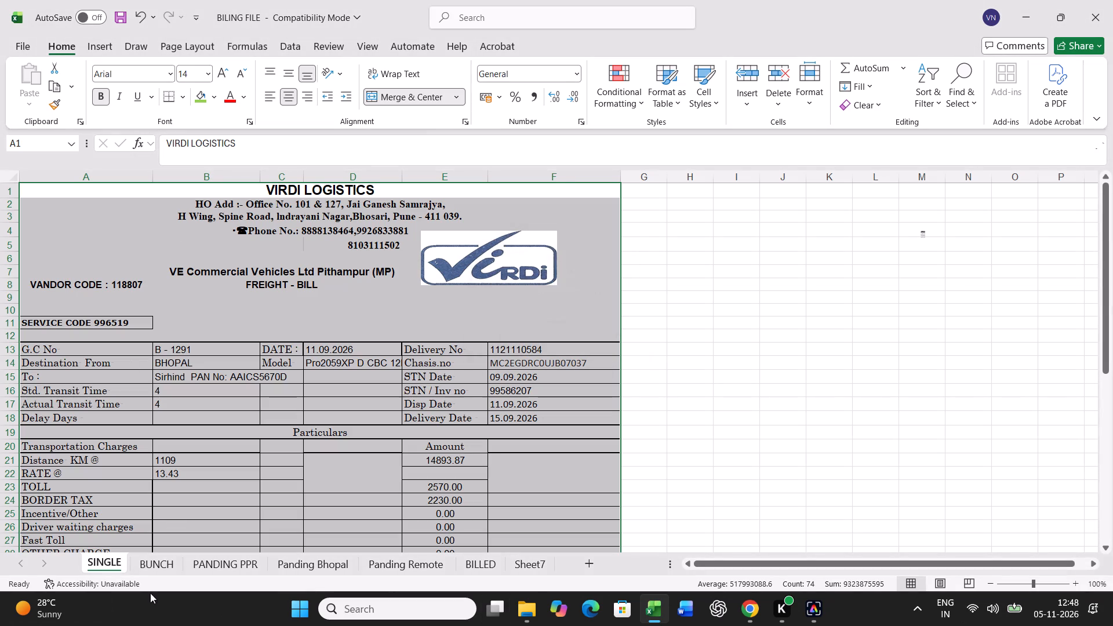
Copy the B - 1291 bill row in BUNCH and paste it as values into row 56 of the lower table.
left_click(159, 565)
left_click(5, 359)
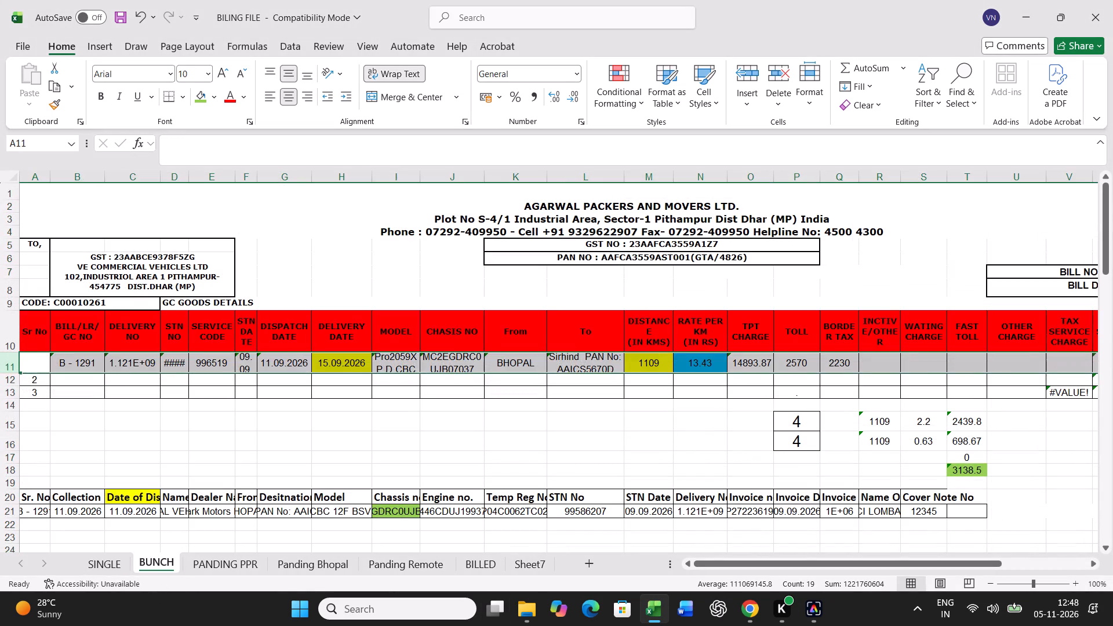
key("ctrl+c")
scroll(369, 416, "down", 12)
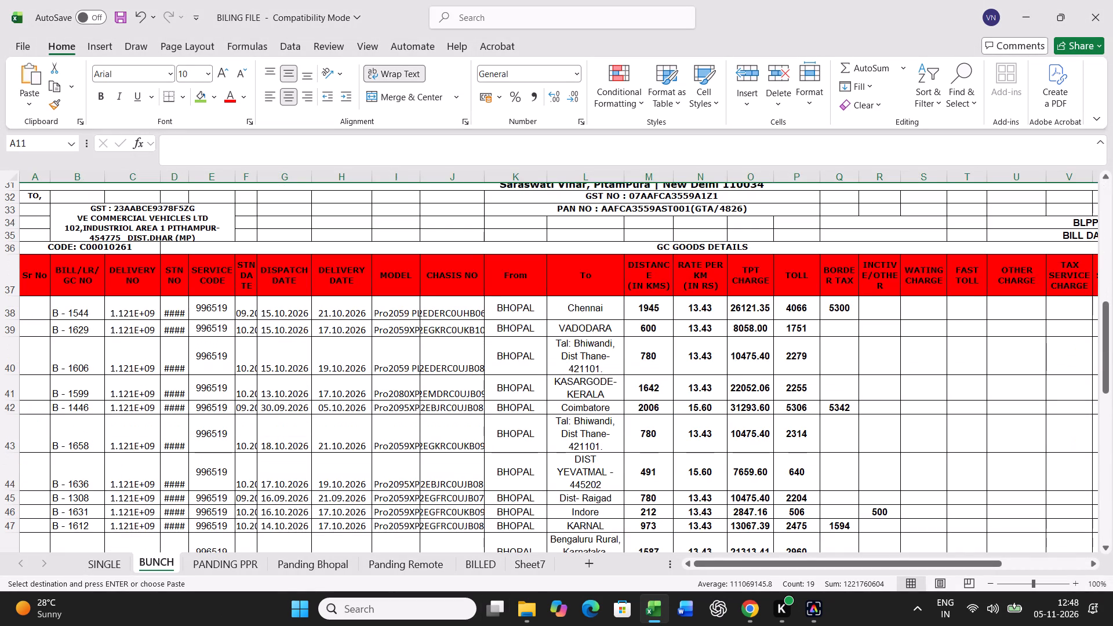
scroll(389, 415, "down", 15)
scroll(389, 415, "up", 3)
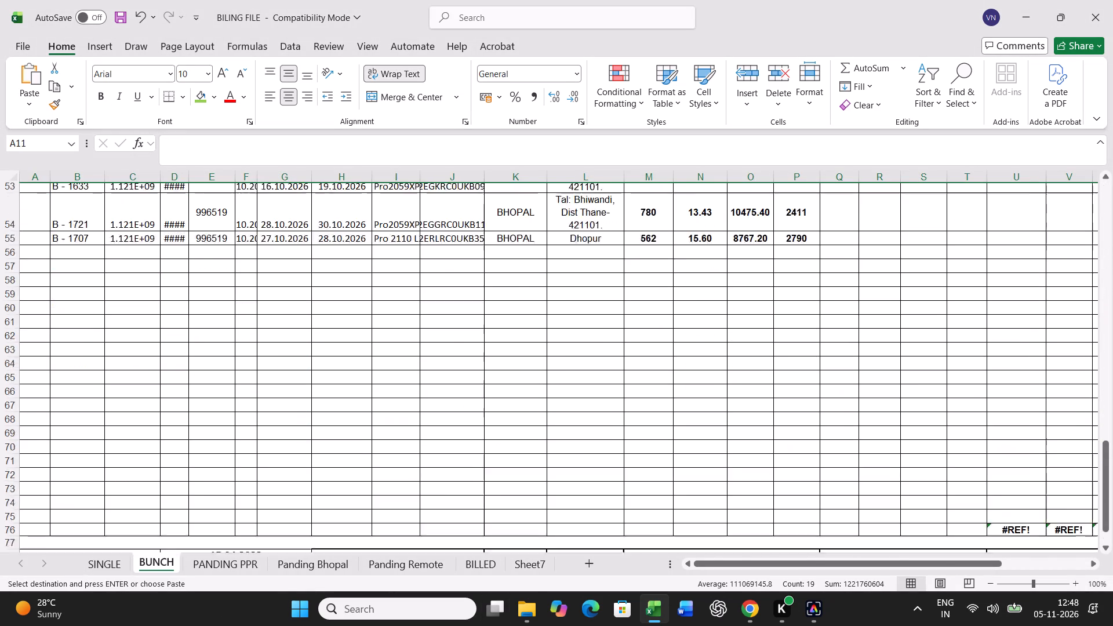
scroll(389, 415, "up", 2)
right_click(31, 369)
left_click(88, 272)
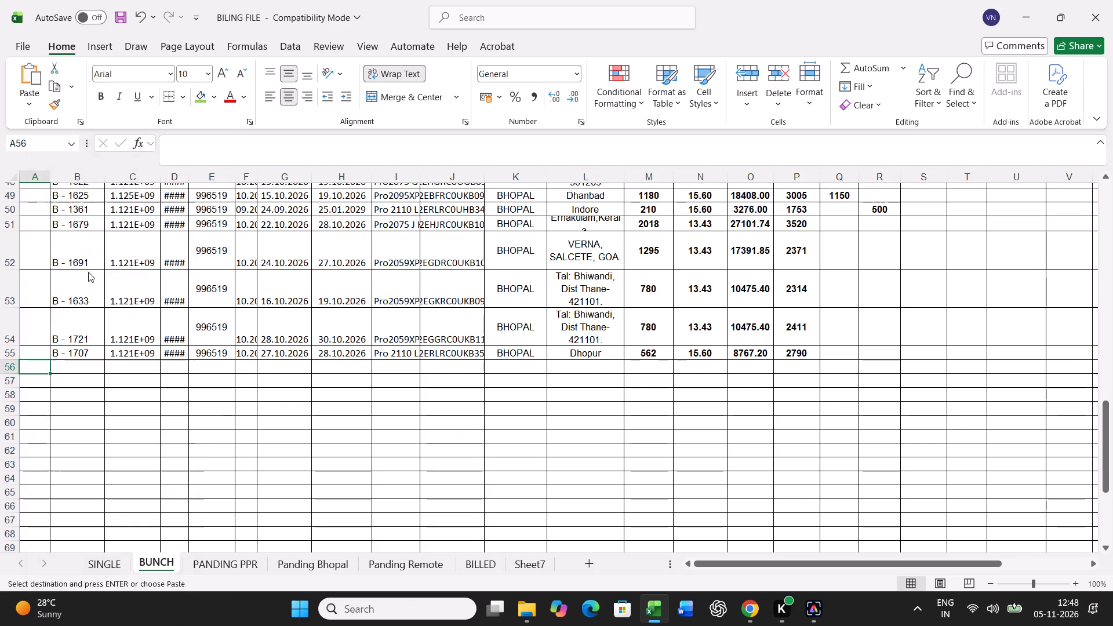
left_click(38, 241)
left_click(256, 407)
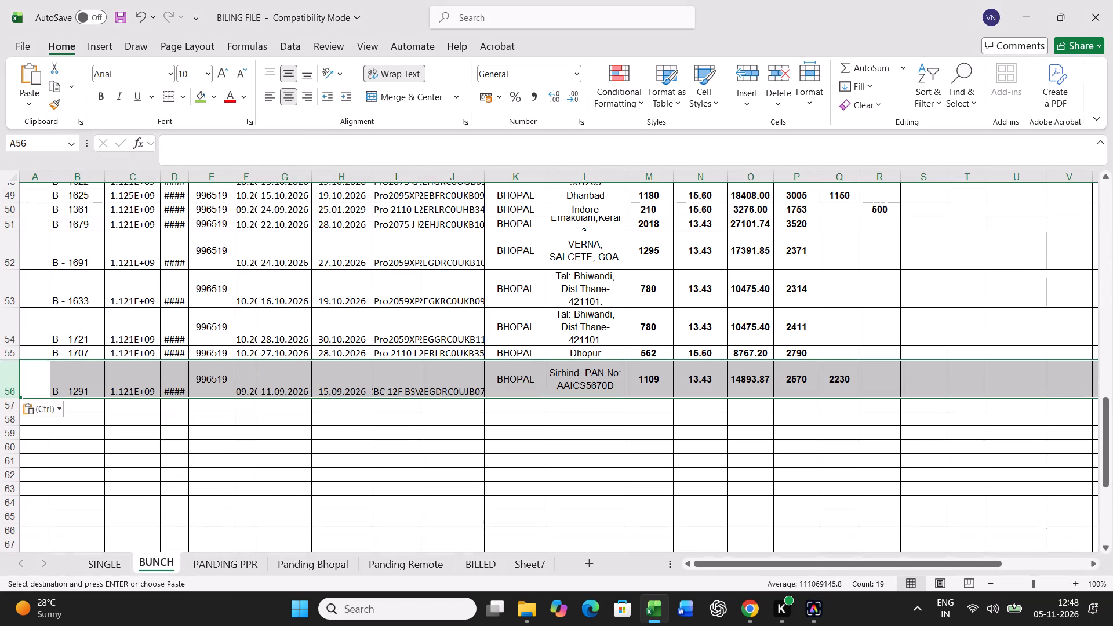
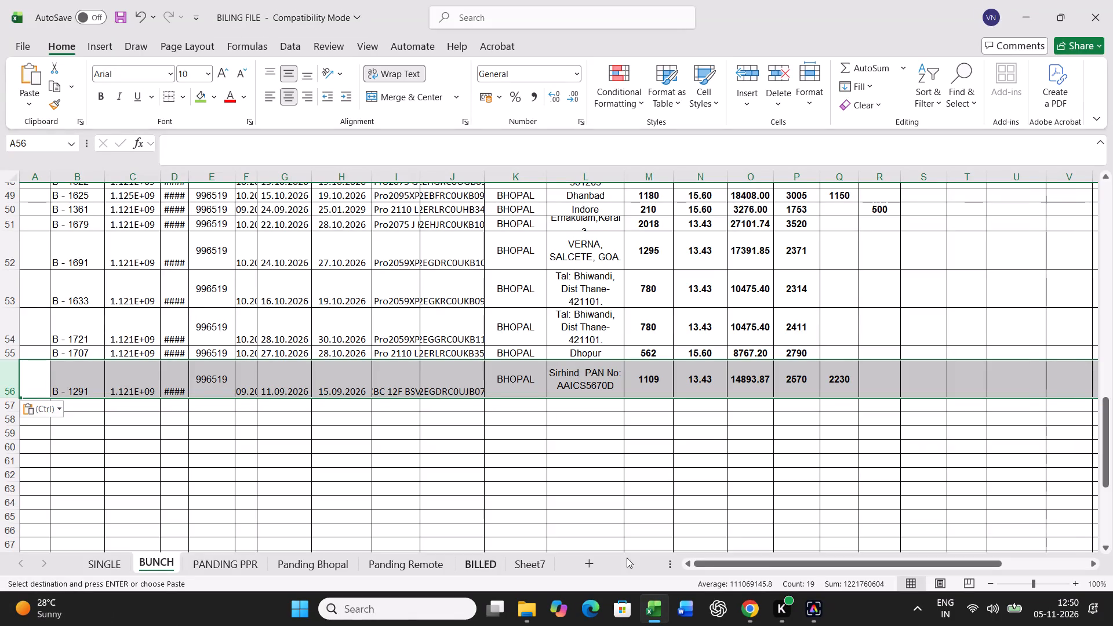
In Chrome, close the CheckPost payment receipt page, toggle the open video's playback, and return to the billing workbook in Excel.
left_click(748, 614)
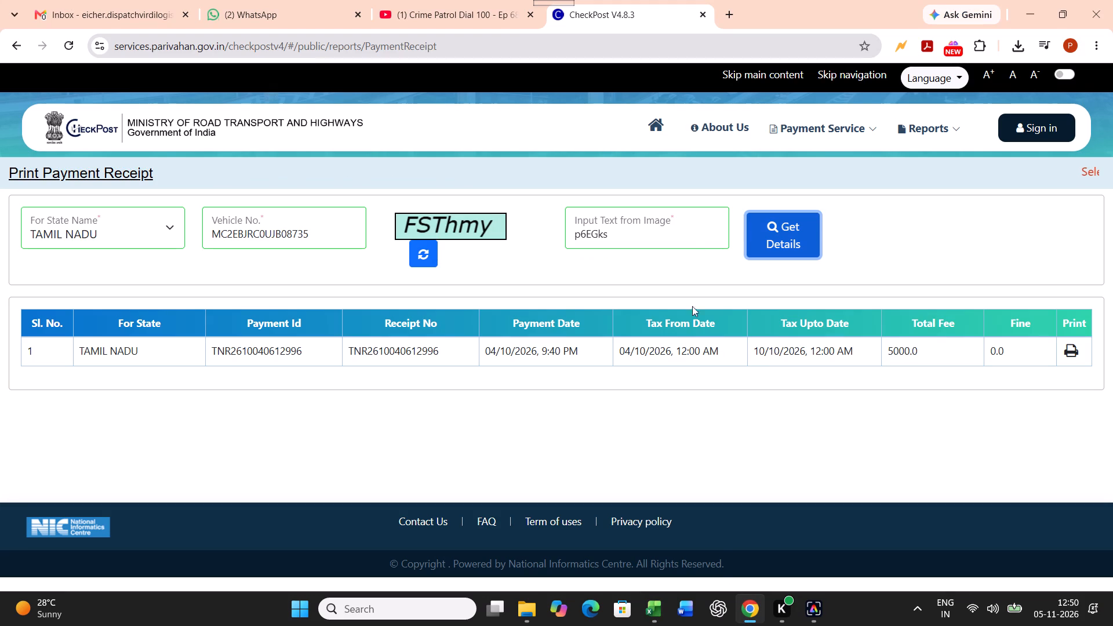
left_click(703, 13)
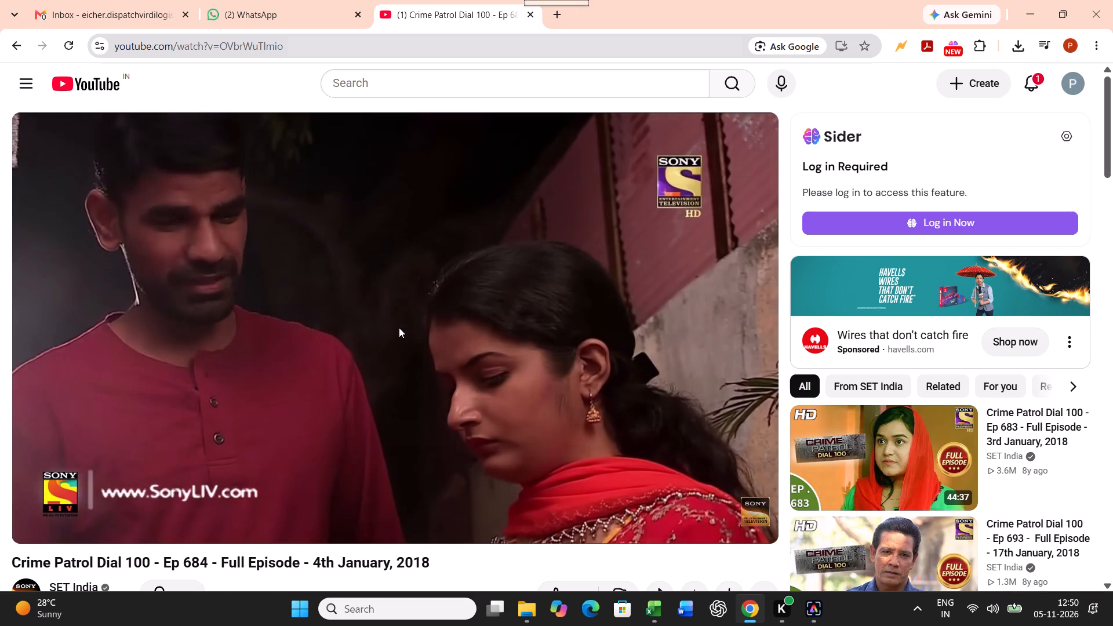
left_click(398, 334)
left_click(1035, 2)
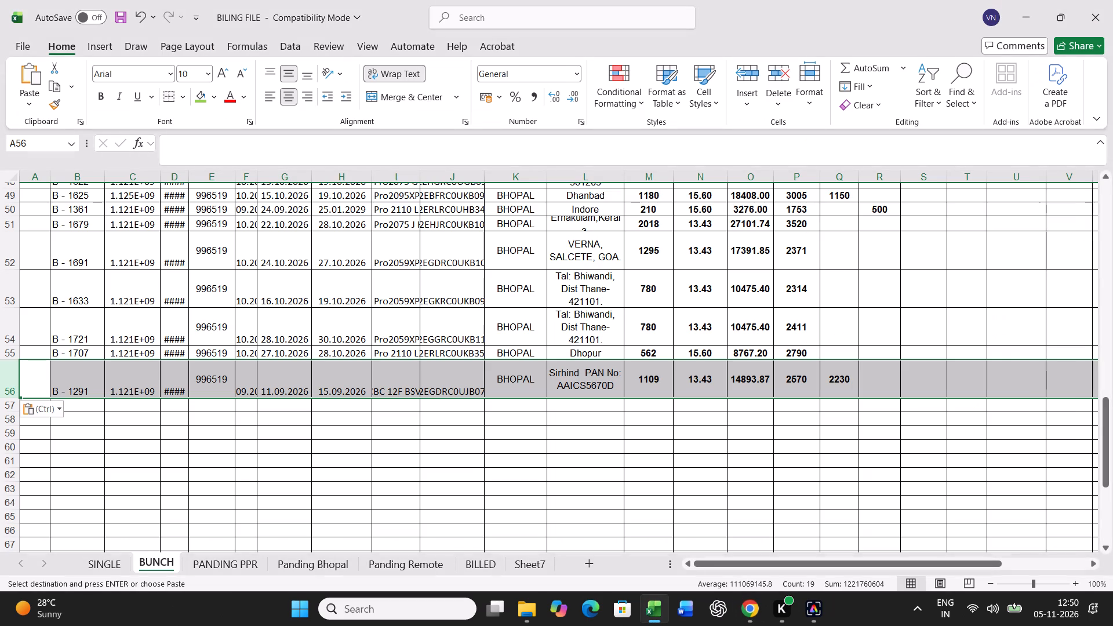
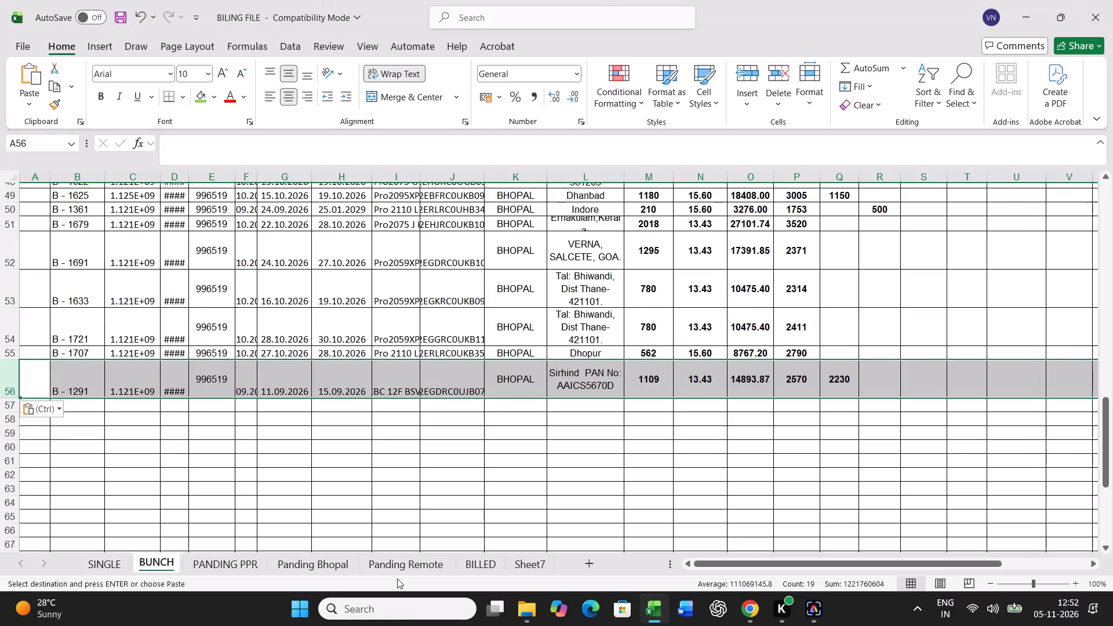
Find chassis B35679 on the Panding Bhopal sheet and highlight its cell green.
left_click(334, 571)
left_click(482, 442)
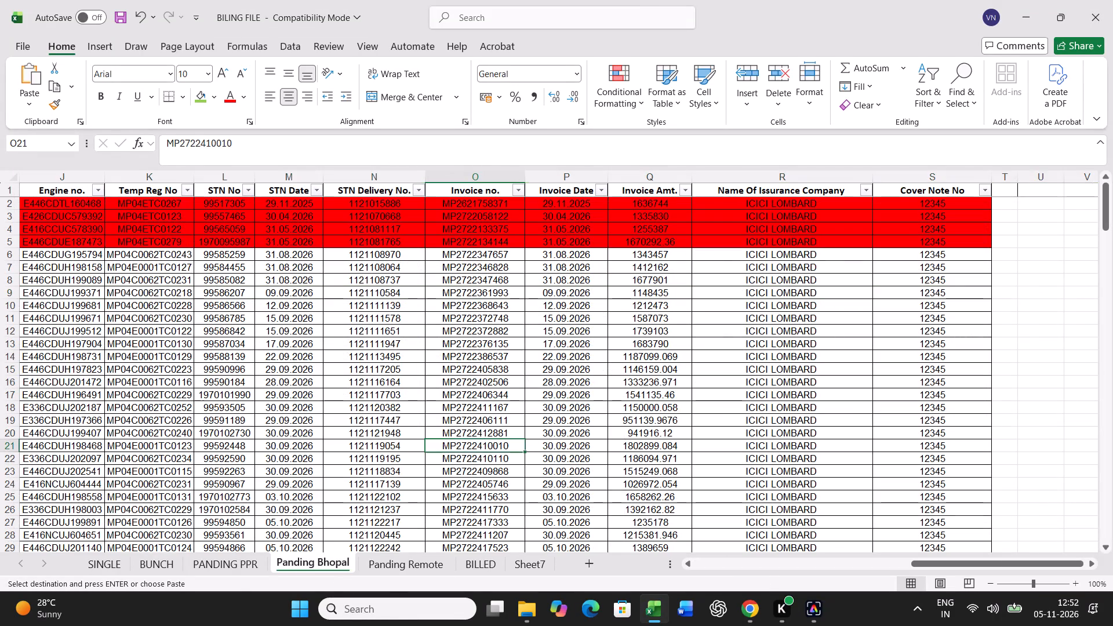
key("ctrl+f")
type("B35")
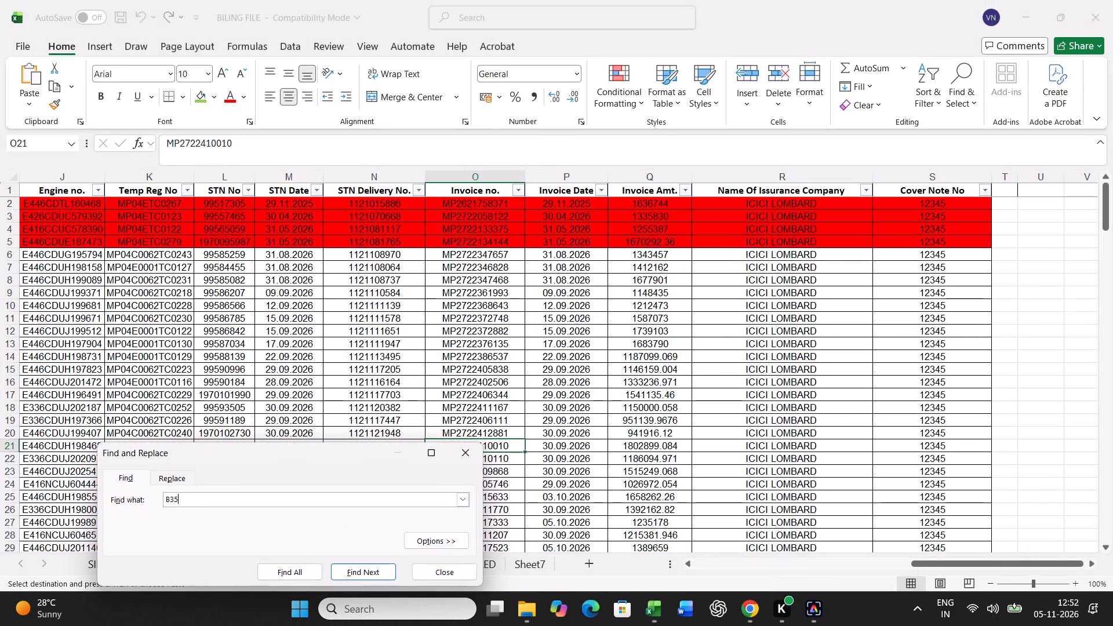
type("679")
key("Return")
key("Return")
key("Return")
key("Return")
key("Escape")
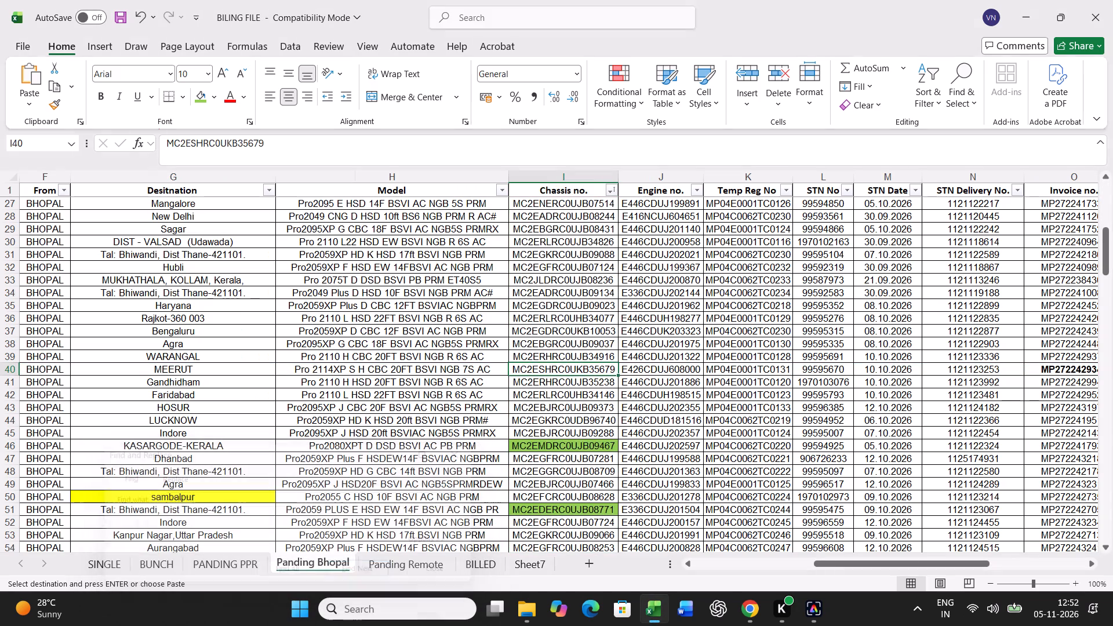
left_click(206, 103)
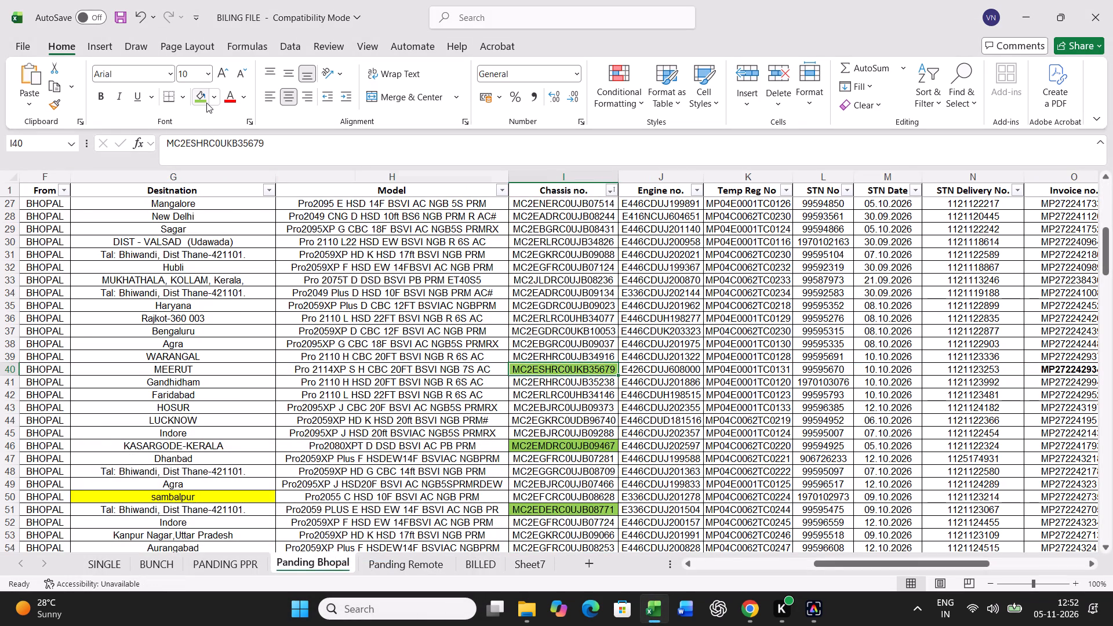
Copy the full B - 1585 Meerut record into the BUNCH sheet's input row, starting at cell A21.
key("Left")
key("Left")
key("Left")
key("Left")
key("Left")
key("Left")
key("Left")
key("Left")
key("Left")
key("Left")
key("Left")
key("Left")
key("Left")
key("Left")
key("Left")
key("Left")
key("Left")
key("Left")
key("Left")
key("Left")
key("ctrl+shift+Right")
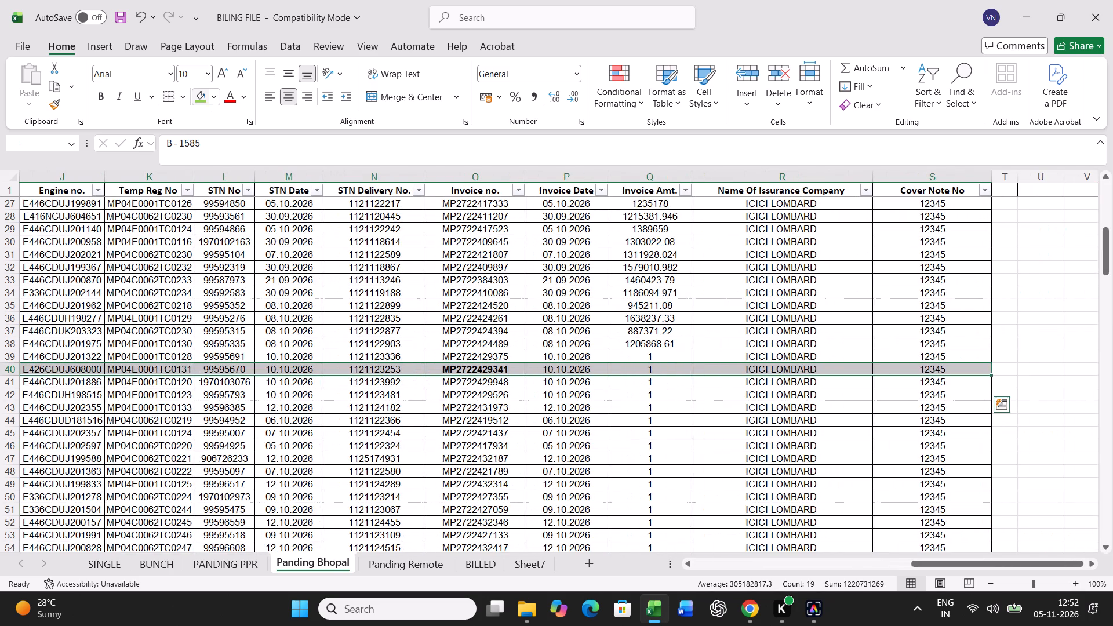
key("ctrl+c")
left_click(156, 568)
scroll(228, 431, "up", 4)
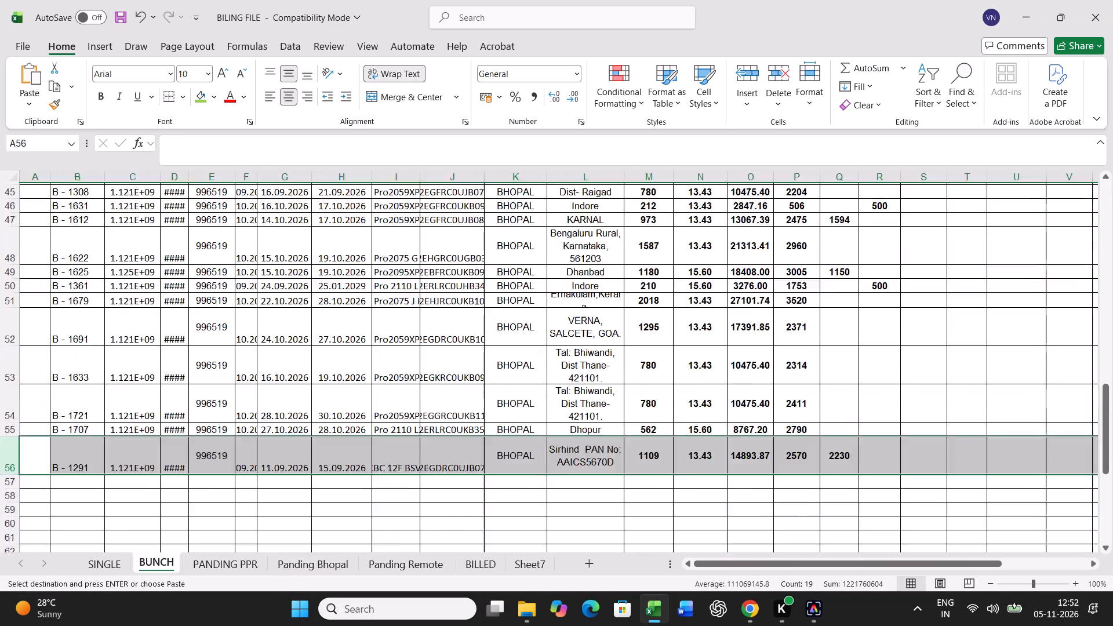
scroll(228, 431, "up", 15)
left_click(37, 396)
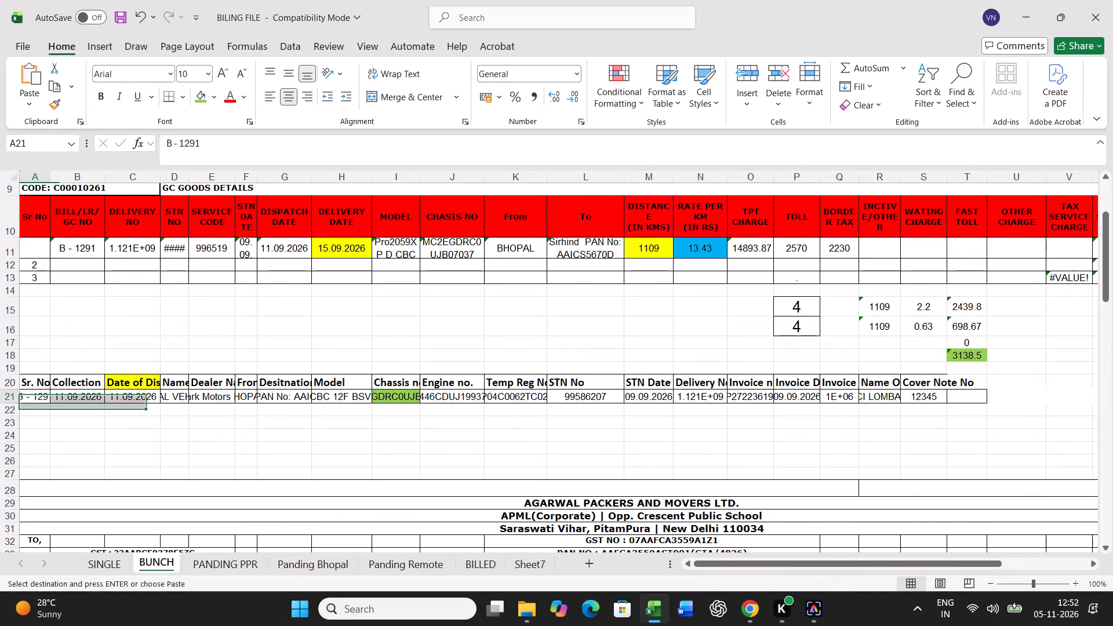
key("ctrl+v")
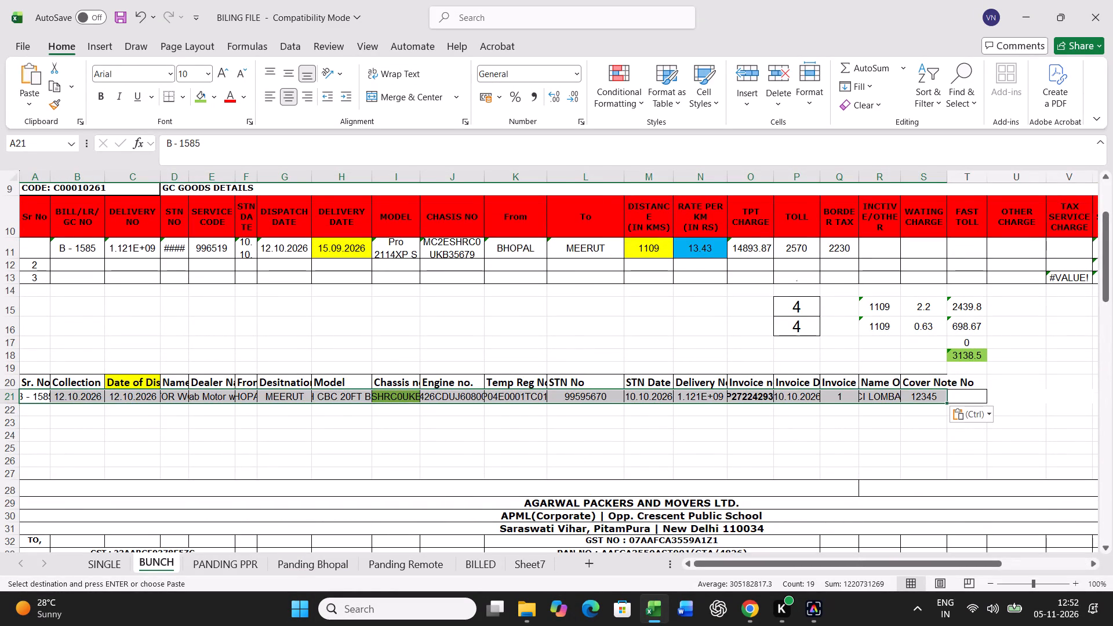
In the BUNCH bill row, set distance to 877 km, rate to 17.89, toll to 5255 and border tax to 1063.
scroll(374, 434, "up", 4)
left_click(344, 363)
key("Right")
key("Right")
key("Right")
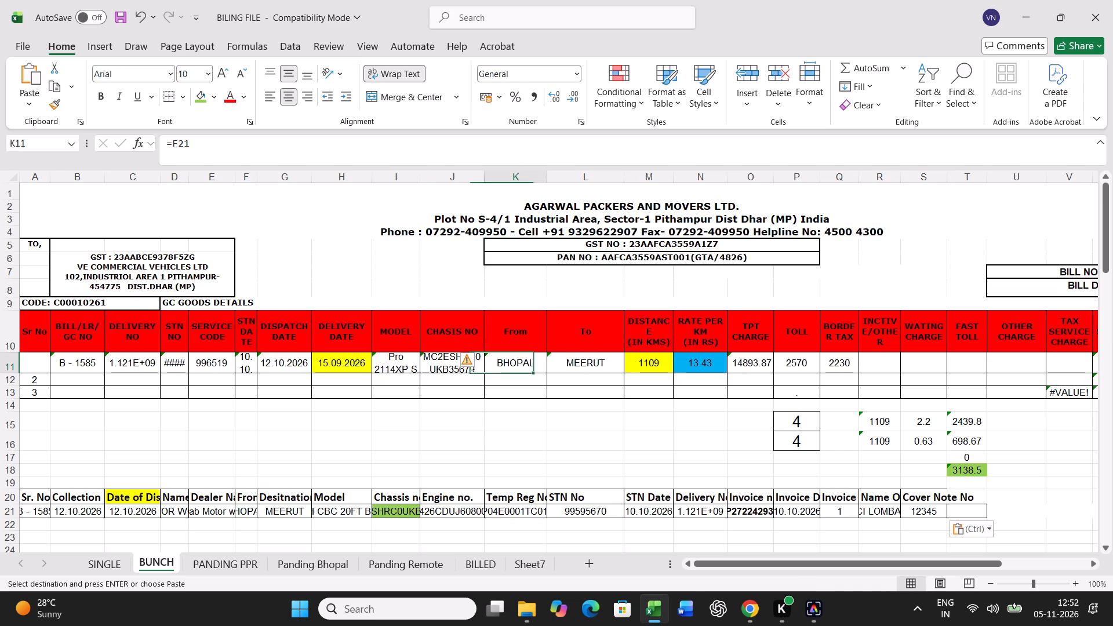
key("Right")
key("Right")
type("877")
key("Right")
type("17.89")
key("Right")
key("Right")
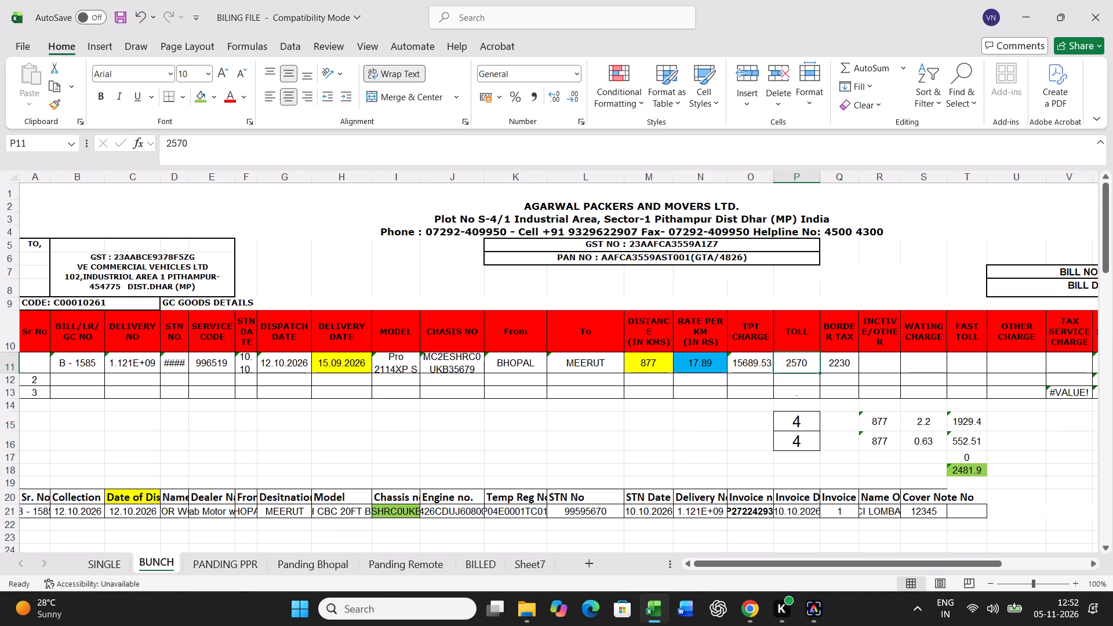
type("5255")
key("Right")
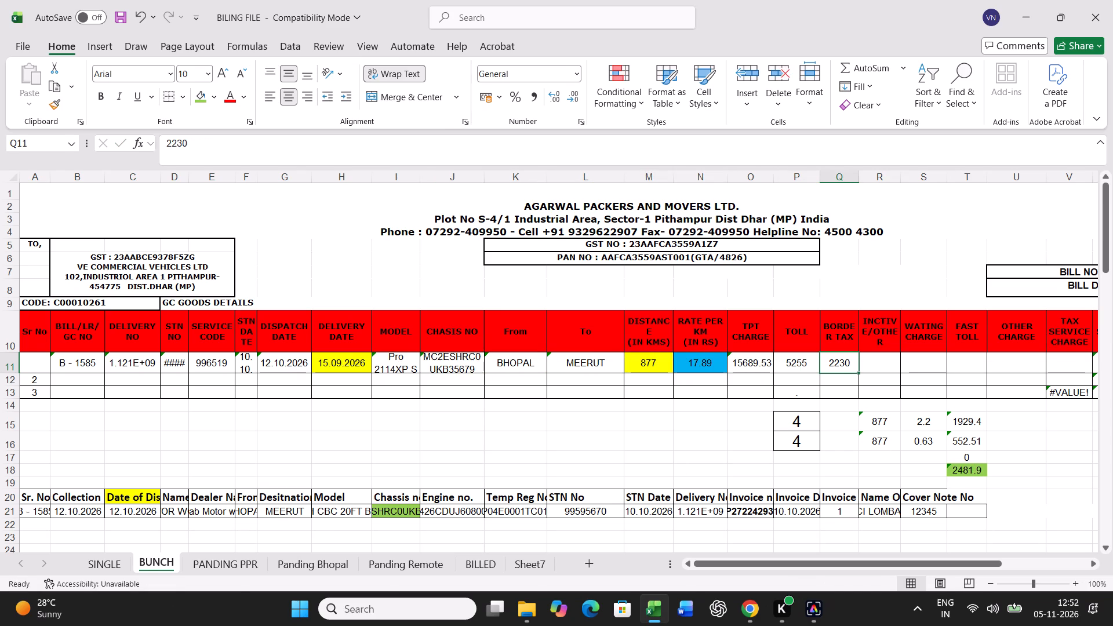
type("1063")
key("Return")
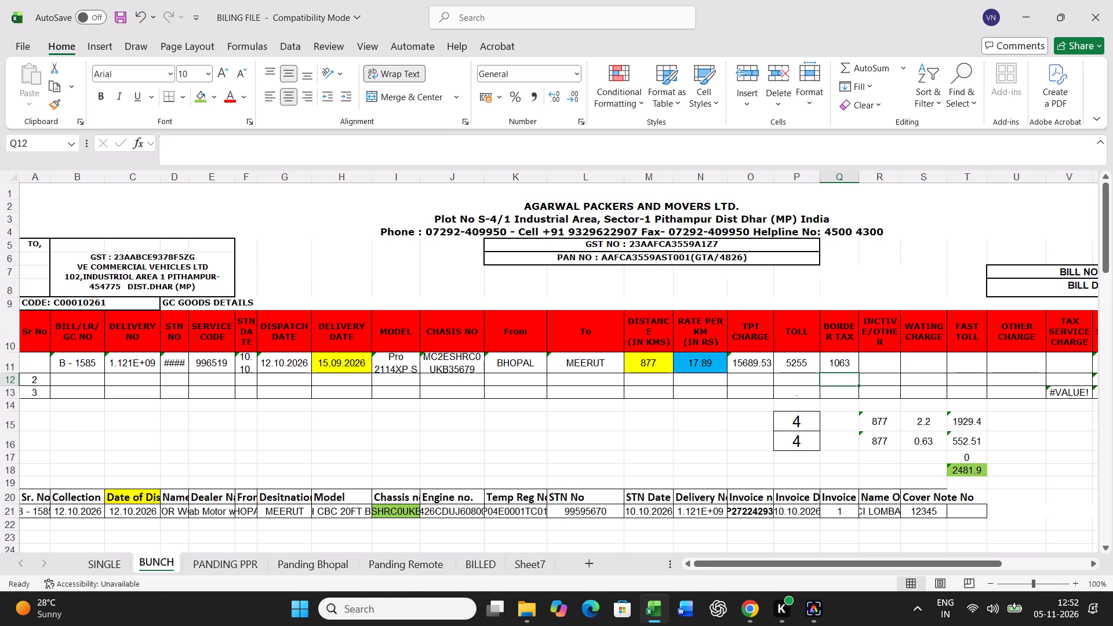
Set both the standard and actual transit time cells, P15 and P16, to 3.
left_click(798, 430)
key("3")
key("Return")
key("3")
key("Return")
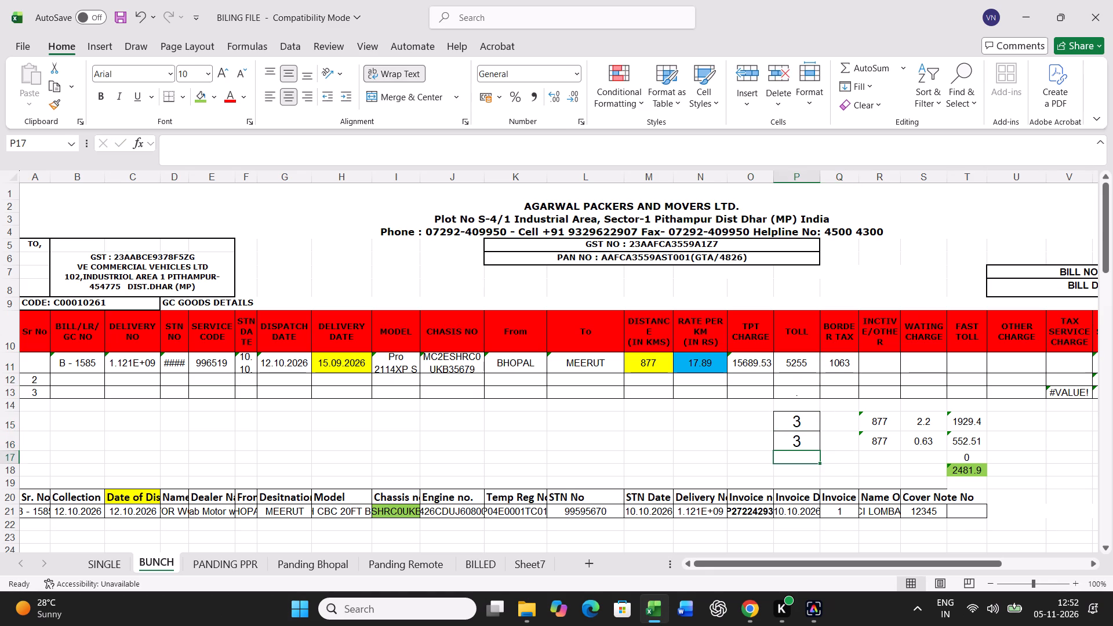
Print one copy of the B - 1585 freight bill from the SINGLE sheet.
left_click(112, 562)
key("ctrl+p")
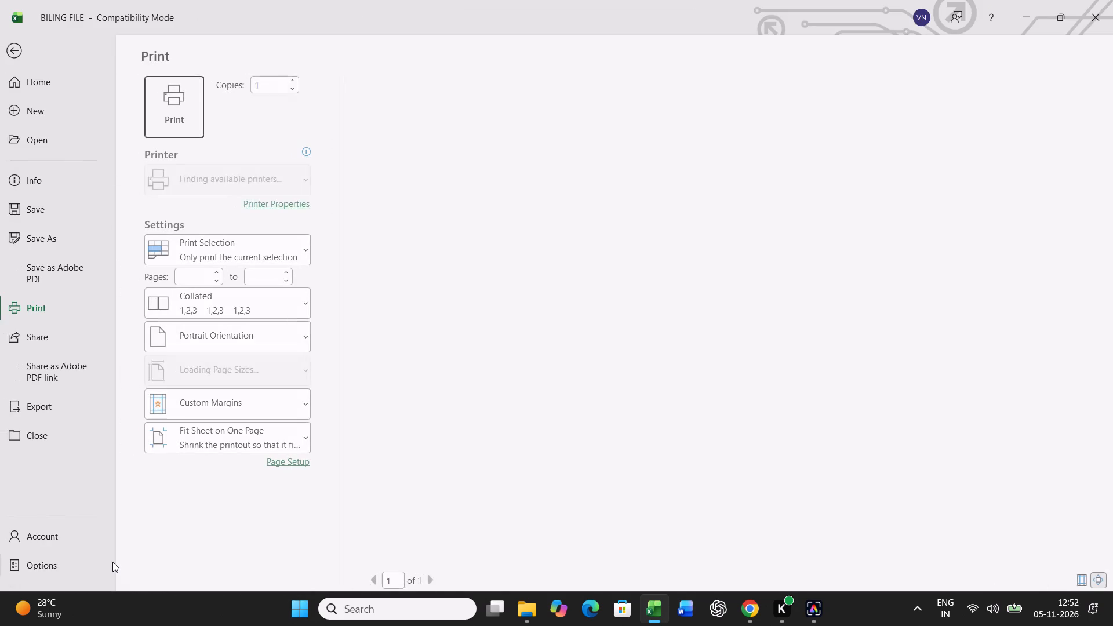
left_click(177, 99)
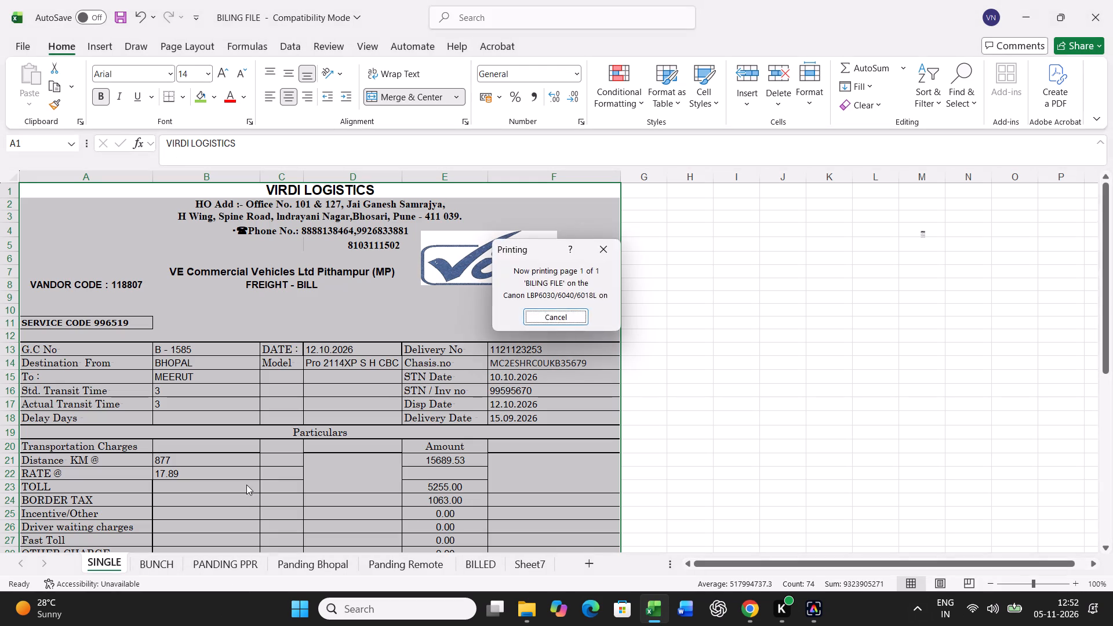
Record the B - 1585 bill by pasting BUNCH row 11 as values into empty row 57.
left_click(162, 565)
left_click(5, 362)
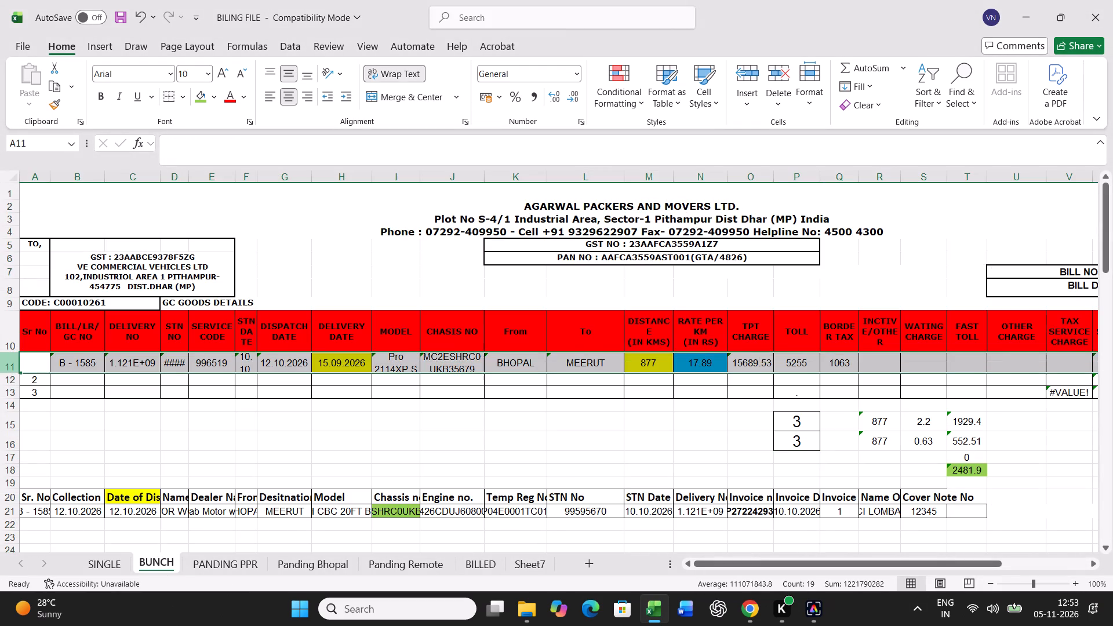
key("ctrl+c")
scroll(312, 404, "down", 20)
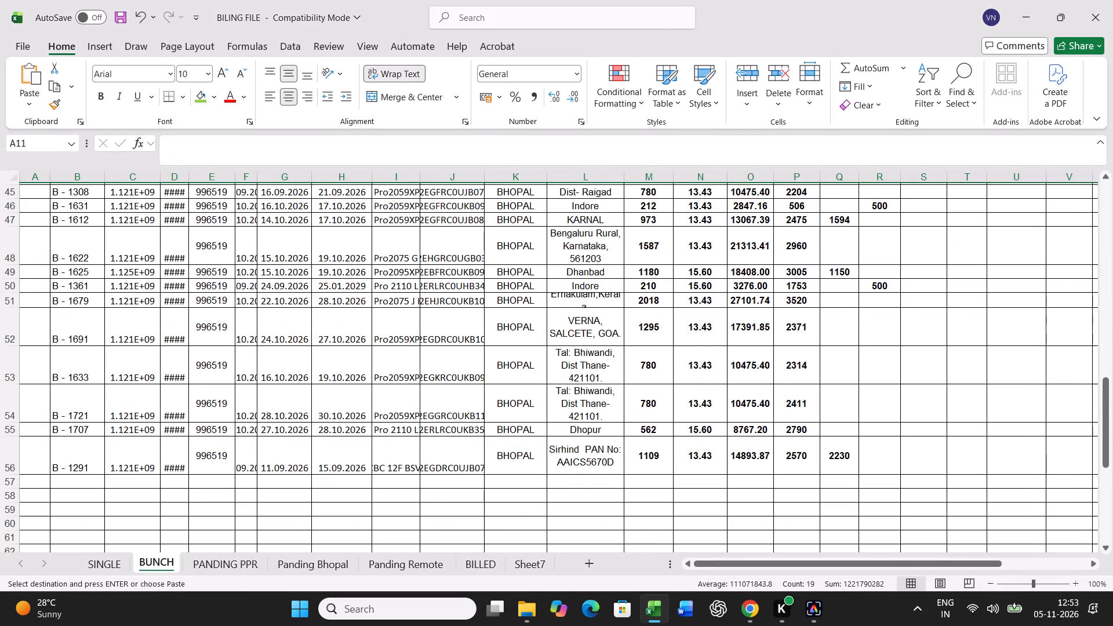
scroll(282, 424, "down", 4)
right_click(30, 330)
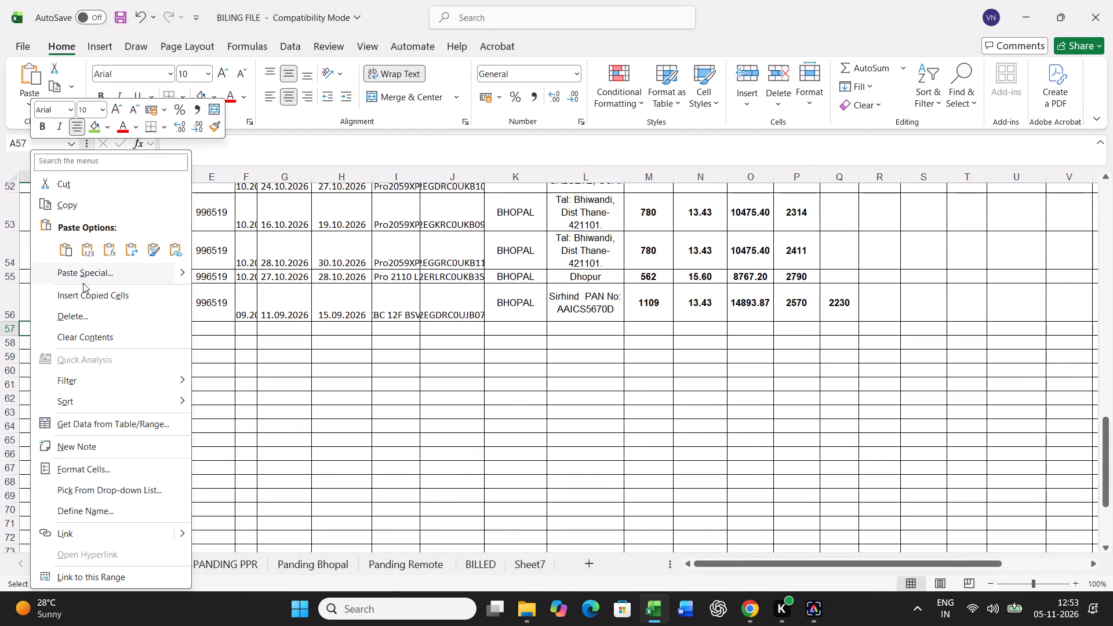
left_click(86, 278)
left_click(43, 245)
left_click(261, 415)
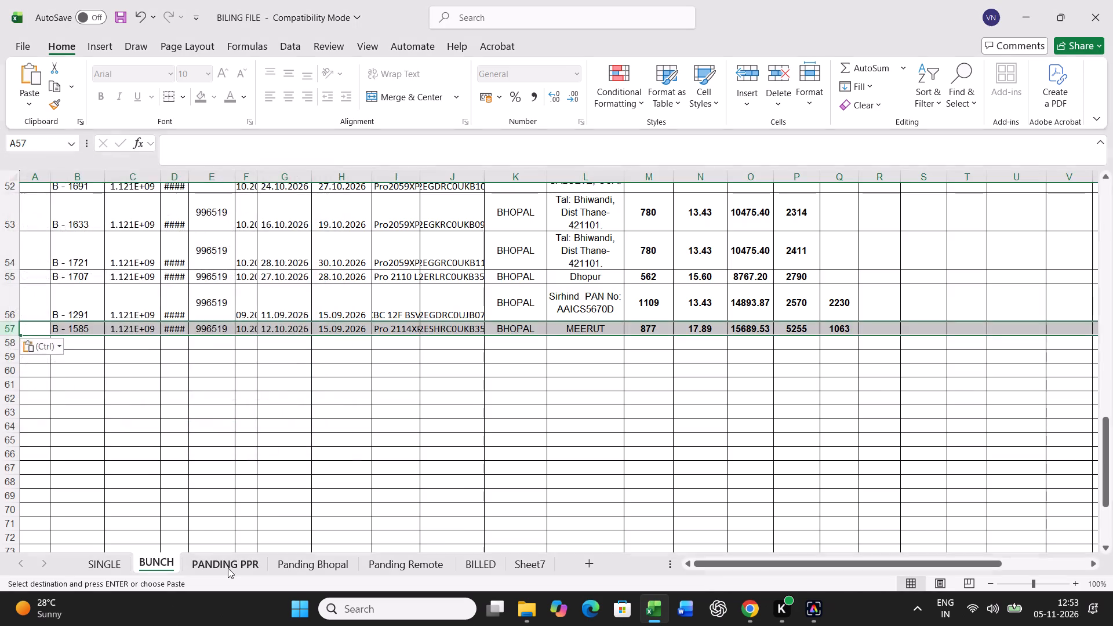
Find chassis B34916 on the Panding Bhopal sheet and highlight its cell green.
left_click(228, 568)
left_click(431, 444)
left_click(318, 558)
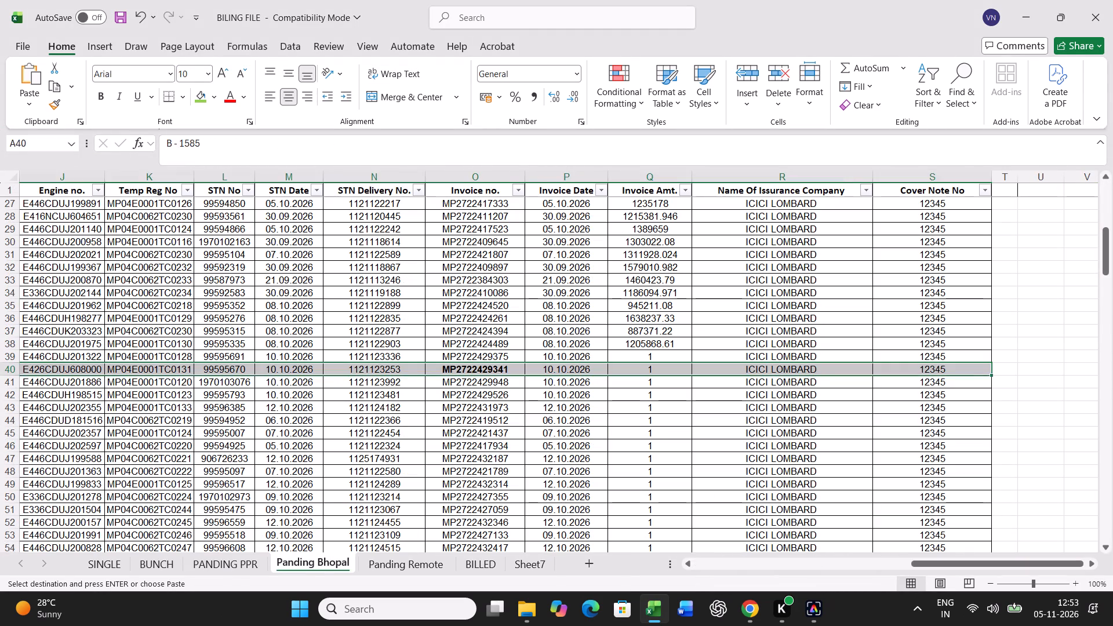
left_click(425, 442)
key("ctrl+f")
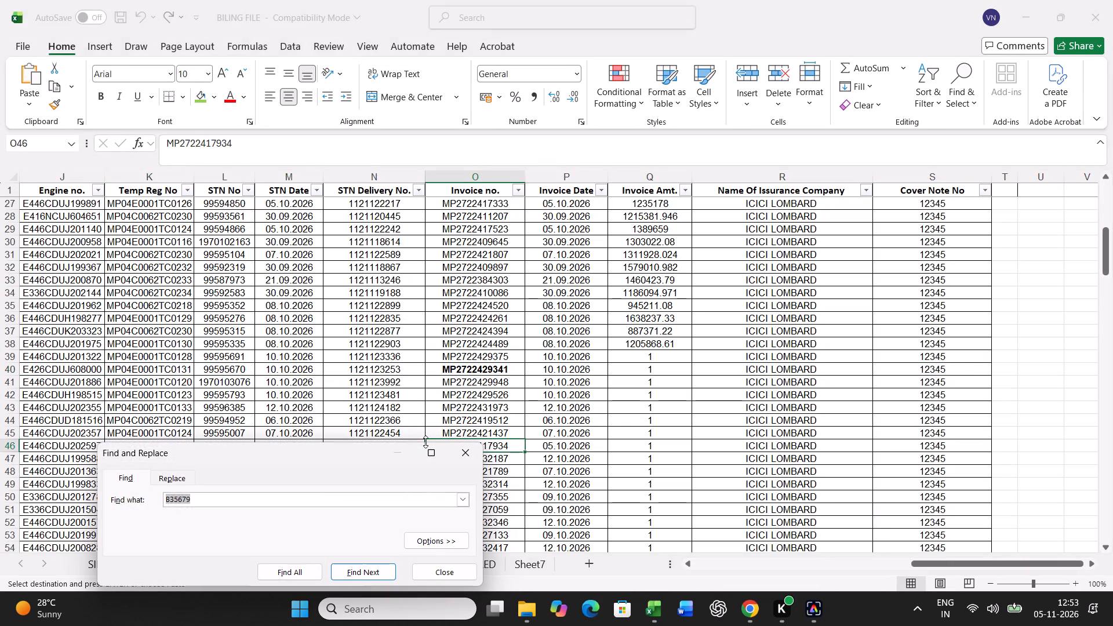
type("B34")
type("916")
key("Return")
key("Return")
key("Return")
key("Return")
key("Escape")
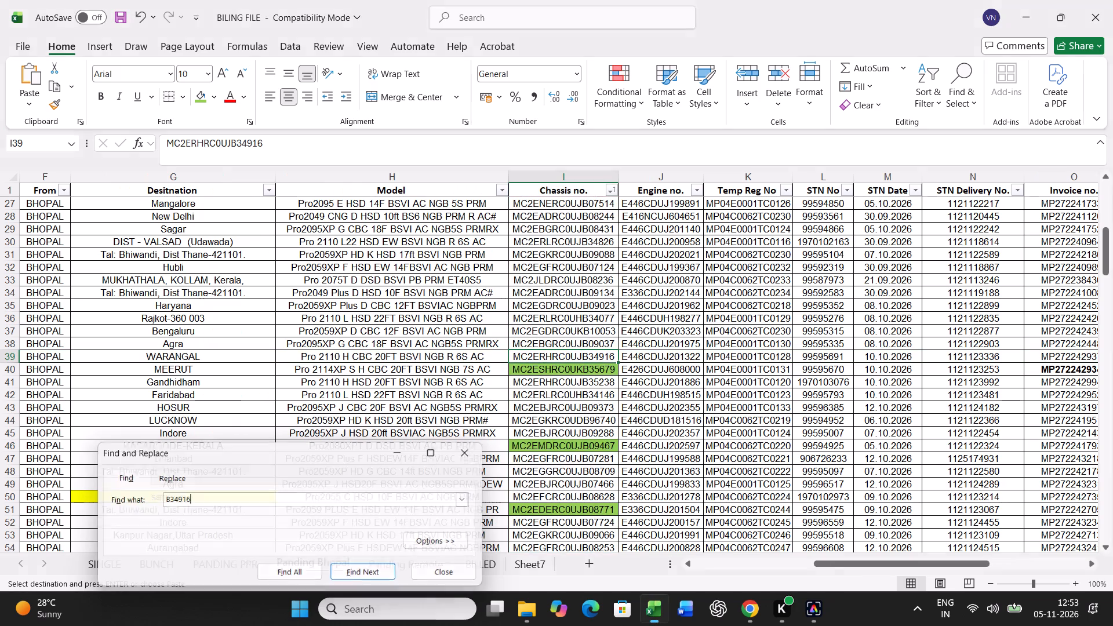
left_click(198, 96)
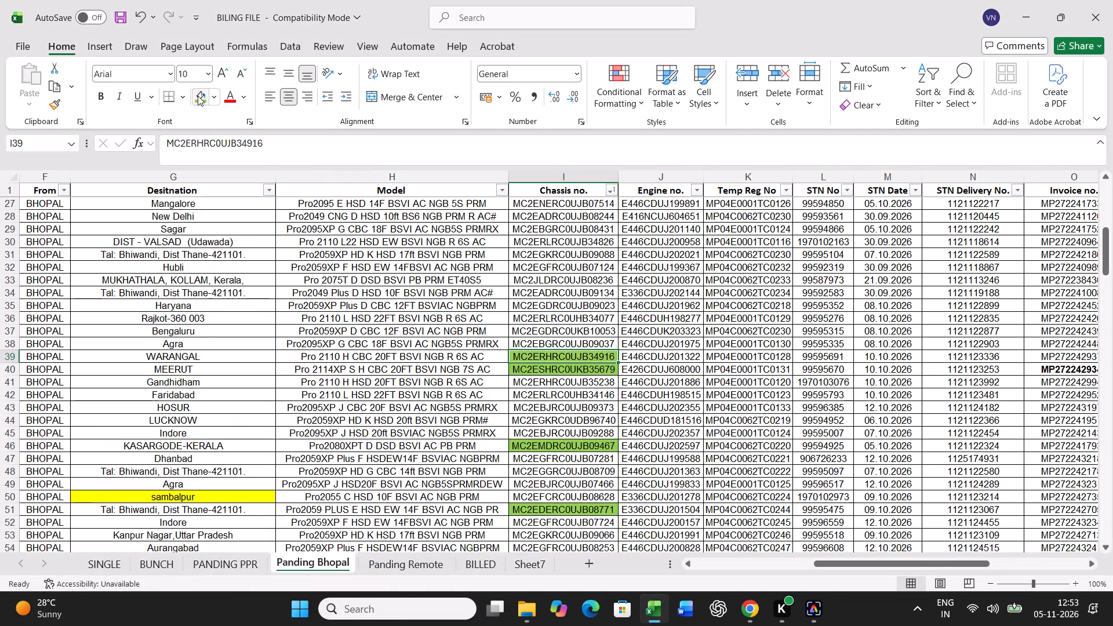
Copy the full B - 1584 Warangal record into the BUNCH sheet's input row, starting at cell A21.
key("Left")
key("Left")
key("Left")
key("Left")
key("Left")
key("Left")
key("Left")
key("Left")
key("Left")
key("Left")
key("Left")
key("Left")
key("Left")
key("Left")
key("Left")
key("Left")
key("Left")
key("Left")
key("Left")
key("Left")
key("ctrl+shift+Right")
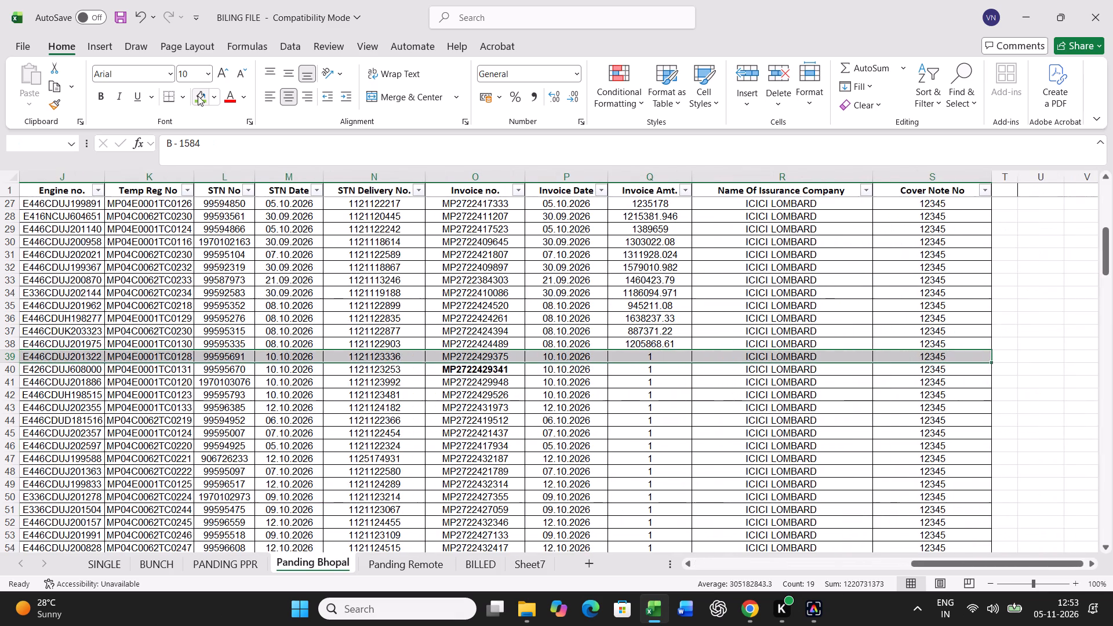
key("ctrl+c")
left_click(158, 566)
scroll(209, 465, "up", 20)
scroll(209, 465, "up", 2)
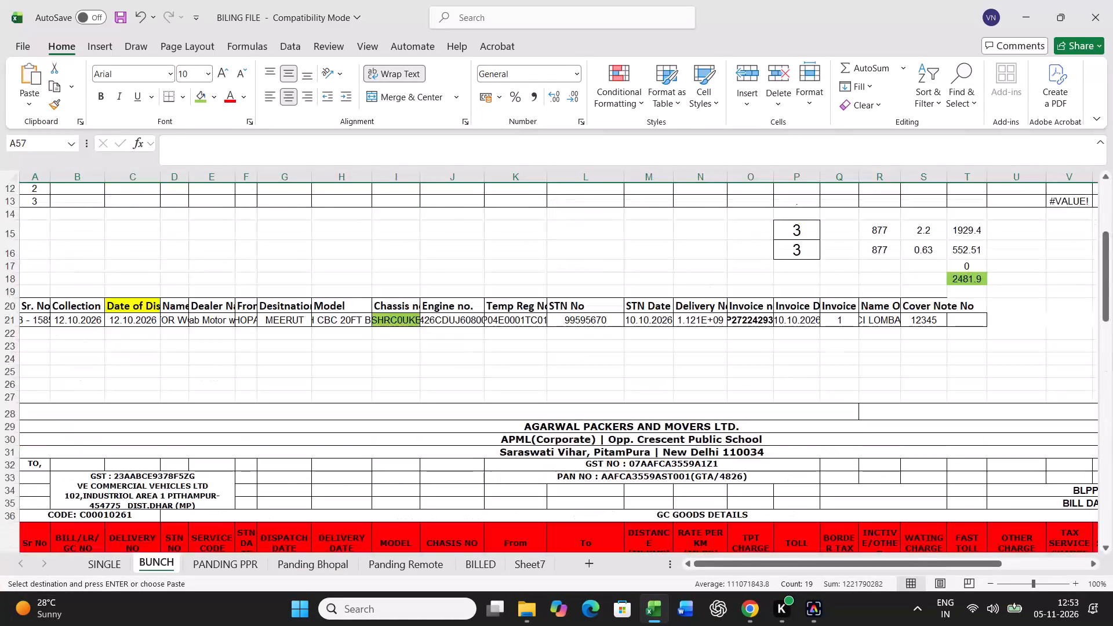
scroll(209, 465, "up", 2)
left_click(39, 512)
key("ctrl+v")
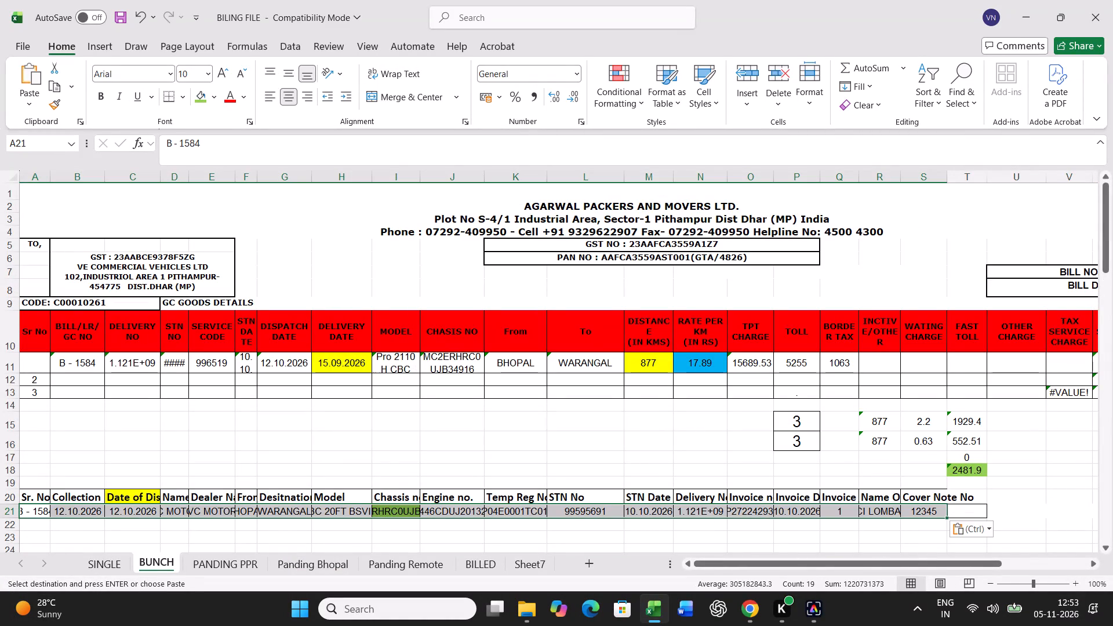
Set the B - 1584 dispatch date in C21 to 20.10.2026 and the delivery date in H11 to 23.10.2026.
left_click(132, 510)
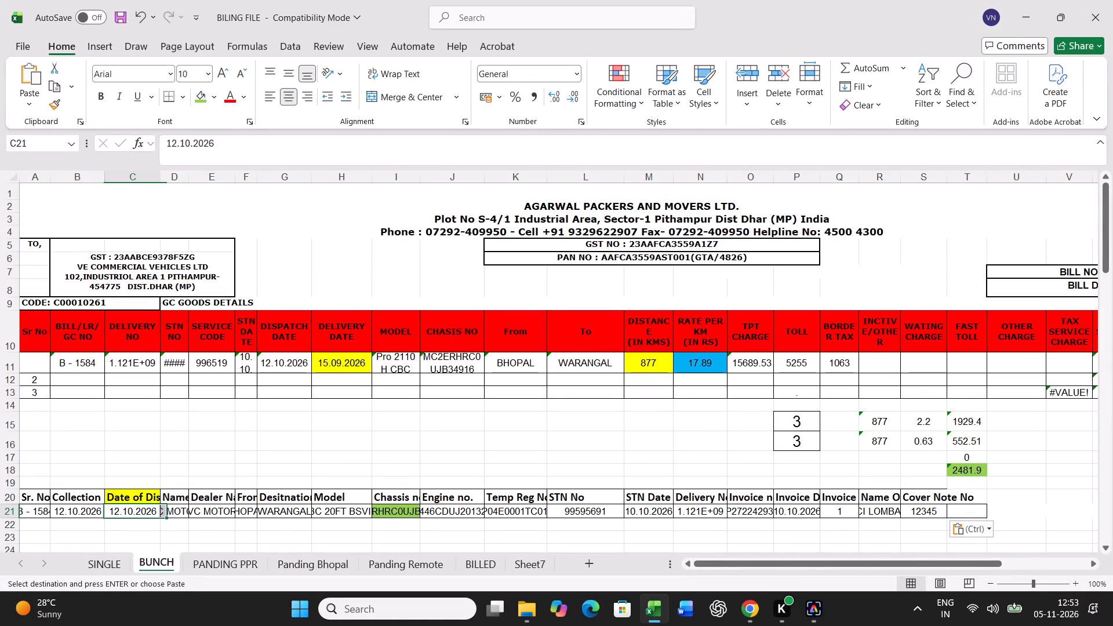
type("20.10.2026")
key("Return")
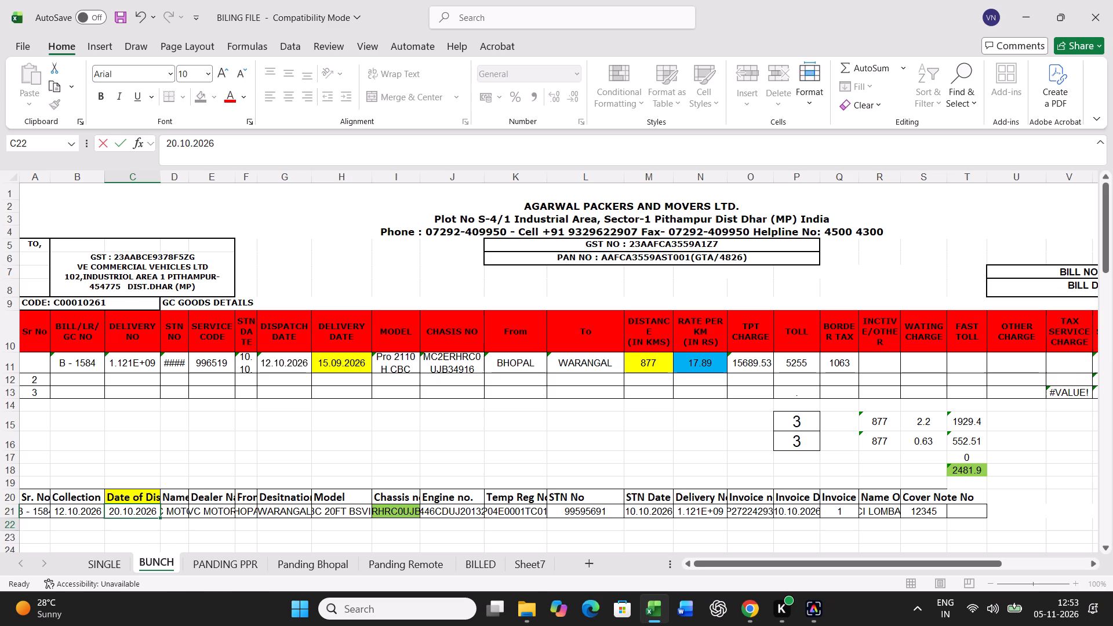
left_click(336, 357)
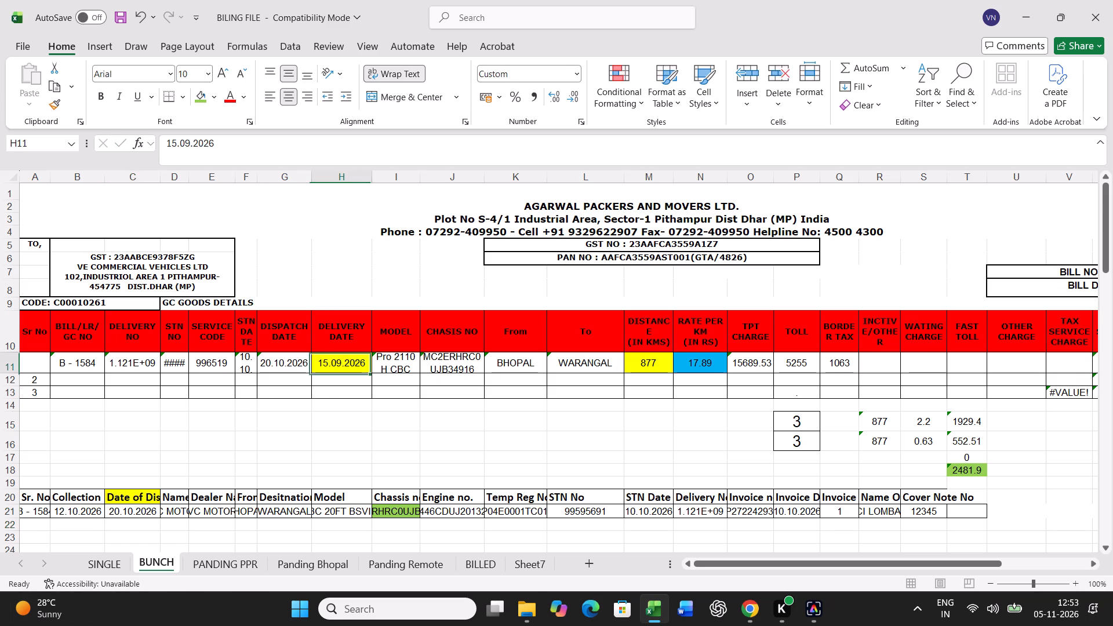
type("23.10.2026")
key("Right")
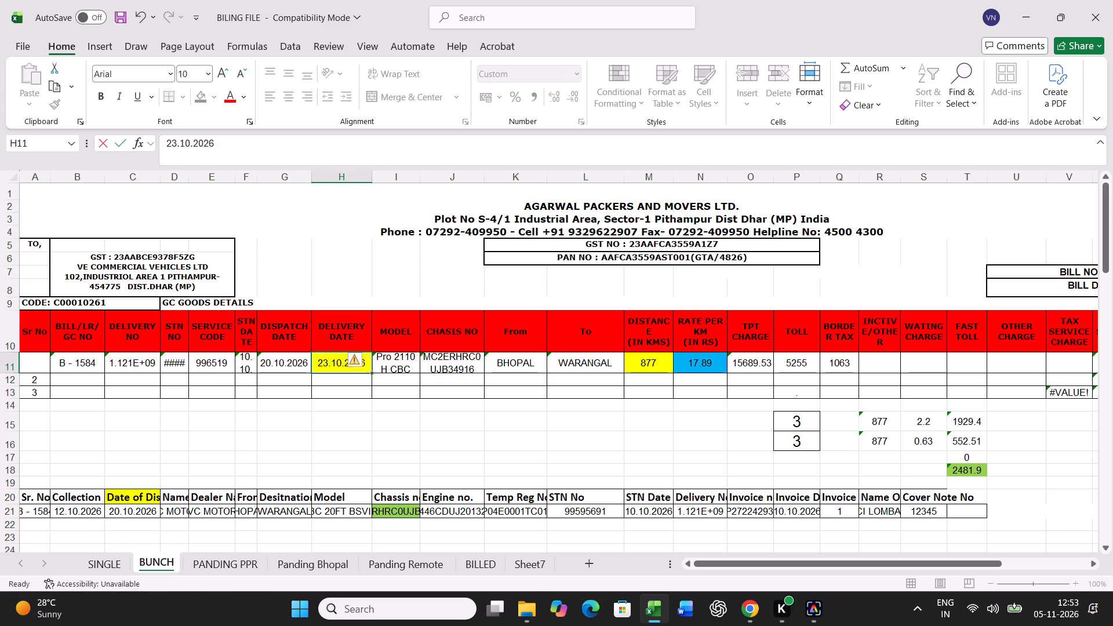
In the BUNCH bill row, set distance 811 km, rate 15.60, toll 5266 and incentive 500, and clear the border tax.
key("Right")
key("Right")
key("Right")
key("Right")
type("811")
key("Right")
type("15.60")
key("Right")
key("Right")
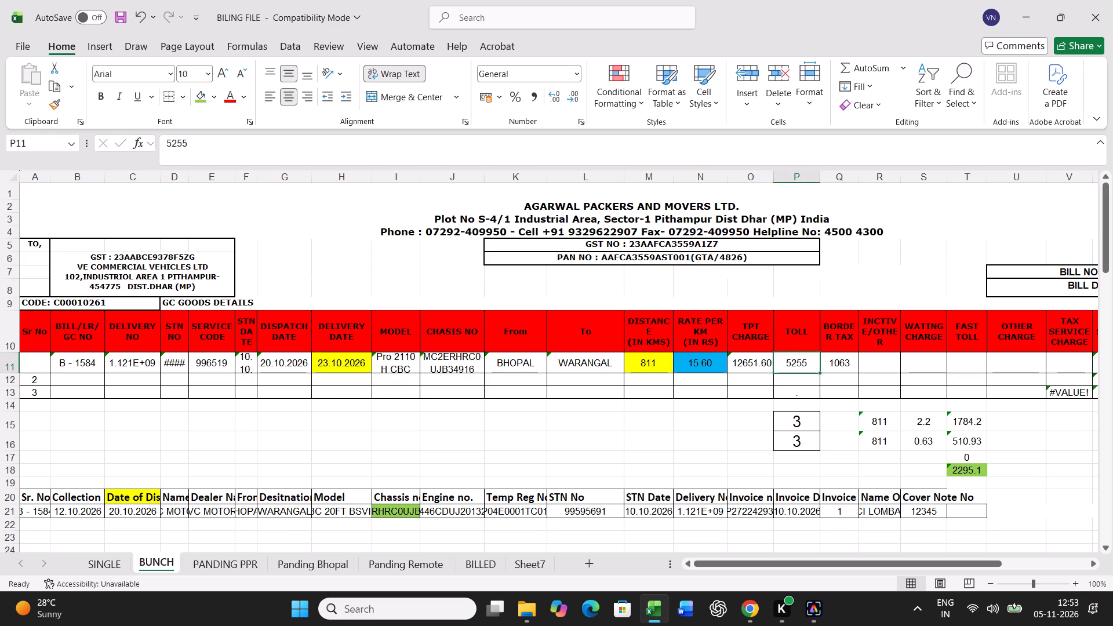
type("5266")
key("Right")
key("Delete")
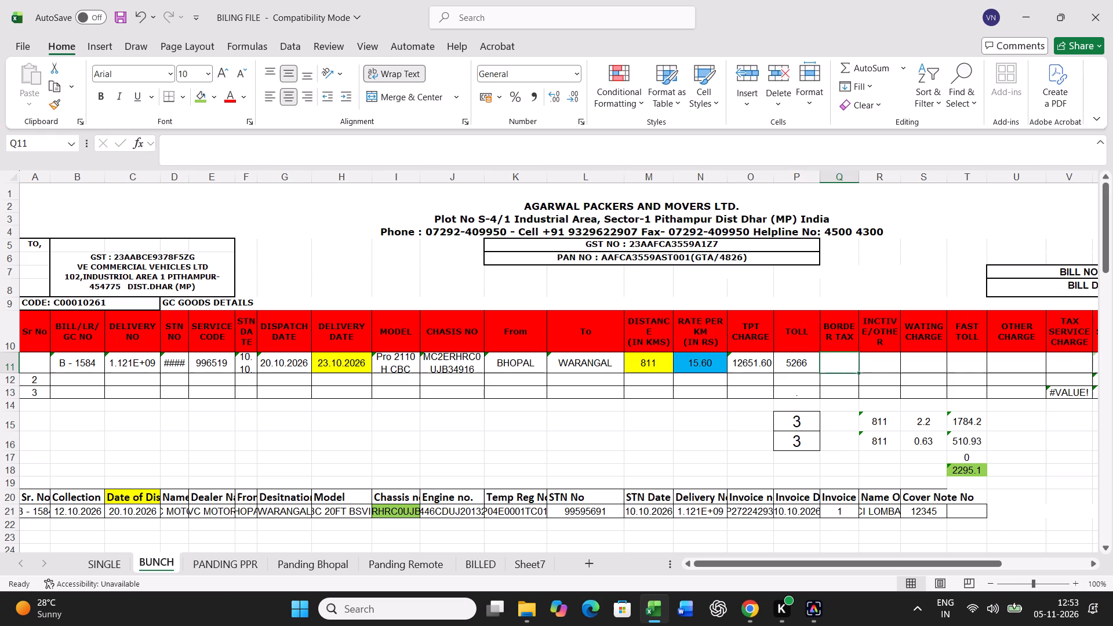
key("Right")
type("500")
key("Return")
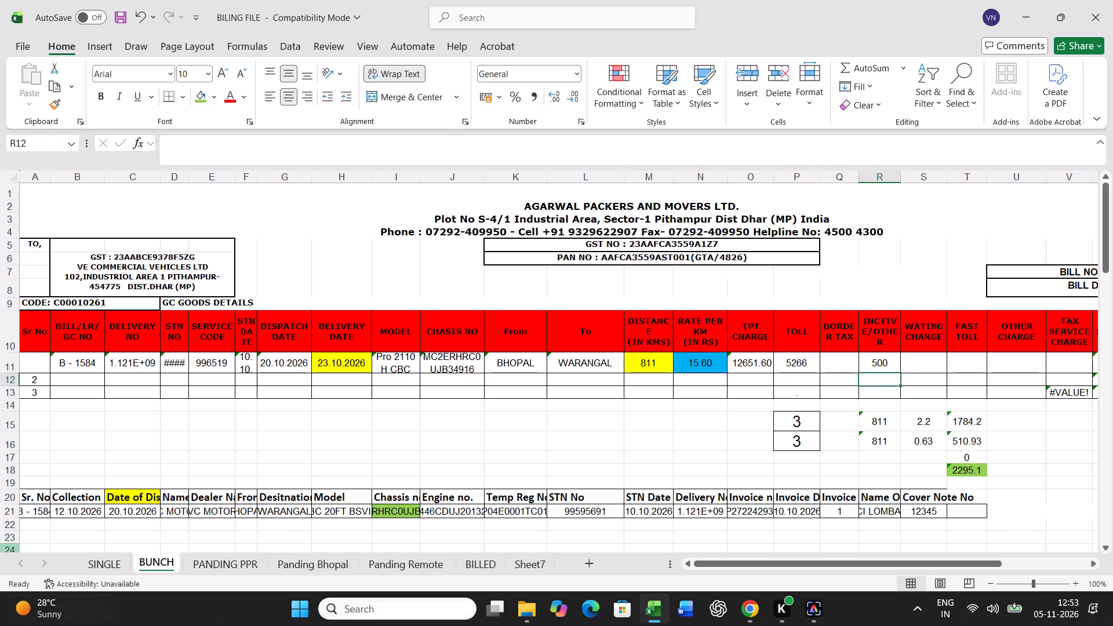
Print one copy of the B - 1584 freight bill from the SINGLE sheet.
left_click(112, 563)
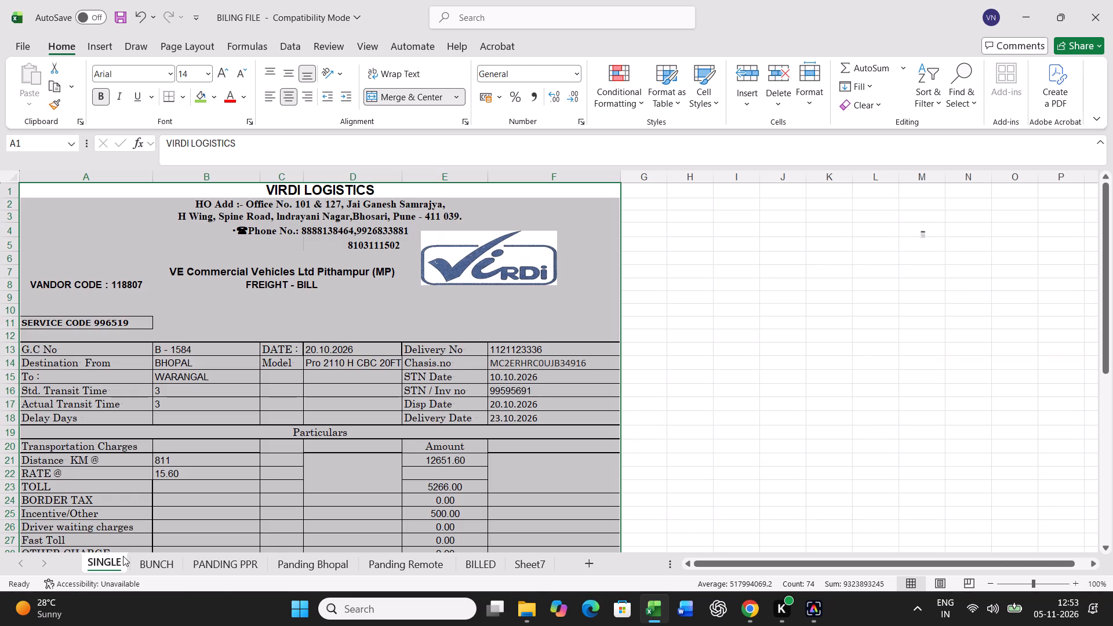
key("ctrl+p")
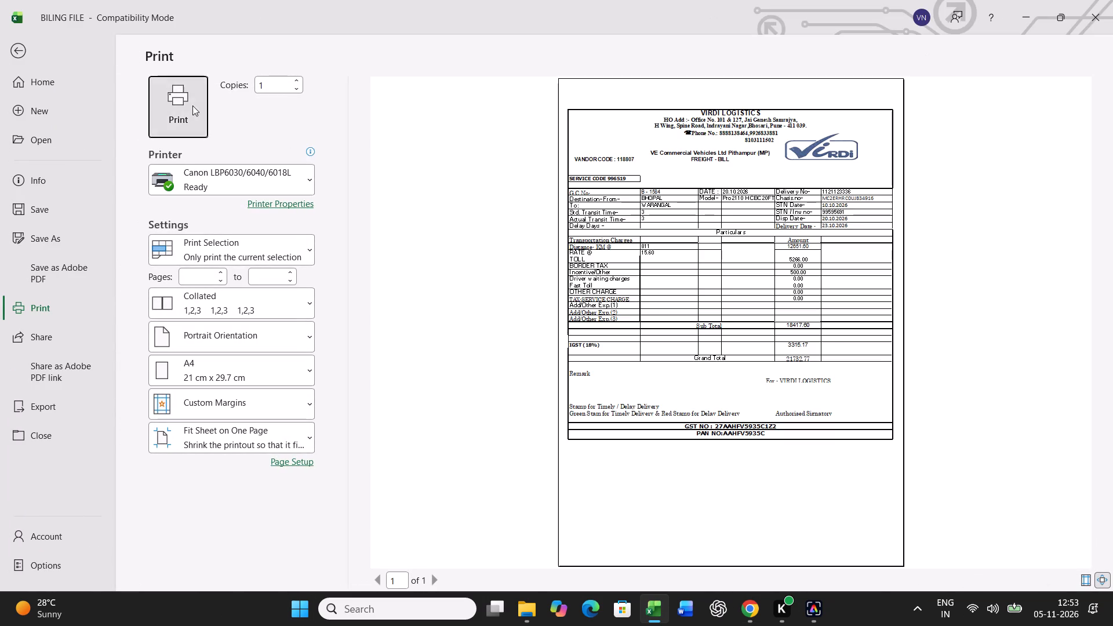
left_click(192, 105)
Copy the B - 1584 bill row from row 11 of BUNCH into row 58 as values and save the workbook.
left_click(171, 561)
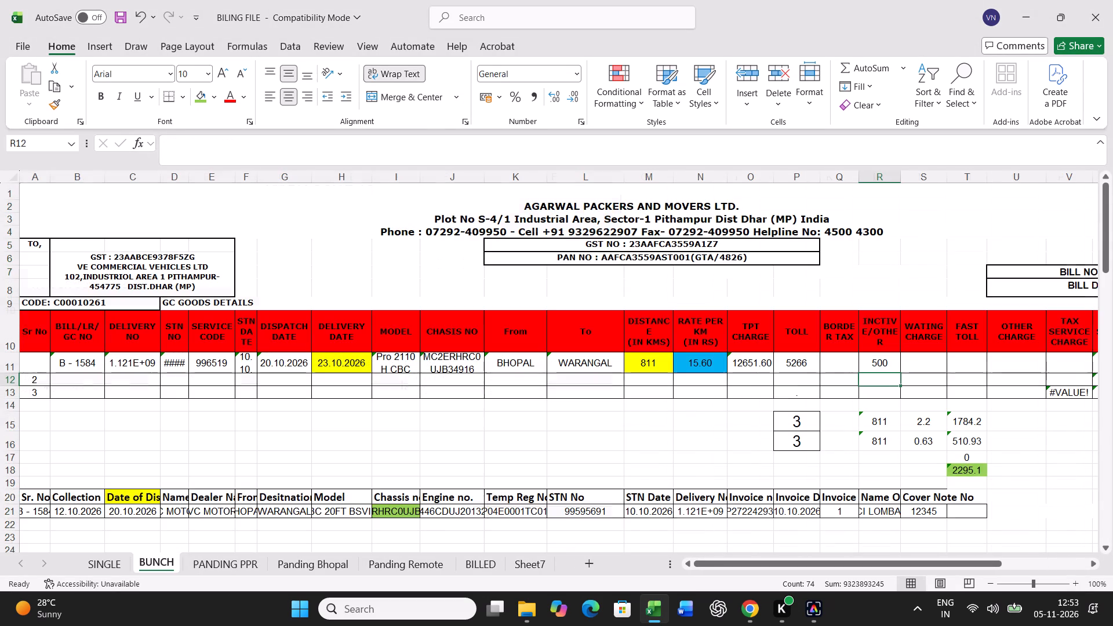
left_click(2, 364)
key("ctrl+c")
scroll(366, 407, "down", 18)
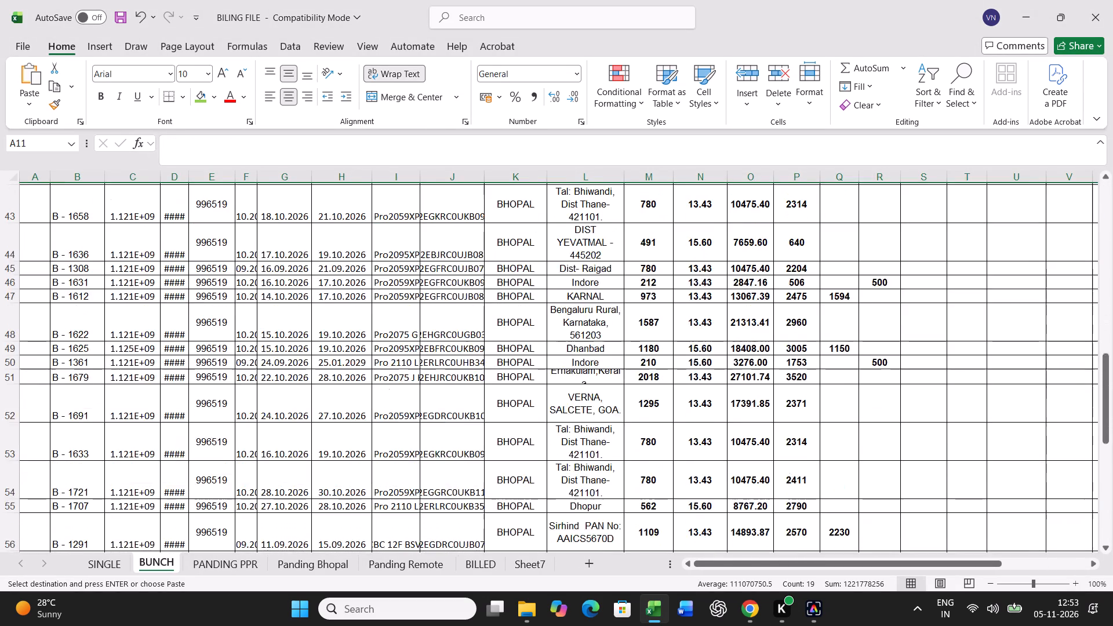
scroll(366, 409, "down", 6)
right_click(35, 341)
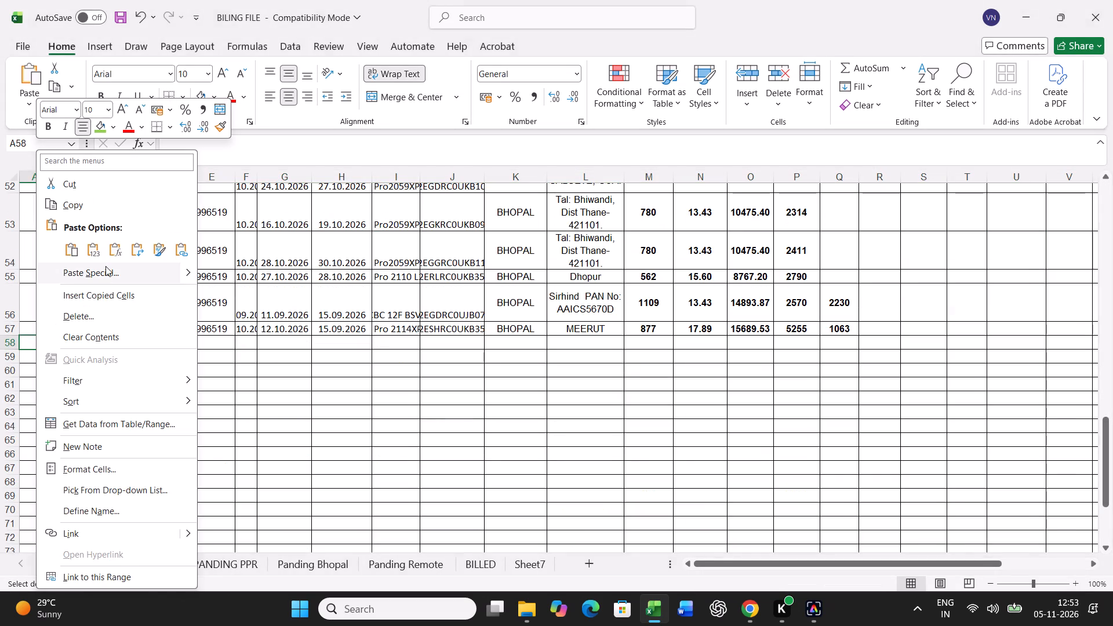
left_click(106, 266)
left_click(51, 229)
left_click(256, 405)
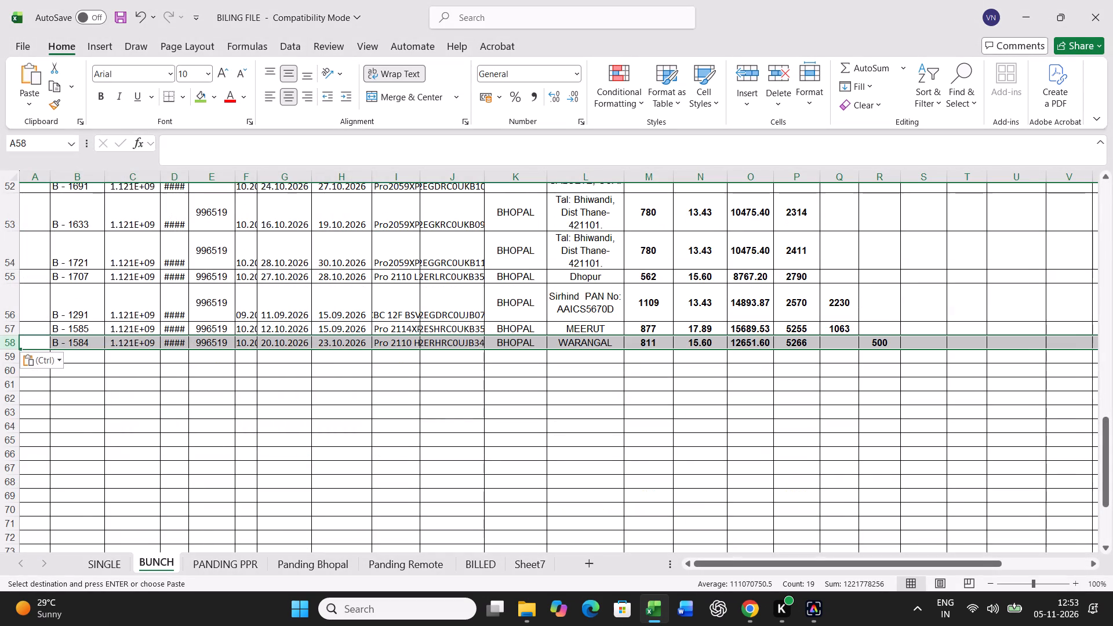
key("ctrl+s")
Select the bill numbers B38 to B58 in the BUNCH table to count the recorded bills.
scroll(182, 415, "up", 11)
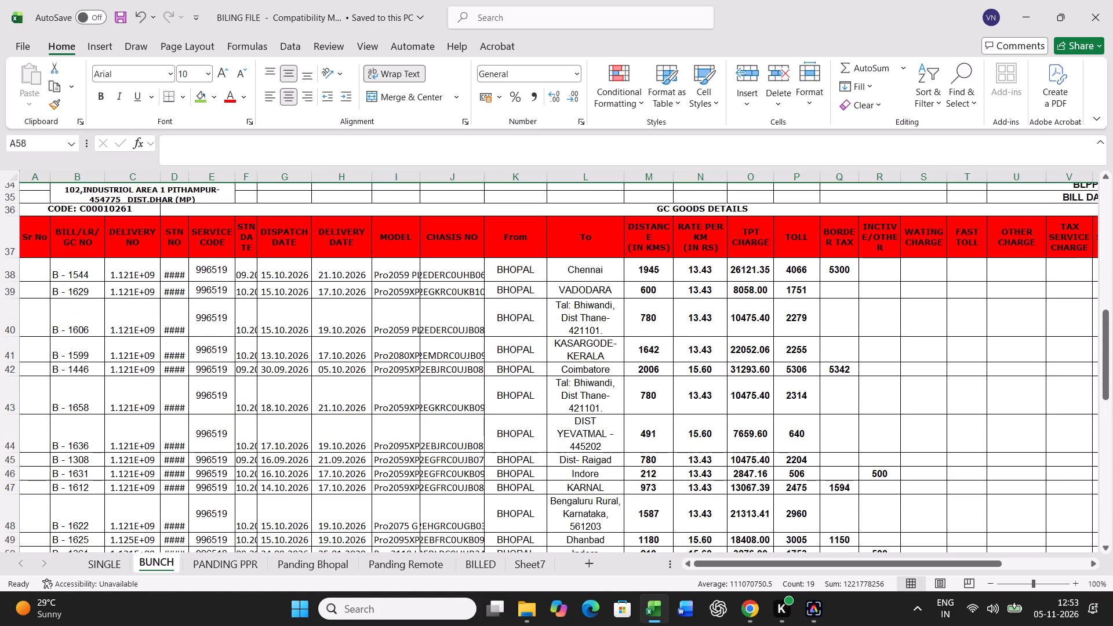
left_click_drag(77, 271, 82, 624)
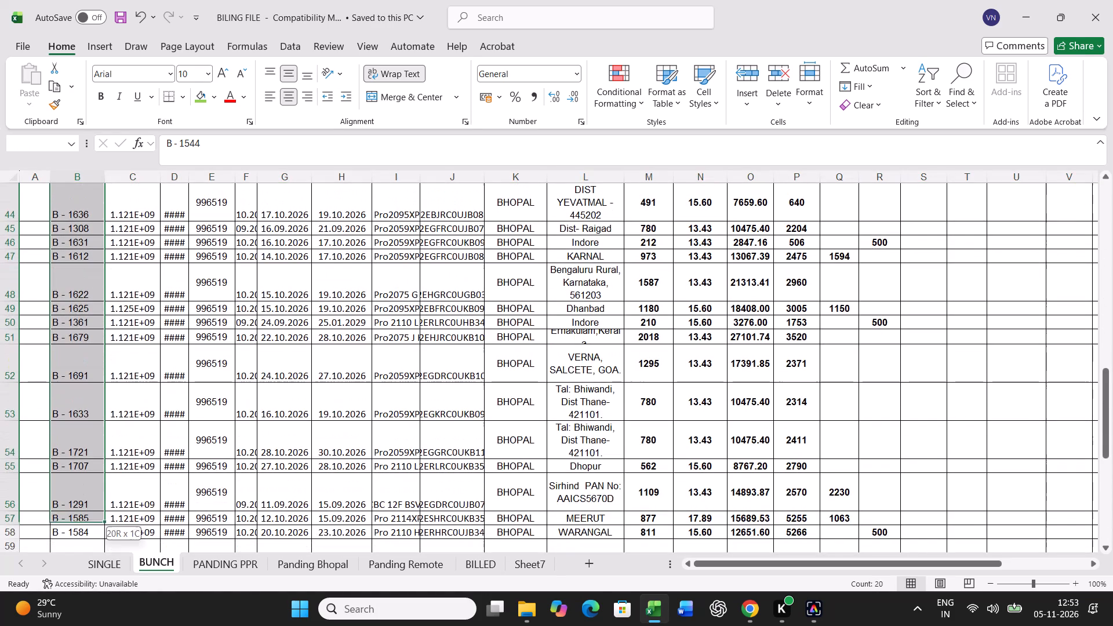
left_click_drag(82, 624, 83, 534)
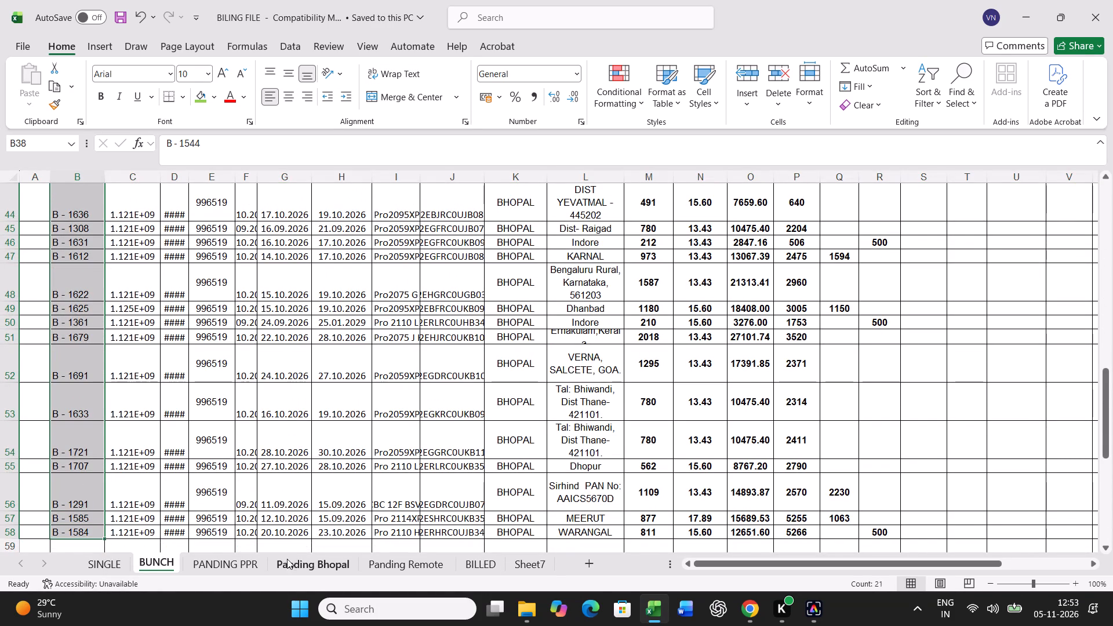
Sort the Panding Bhopal sheet by green cell colour in Chassis no. and select the green chassis cells to count them.
left_click(223, 558)
left_click(307, 558)
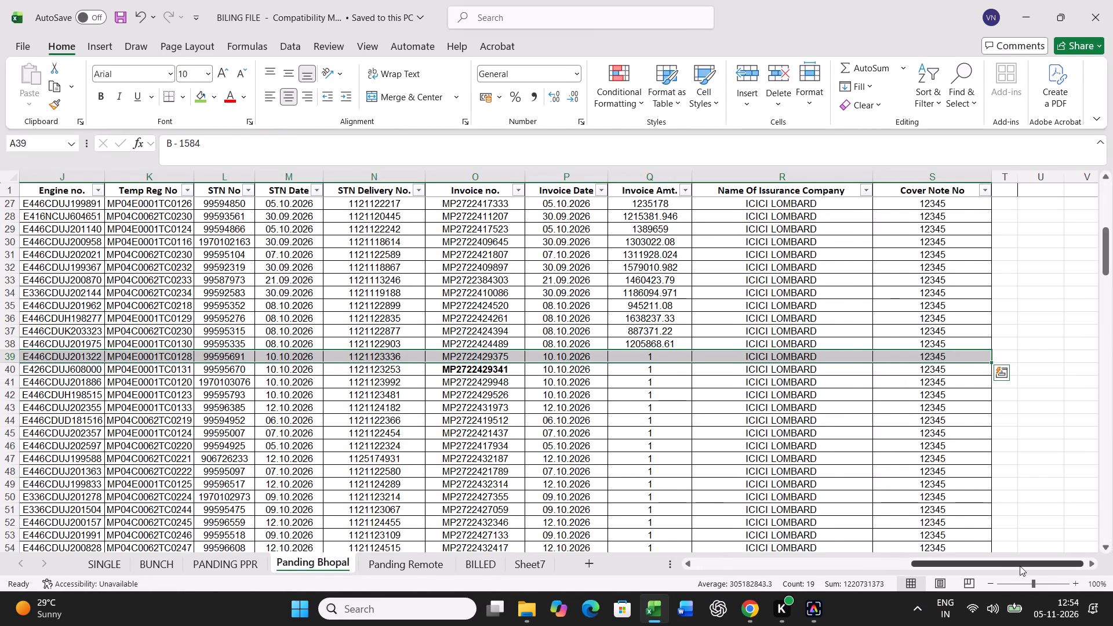
left_click_drag(1020, 566, 923, 559)
left_click(575, 287)
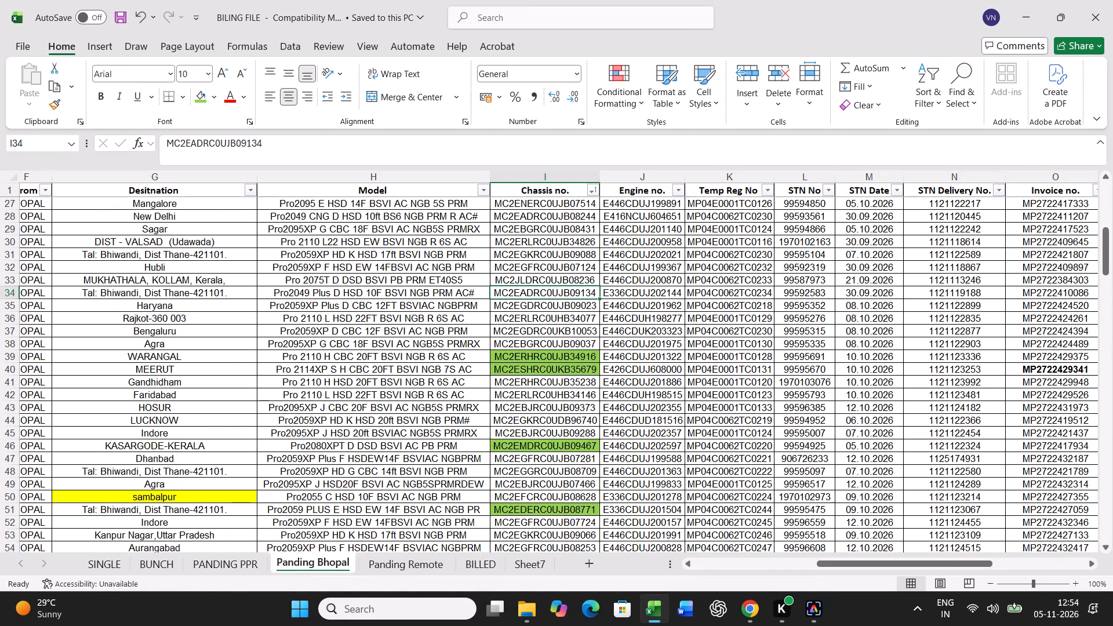
left_click(563, 193)
left_click(593, 190)
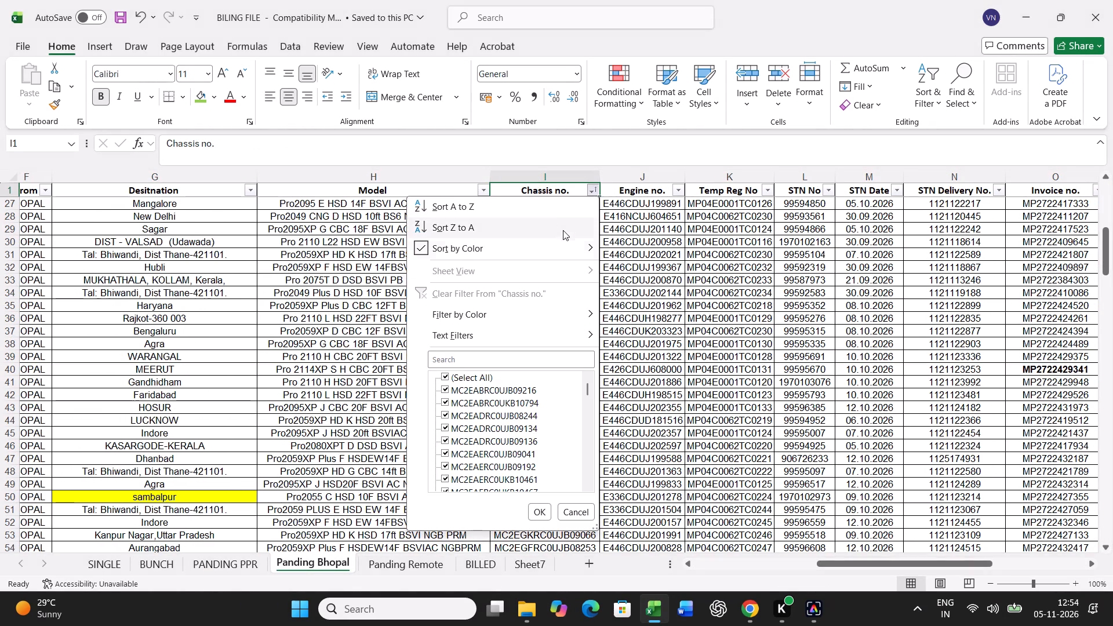
left_click(634, 298)
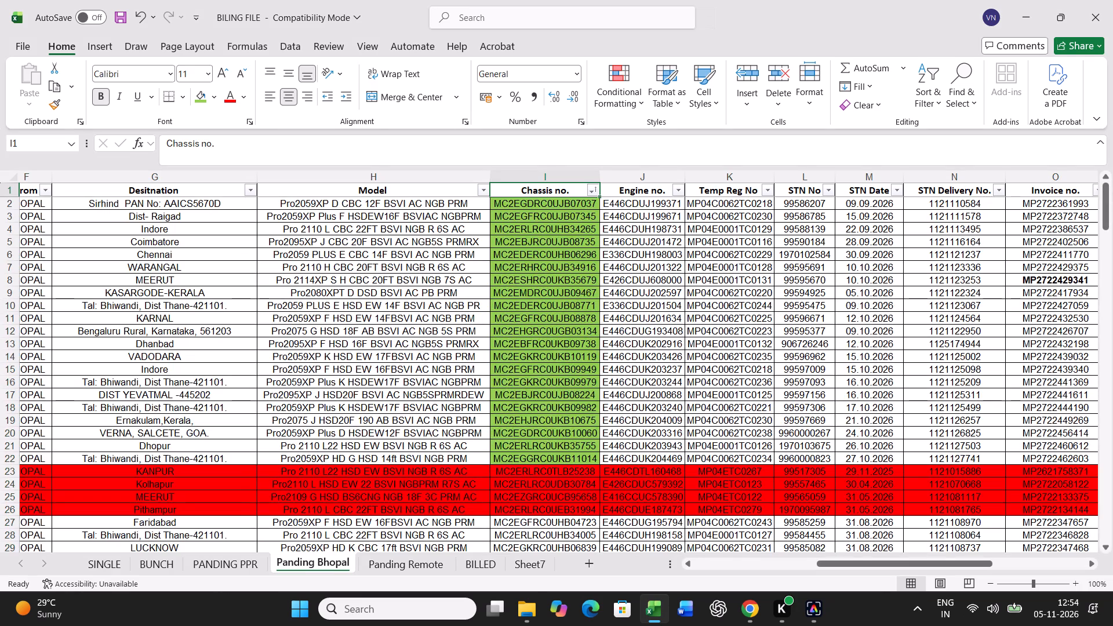
left_click_drag(593, 202, 587, 458)
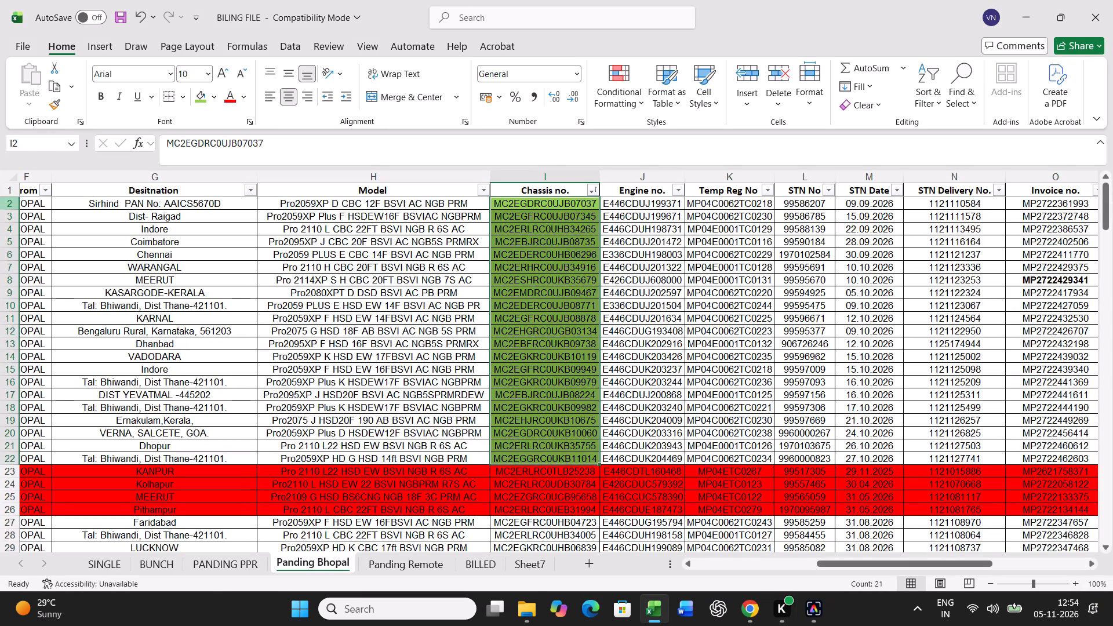
Move the green-marked records in rows 2 to 22 of Panding Bhopal to the BILLED sheet, starting at row 3723.
left_click_drag(5, 206, 0, 475)
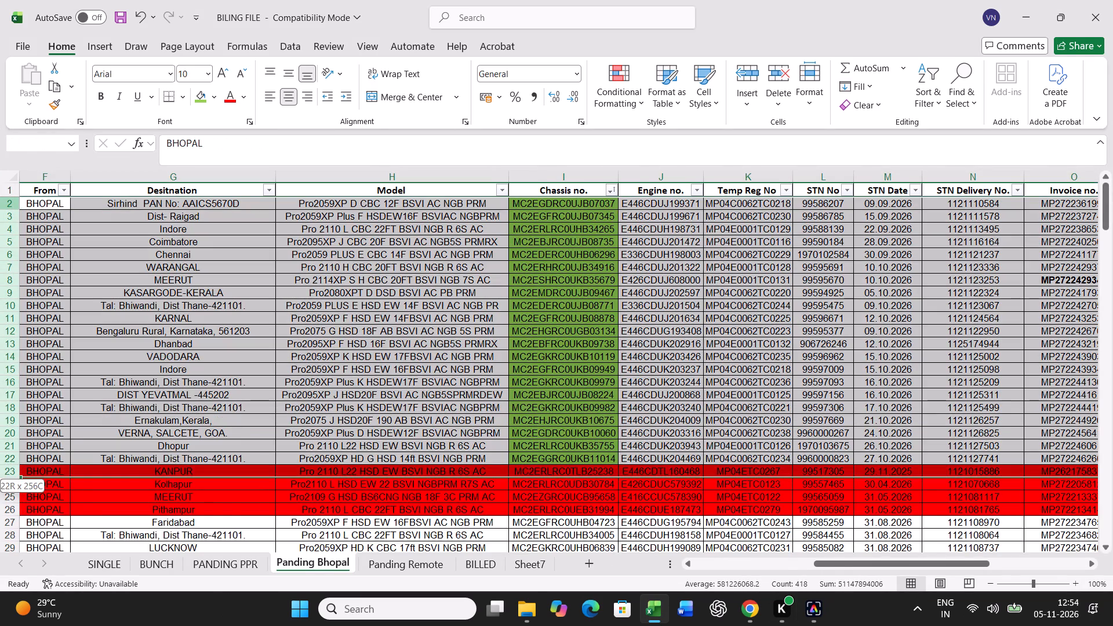
left_click_drag(0, 475, 0, 457)
key("ctrl+x")
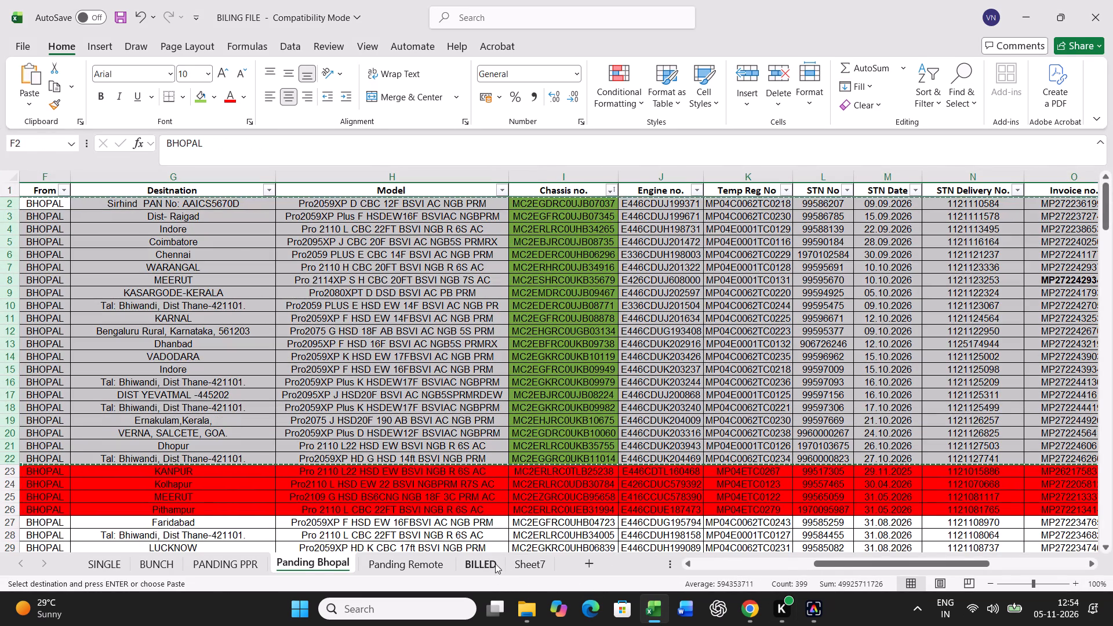
left_click(490, 563)
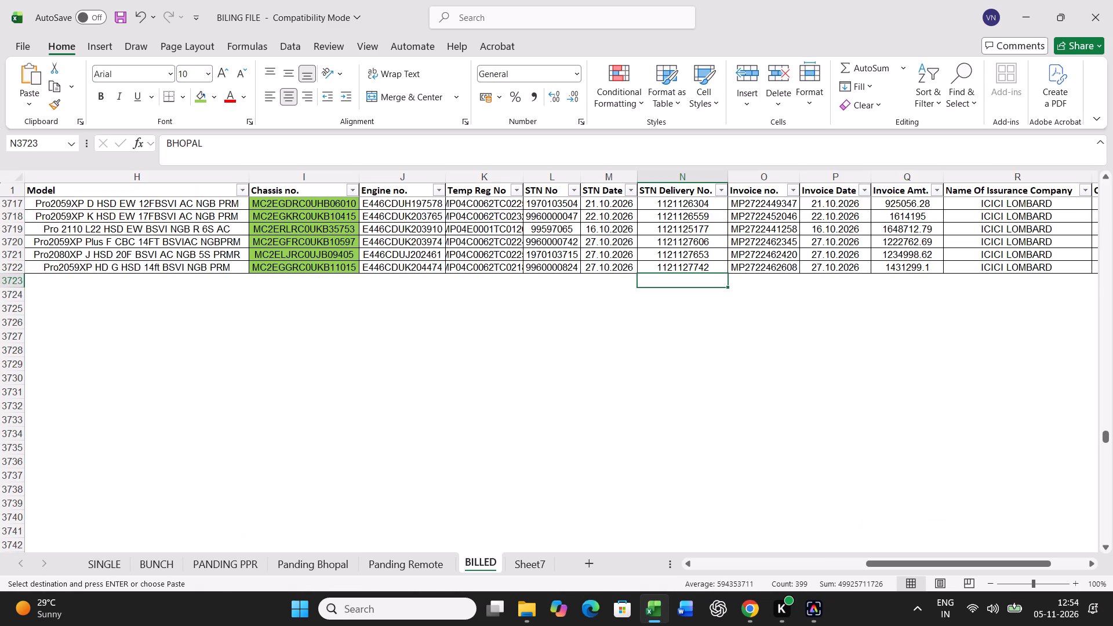
left_click(8, 279)
key("ctrl+v")
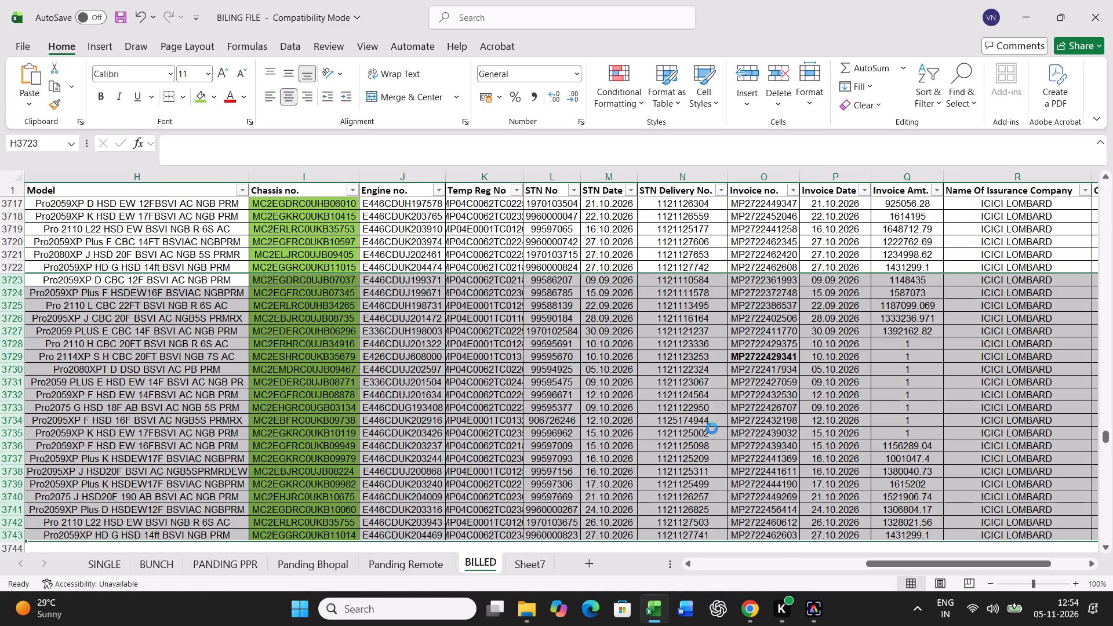
scroll(712, 427, "down", 2)
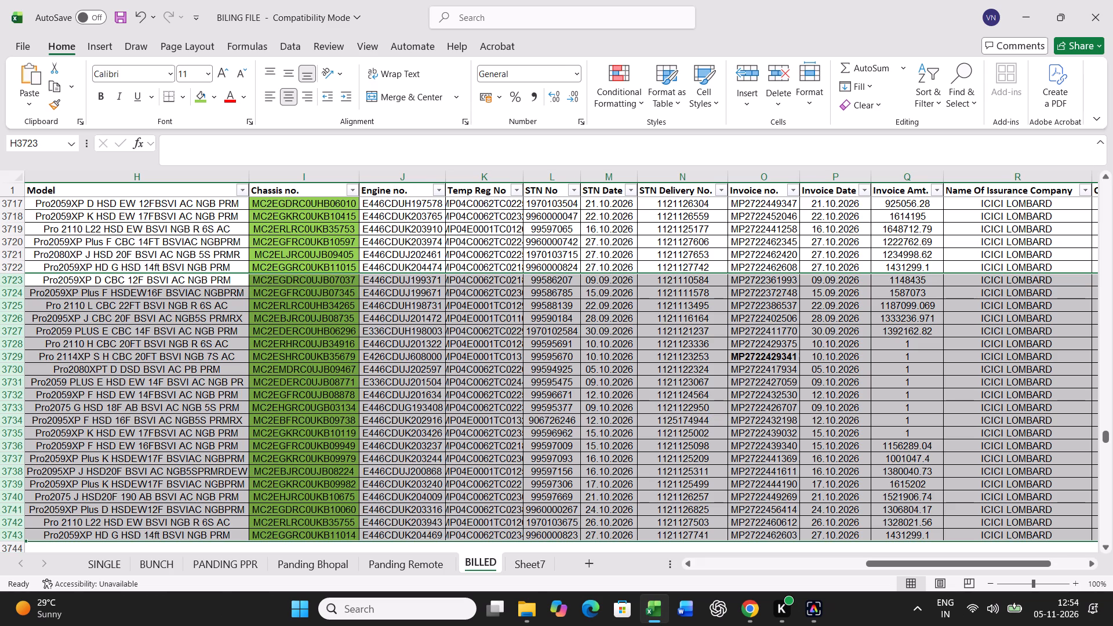
scroll(714, 414, "down", 1)
scroll(714, 412, "up", 2)
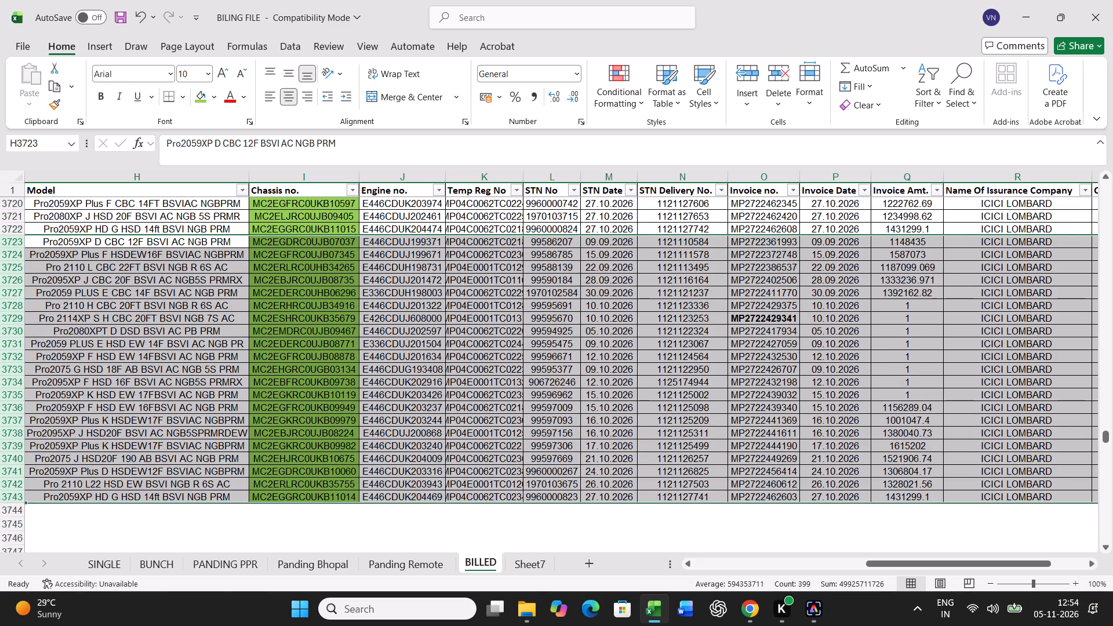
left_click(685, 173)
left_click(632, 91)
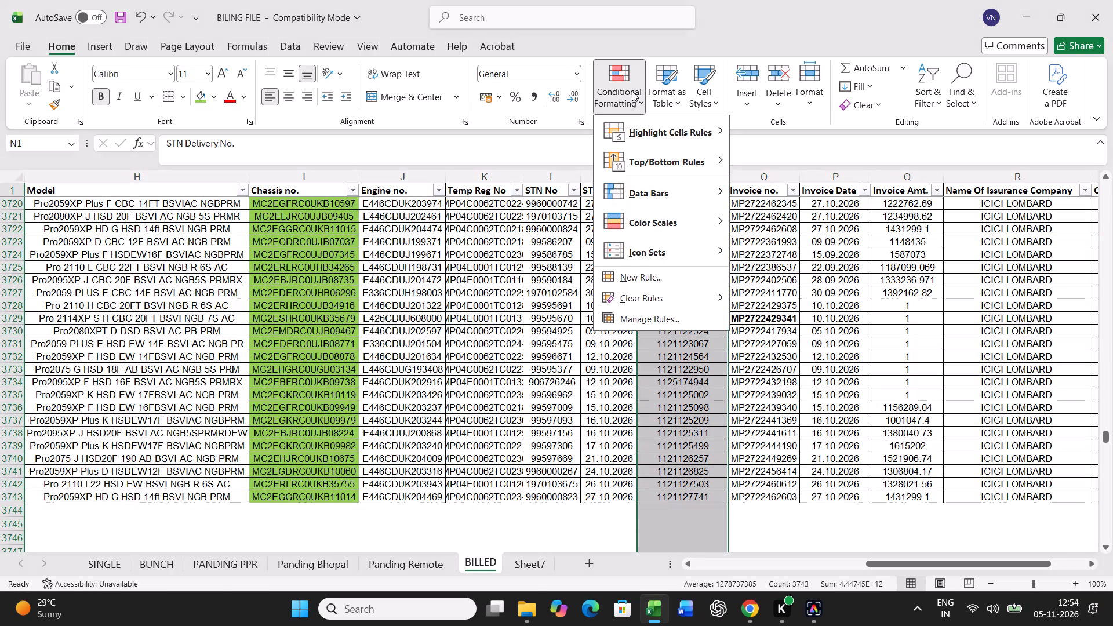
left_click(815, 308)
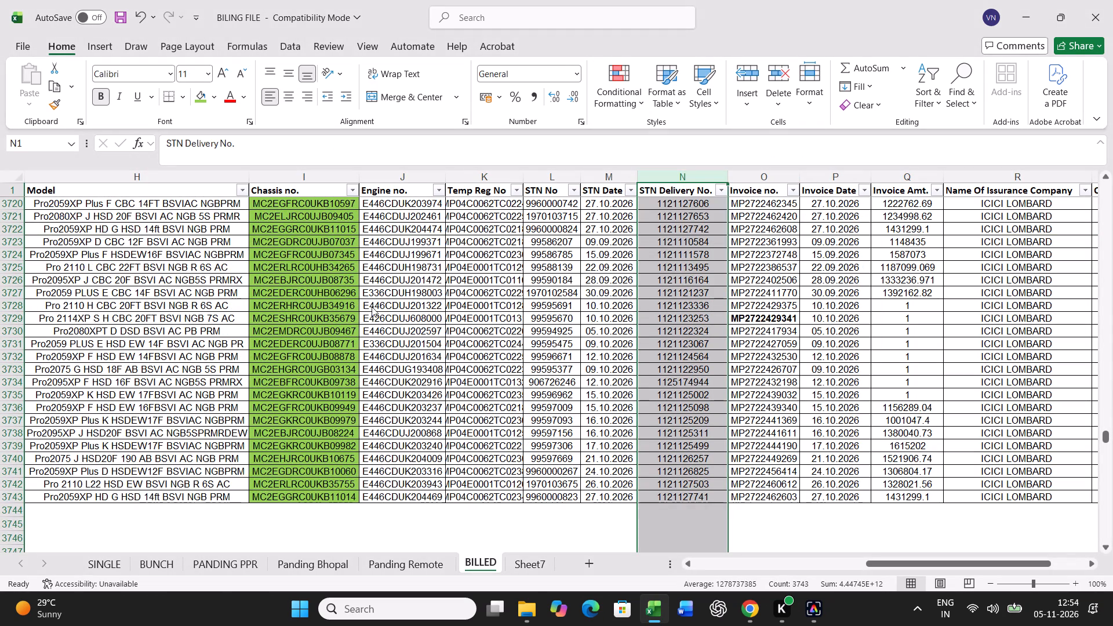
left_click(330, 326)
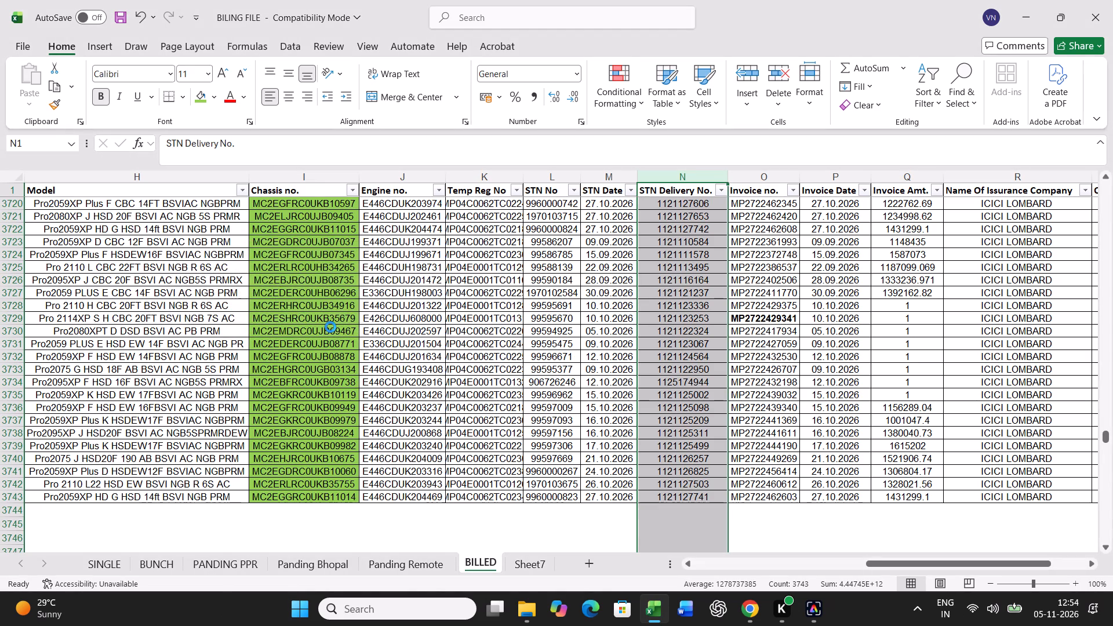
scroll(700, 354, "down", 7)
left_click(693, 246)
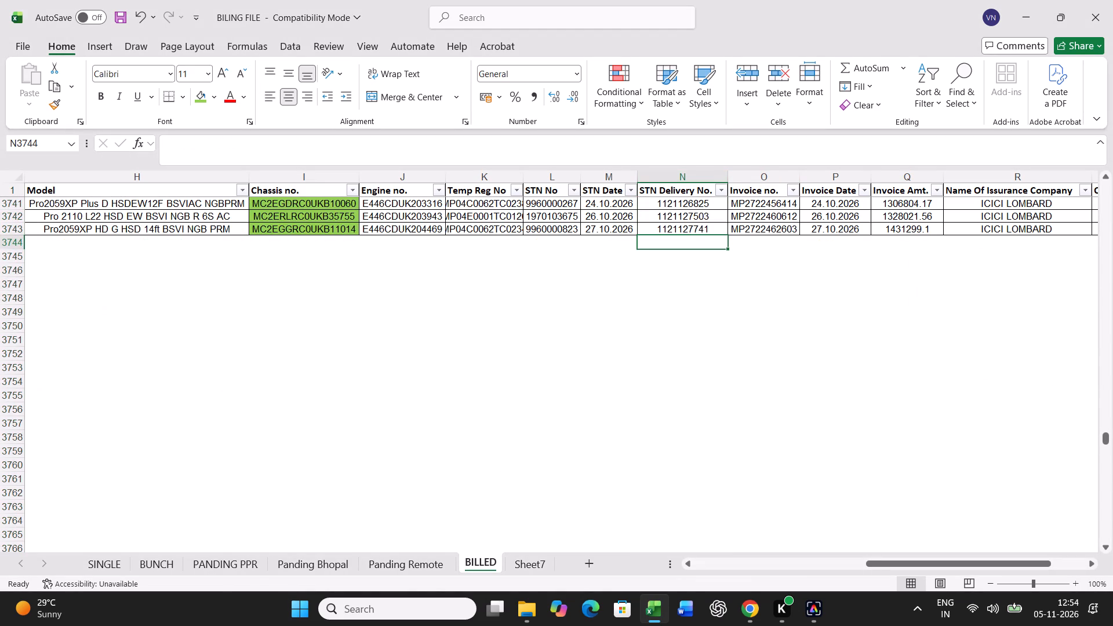
Delete the emptied rows 2 to 22 from the Panding Bhopal sheet.
left_click(310, 555)
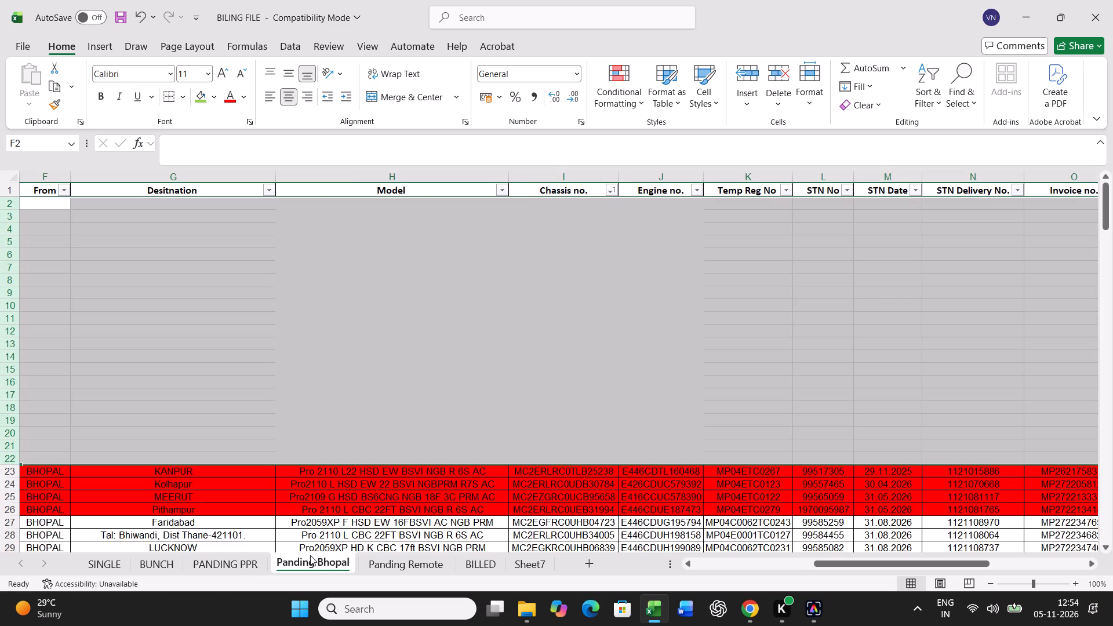
right_click(368, 310)
left_click(417, 191)
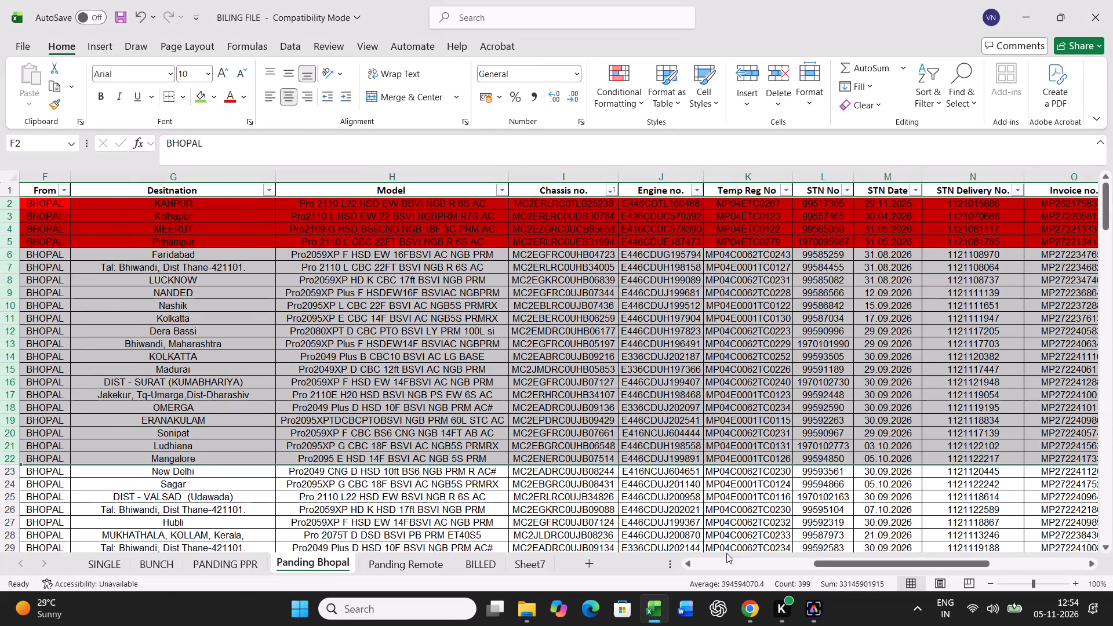
left_click(725, 562)
left_click(383, 340)
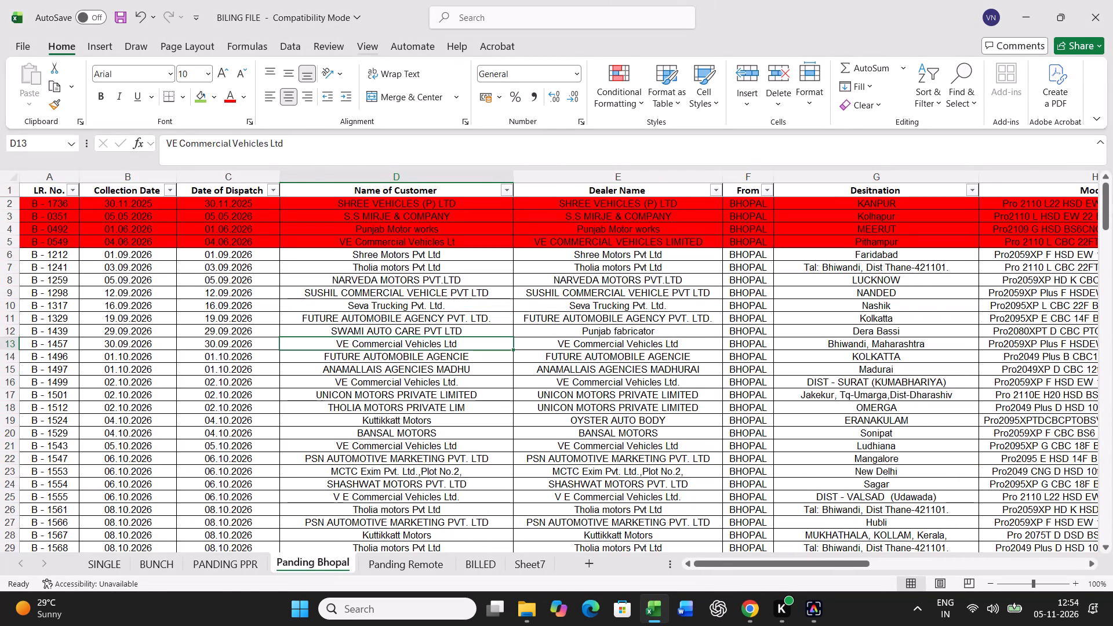
Change the B - 1606 destination in L40 of the BUNCH table to BHIWANDI.
left_click(222, 567)
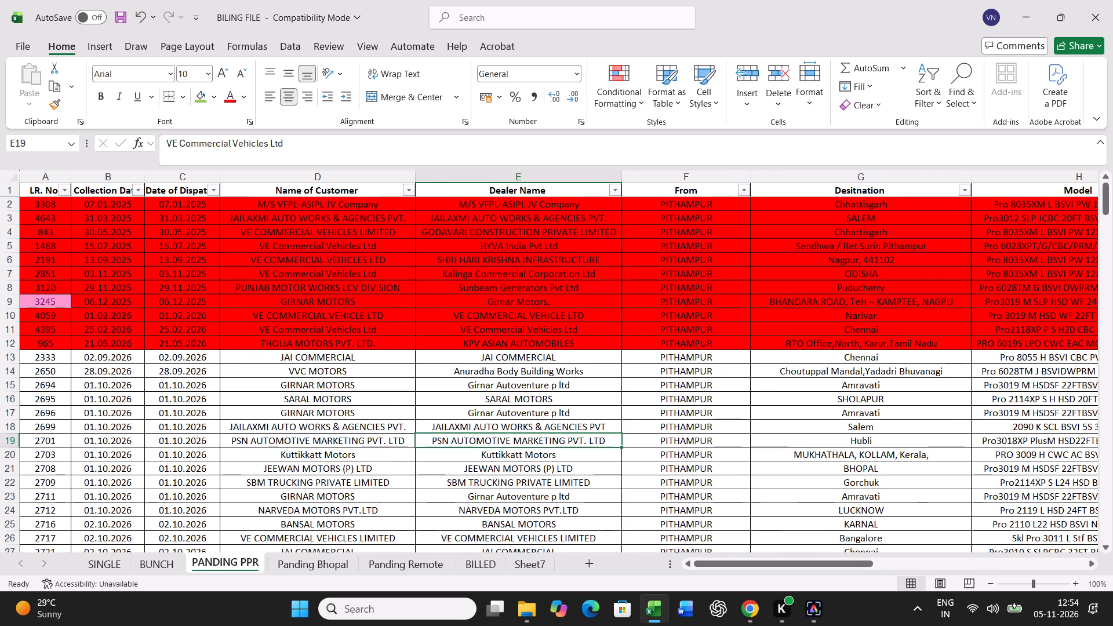
left_click(154, 564)
scroll(714, 445, "up", 4)
scroll(580, 384, "up", 3)
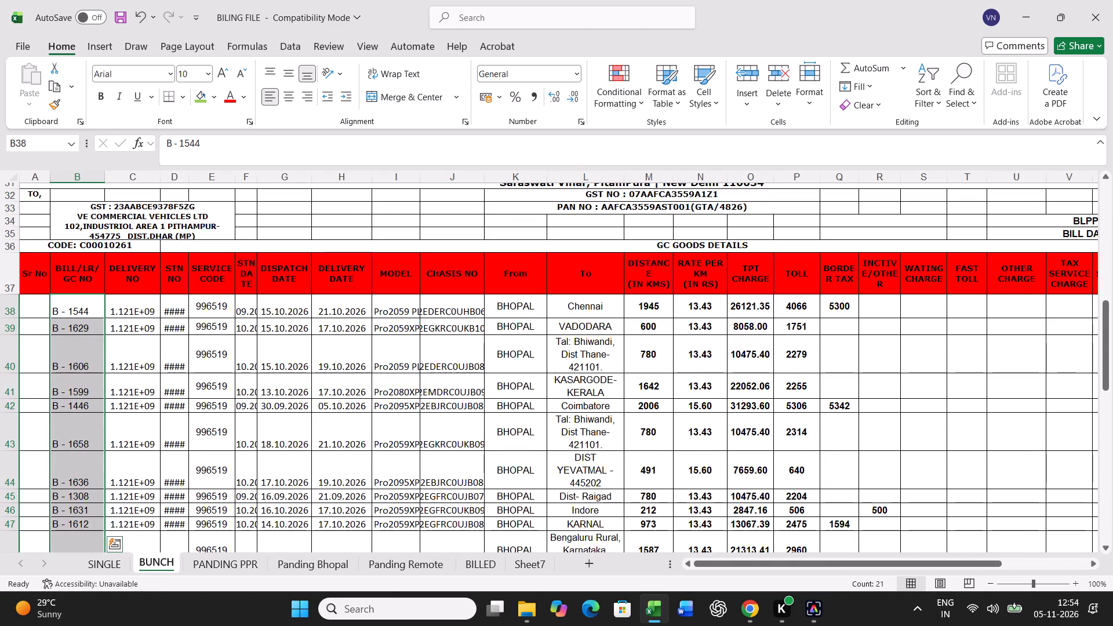
left_click(595, 308)
key("Return")
key("Return")
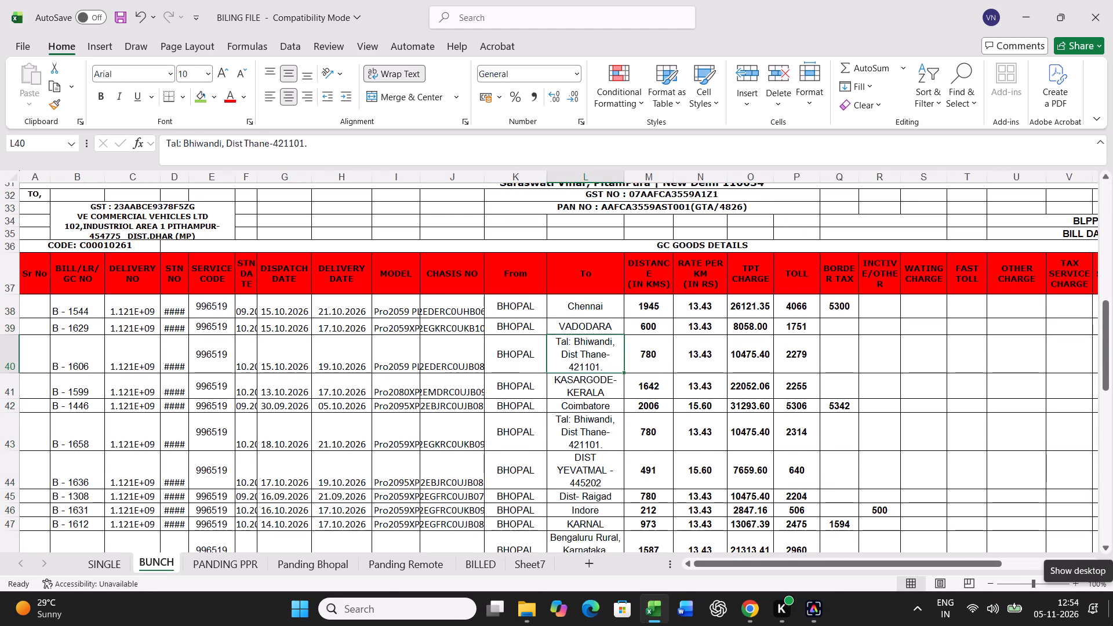
type("BHIWANDI")
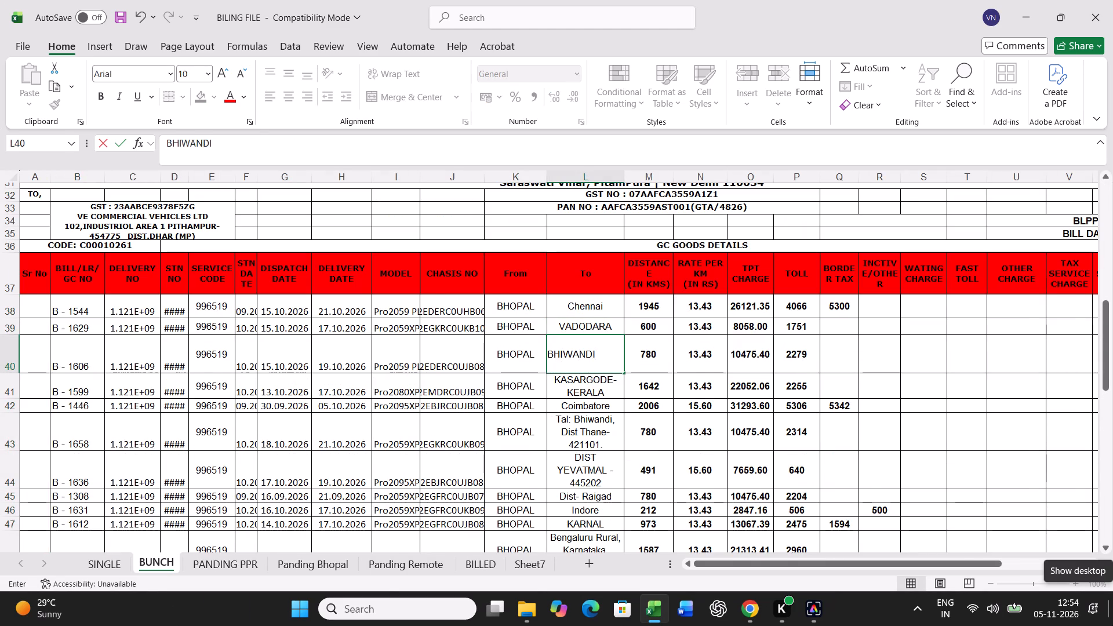
key("Return")
Shorten the B - 1599 destination in L41 to KASARGODE and set the B - 1658 destination in L43 to BHIWANDI.
key("F2")
key("BackSpace")
key("BackSpace")
key("BackSpace")
key("BackSpace")
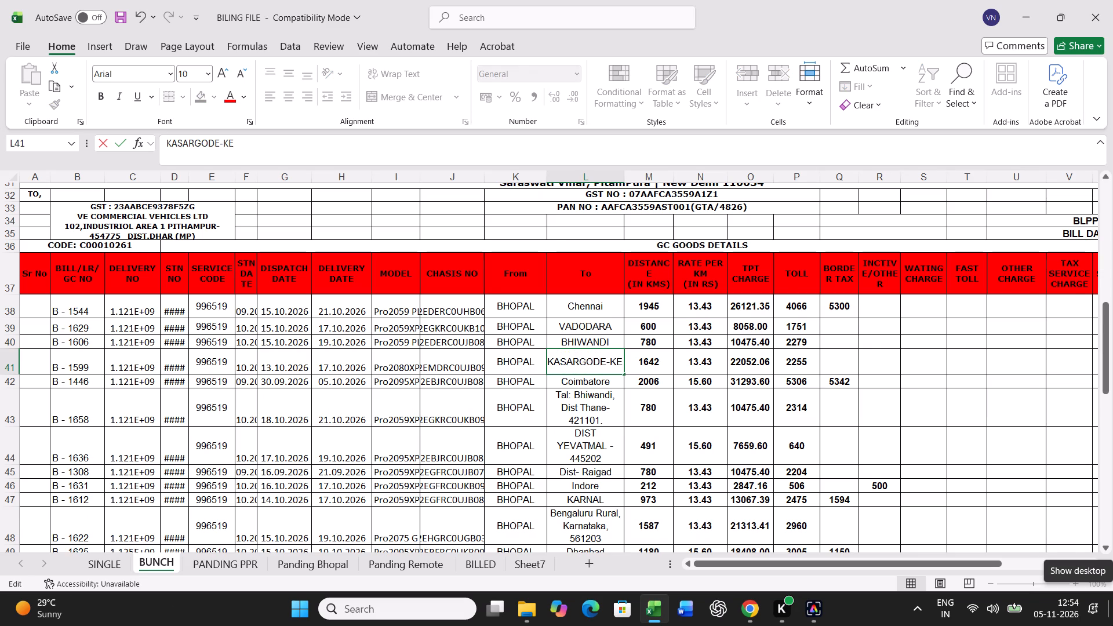
key("BackSpace")
key("BackSpace")
key("BackSpace")
key("Return")
key("Return")
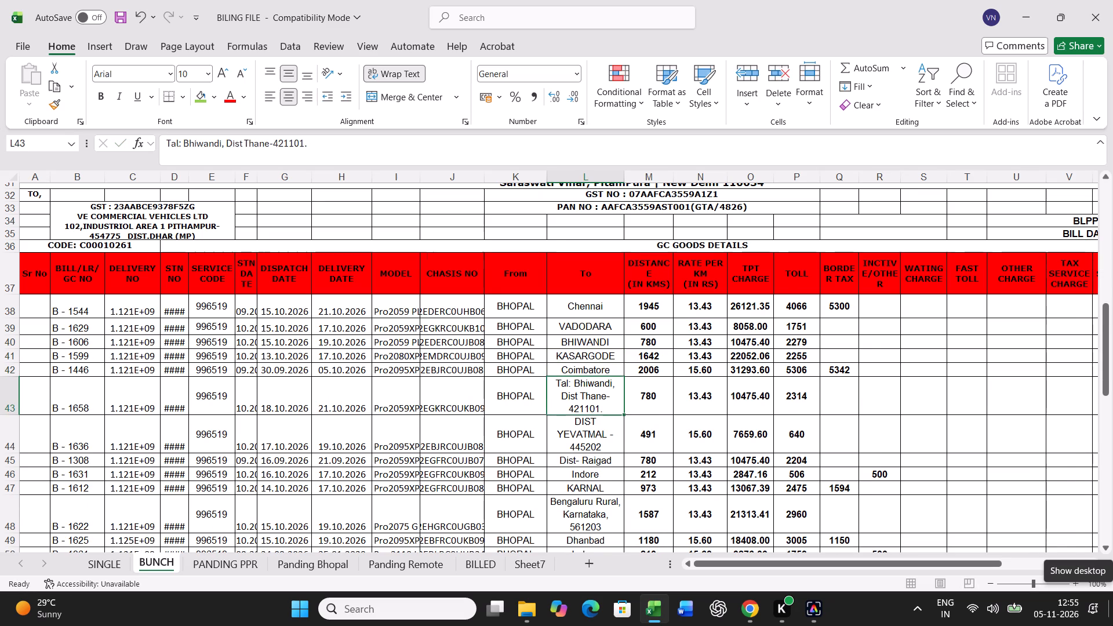
type("BHIWANDI")
key("Return")
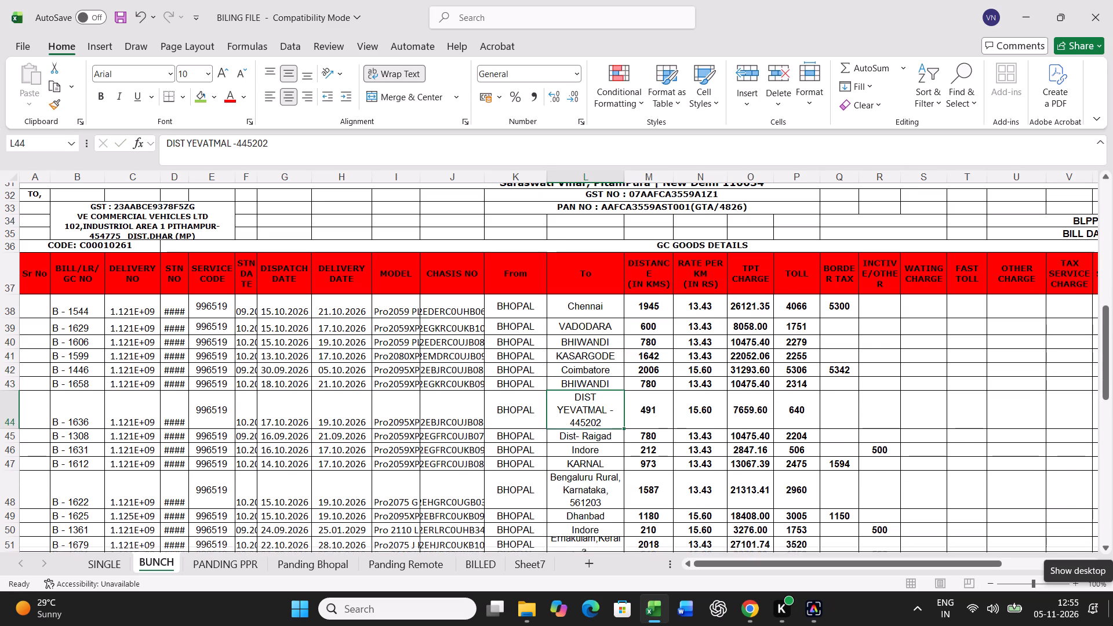
Shorten the B - 1636 destination in L44 of the BUNCH table to YEVATMAL.
key("F2")
key("BackSpace")
key("BackSpace")
key("BackSpace")
key("BackSpace")
key("BackSpace")
key("BackSpace")
key("BackSpace")
key("BackSpace")
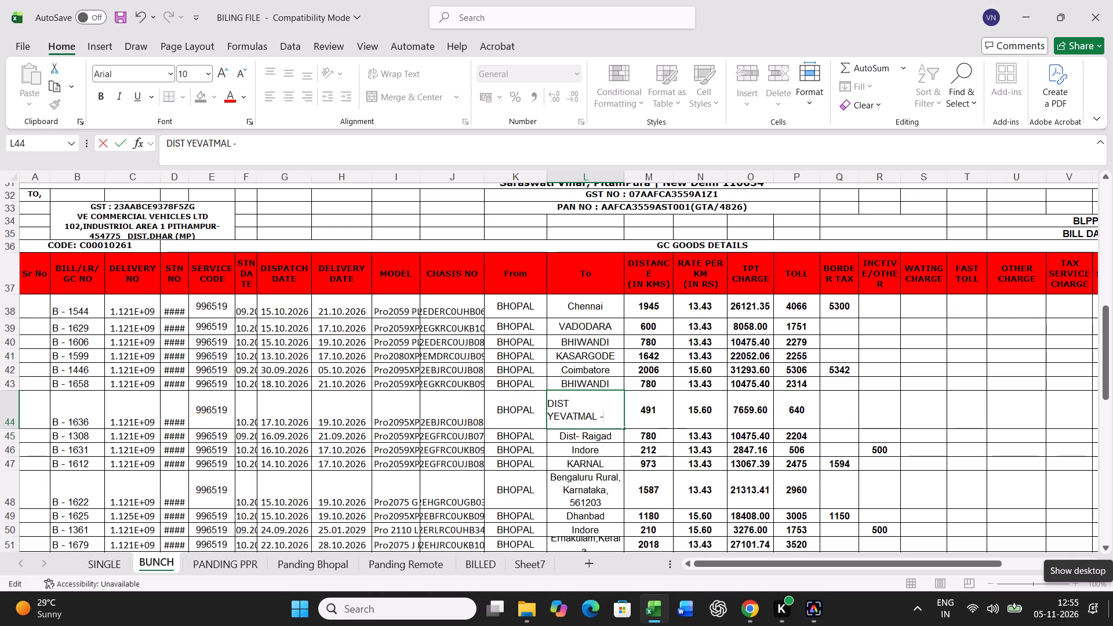
key("Left")
key("Left")
key("Left")
key("Left")
key("Left")
key("Left")
key("Left")
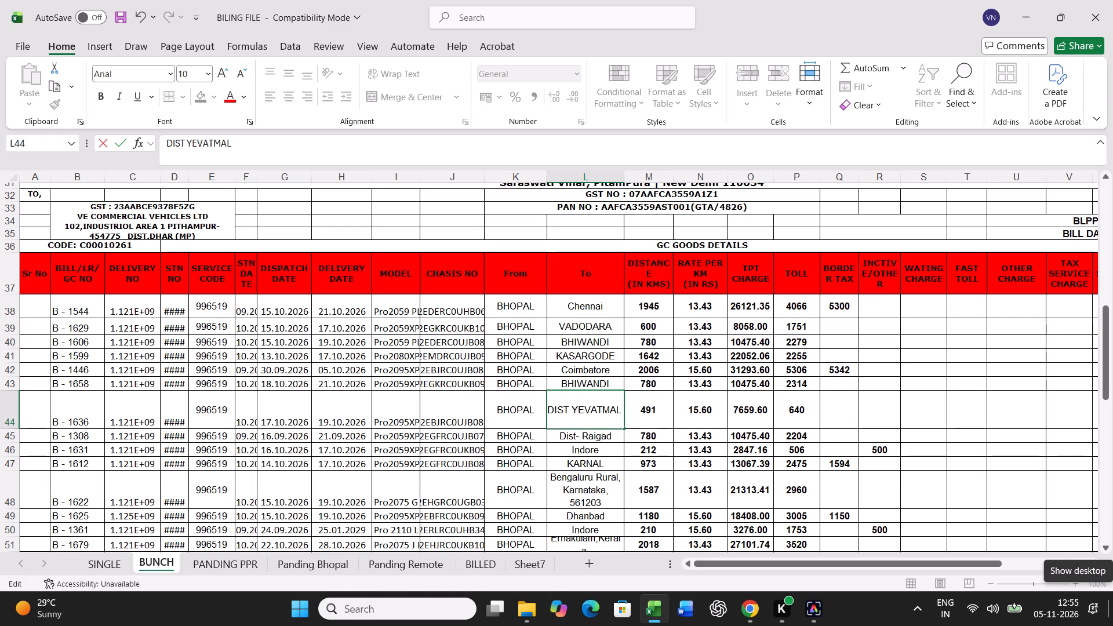
key("Left")
key("BackSpace")
key("BackSpace")
key("BackSpace")
key("BackSpace")
key("BackSpace")
key("BackSpace")
key("BackSpace")
key("BackSpace")
key("Return")
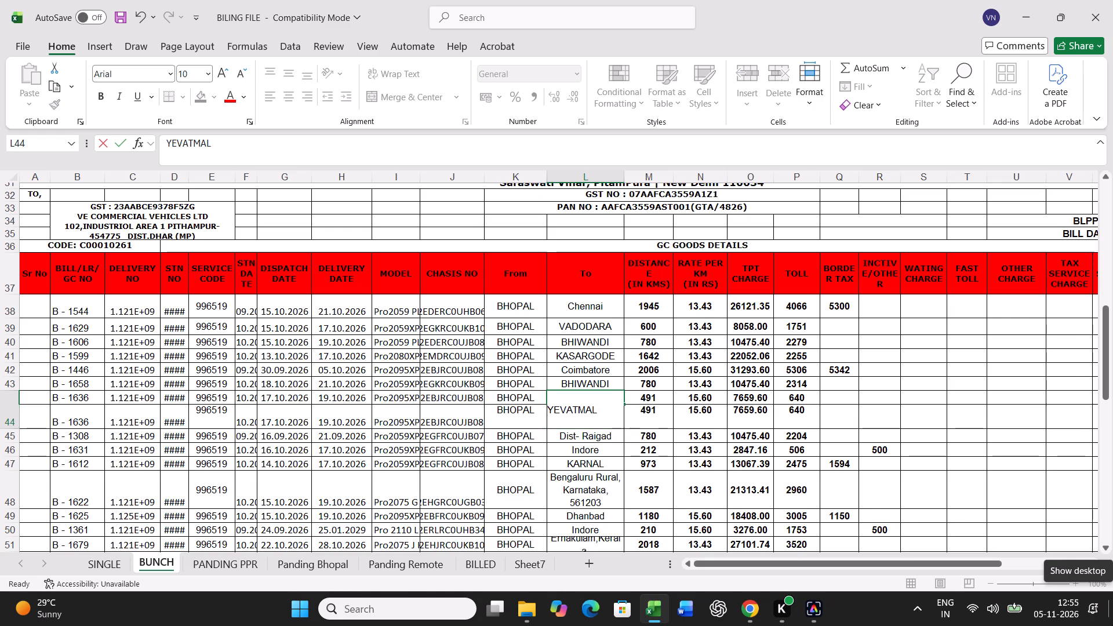
Set the B - 1308 destination in L45 to BHIWANDI and the B - 1622 destination in L48 to BANGALORE.
type("BHIWAN")
key("Return")
key("Return")
key("Return")
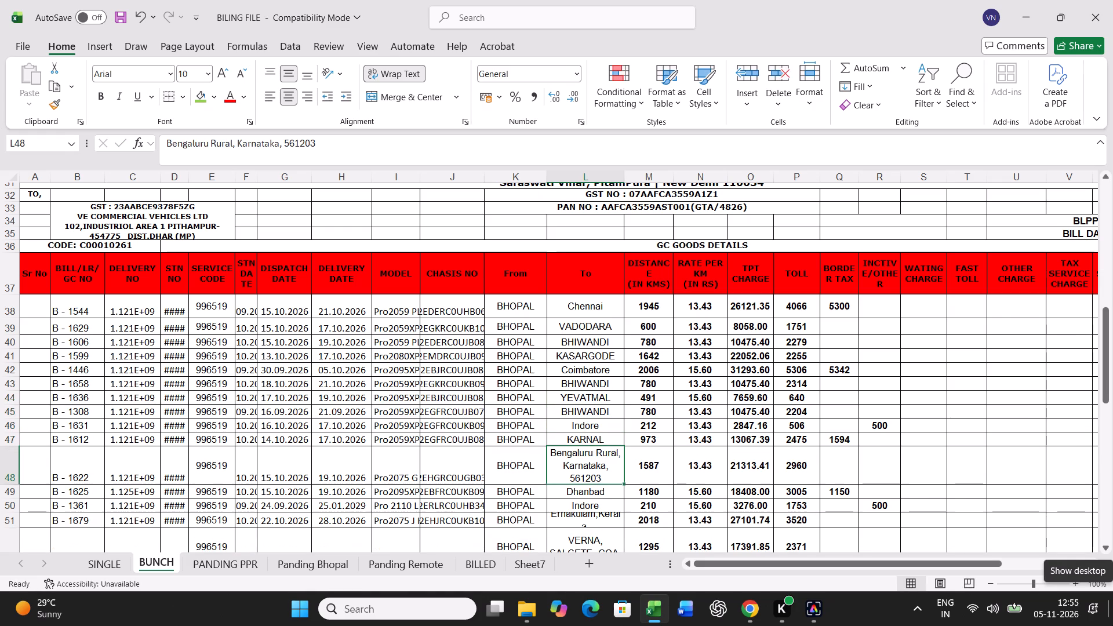
type("BANGALORE")
key("Return")
Shorten the B - 1679 destination in L51 to Ernakulam and set the B - 1691 destination in L52 to GOA.
scroll(860, 377, "down", 3)
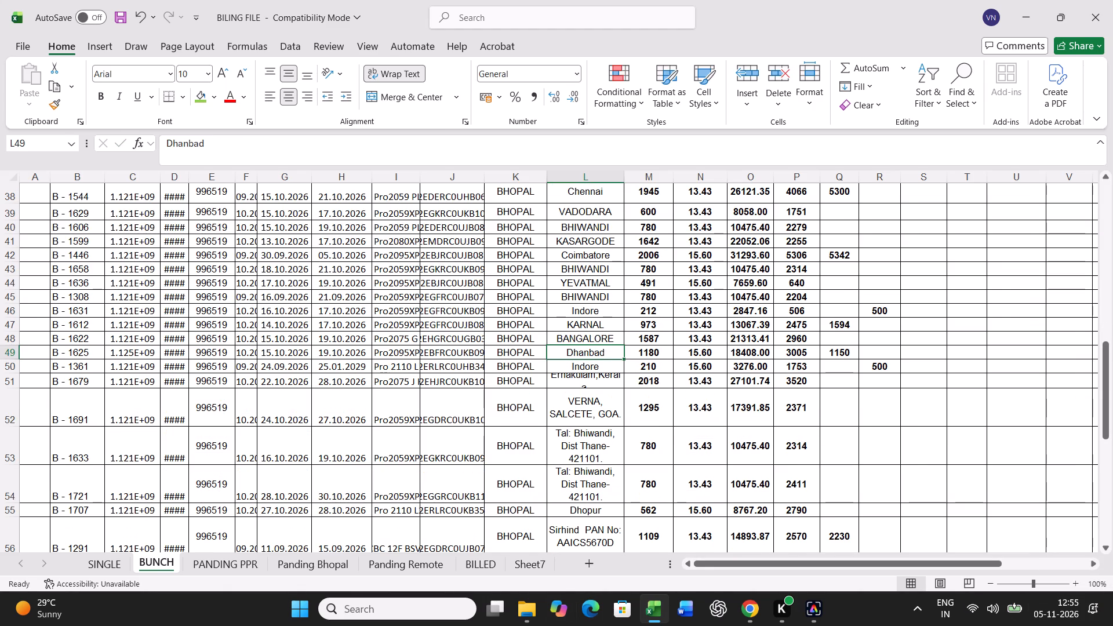
key("Return")
key("Return")
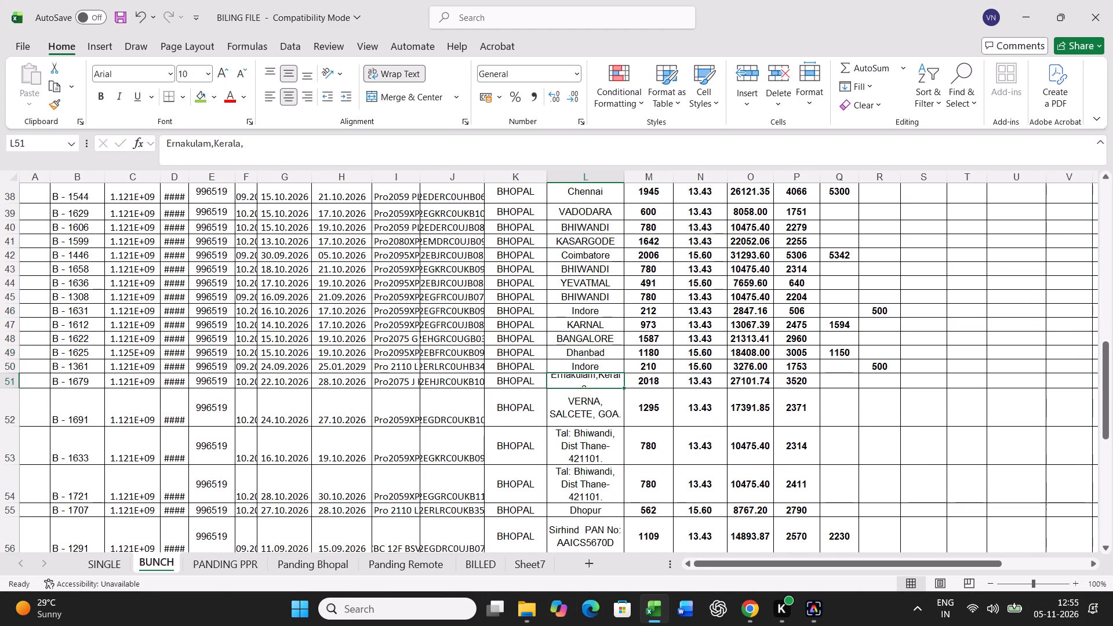
key("F2")
key("BackSpace")
key("BackSpace")
key("BackSpace")
key("BackSpace")
key("BackSpace")
key("BackSpace")
key("BackSpace")
key("BackSpace")
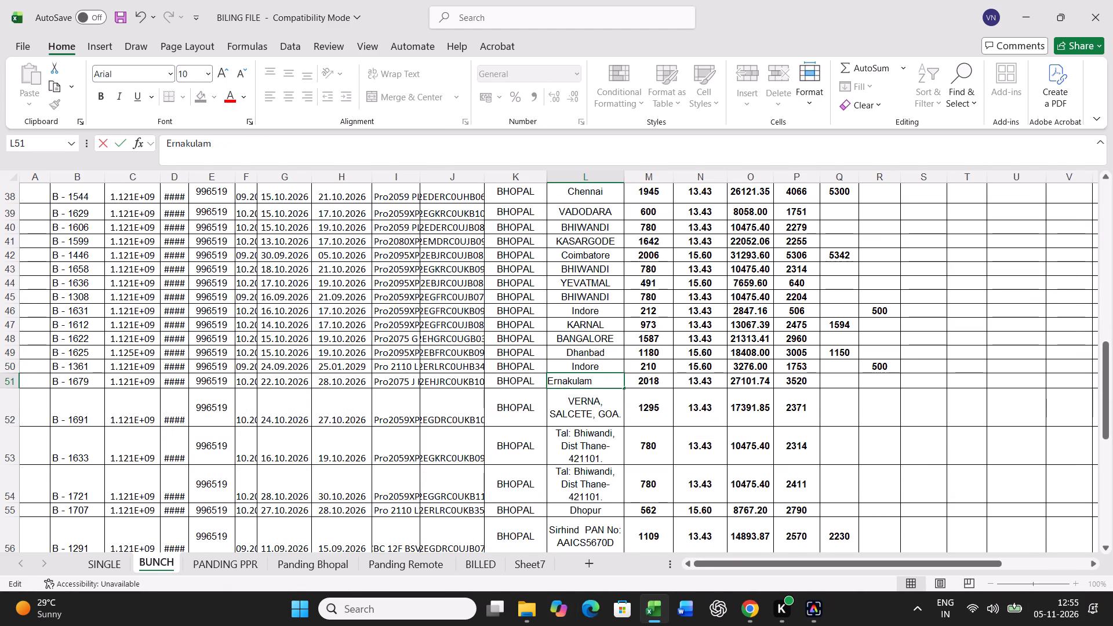
key("Return")
type("GOA")
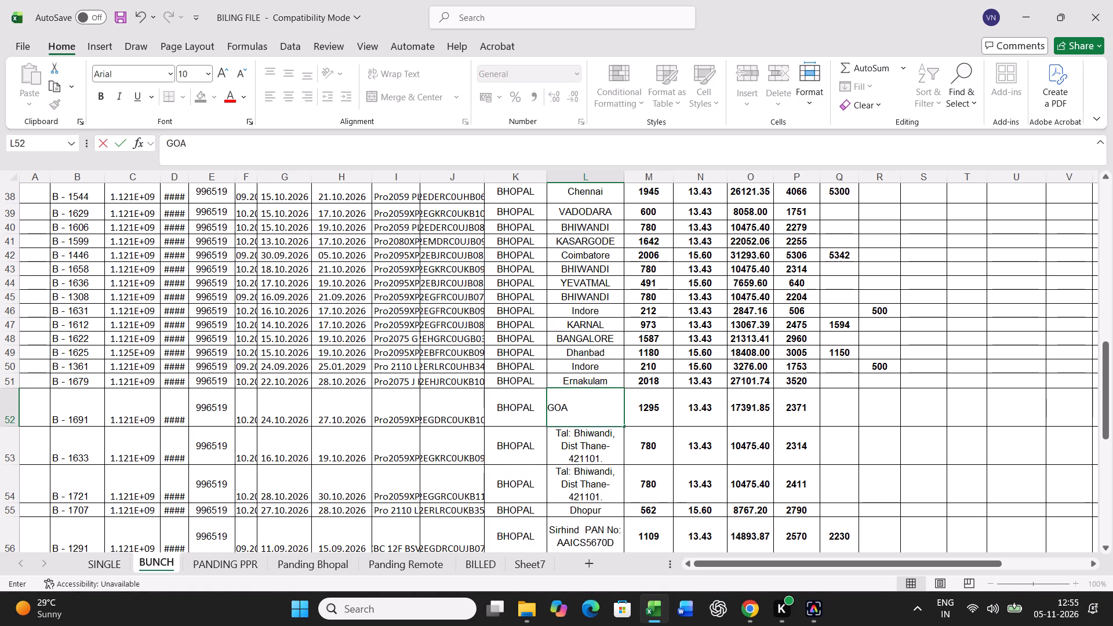
key("Return")
Set the B - 1633 destination in L53 to BHIWANDI and fill it down to B - 1721 in L54.
type("BHIWANDI")
key("Return")
key("ctrl+d")
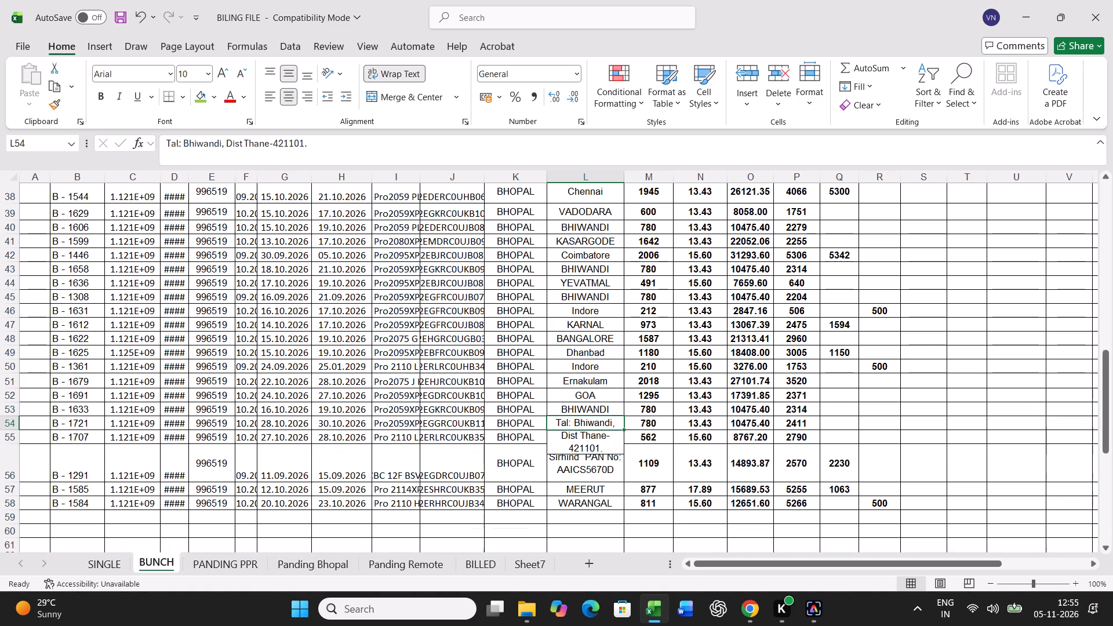
Shorten the B - 1291 destination in L56 to Sirhind and save the workbook.
key("Return")
key("Return")
key("F2")
key("BackSpace")
key("BackSpace")
key("BackSpace")
key("BackSpace")
key("BackSpace")
key("BackSpace")
key("BackSpace")
key("BackSpace")
key("BackSpace")
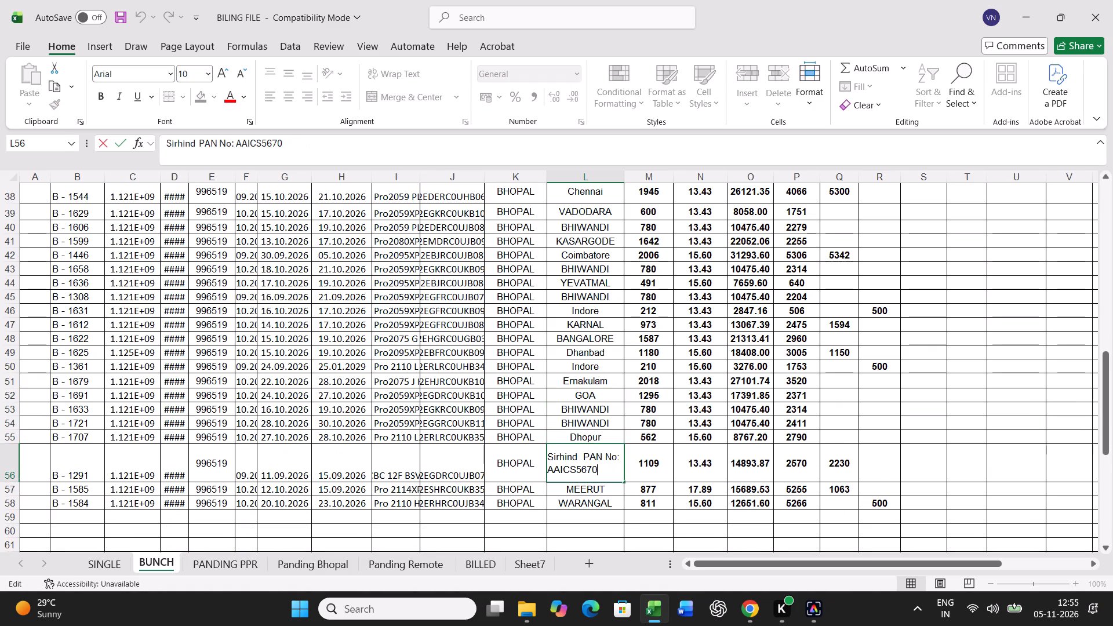
key("BackSpace")
key("BackSpace")
key("BackSpace")
key("BackSpace")
key("BackSpace")
key("BackSpace")
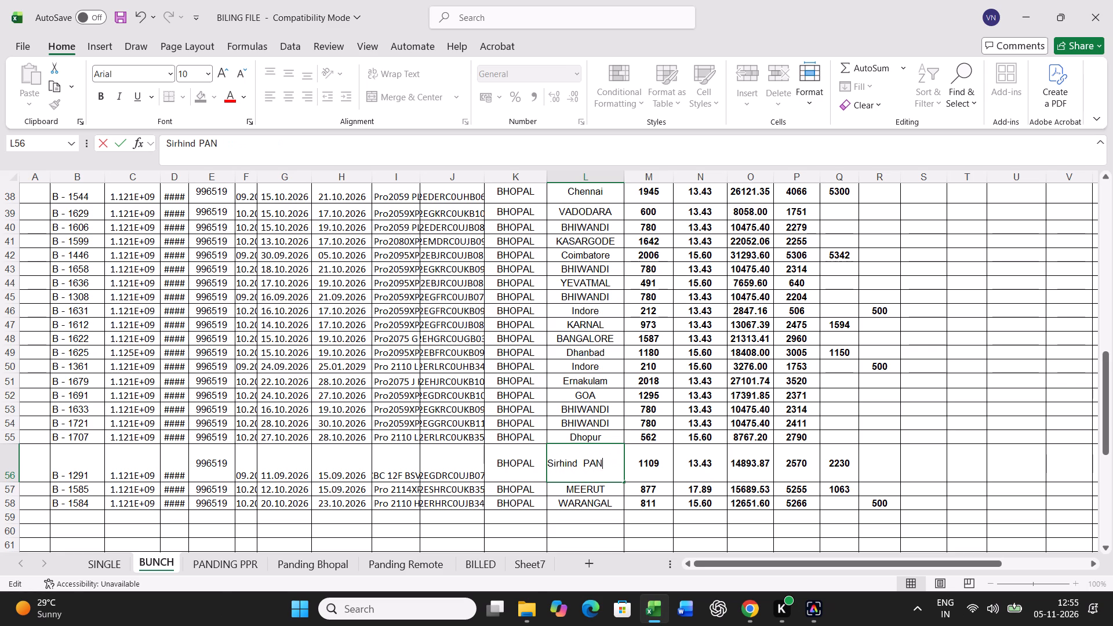
key("BackSpace")
key("BackSpace")
key("BackSpace")
key("BackSpace")
key("BackSpace")
key("Return")
key("Return")
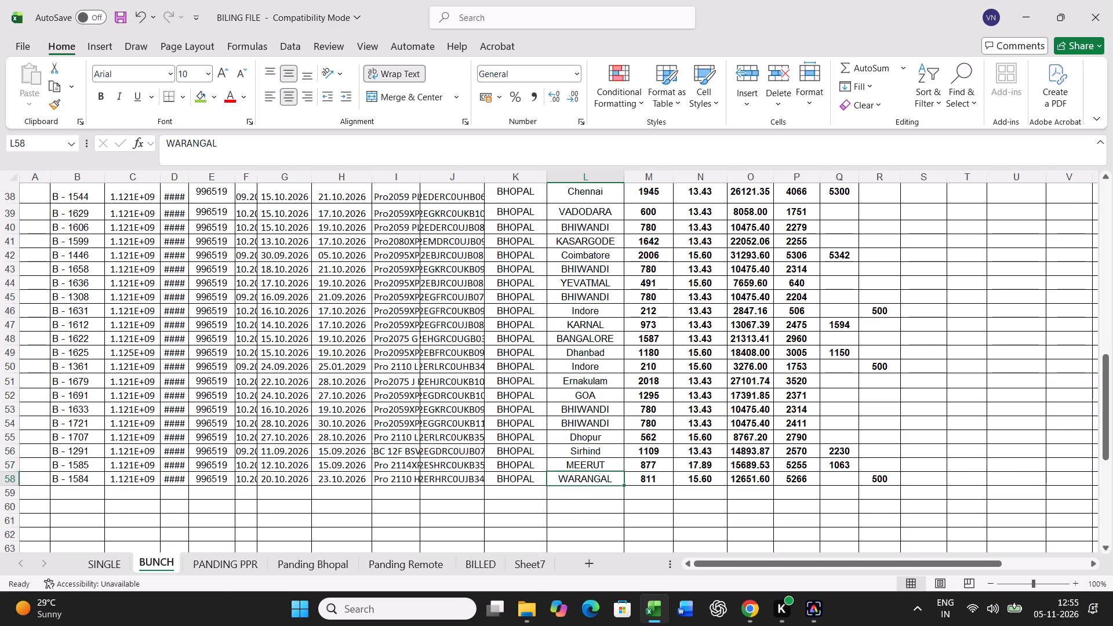
key("ctrl+s")
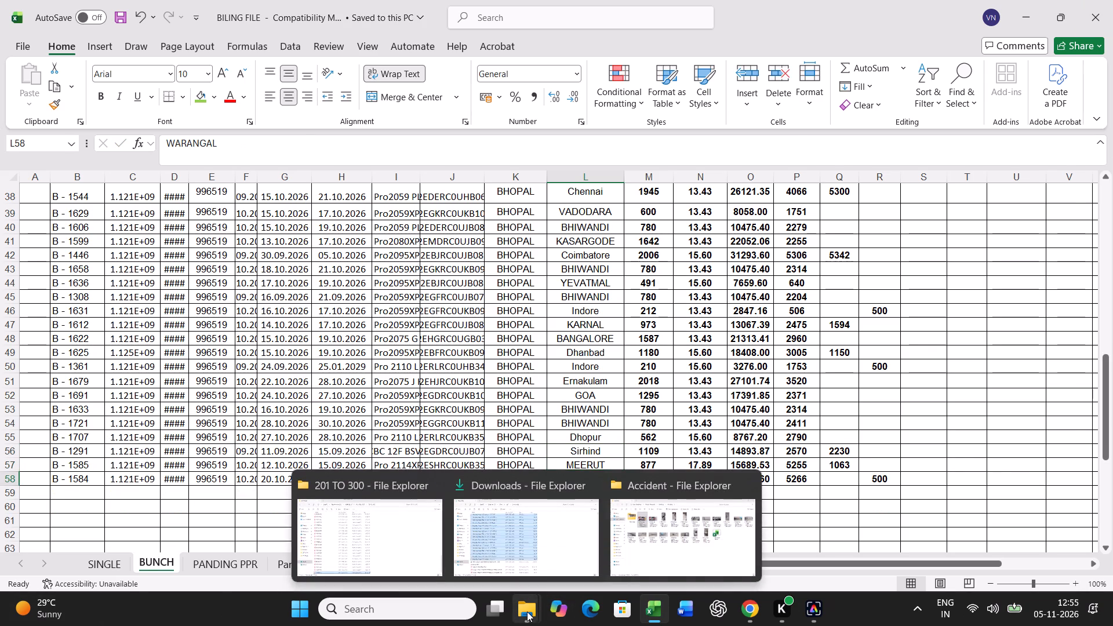
Close the Accident and Downloads folder windows.
left_click(691, 546)
left_click(1094, 13)
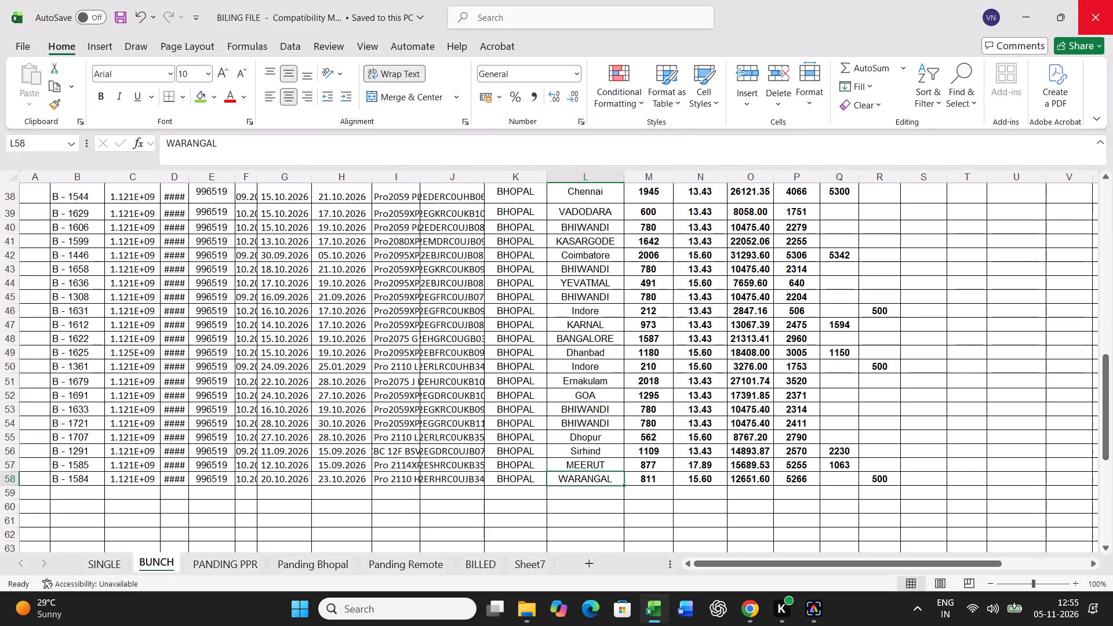
left_click(525, 615)
left_click(604, 530)
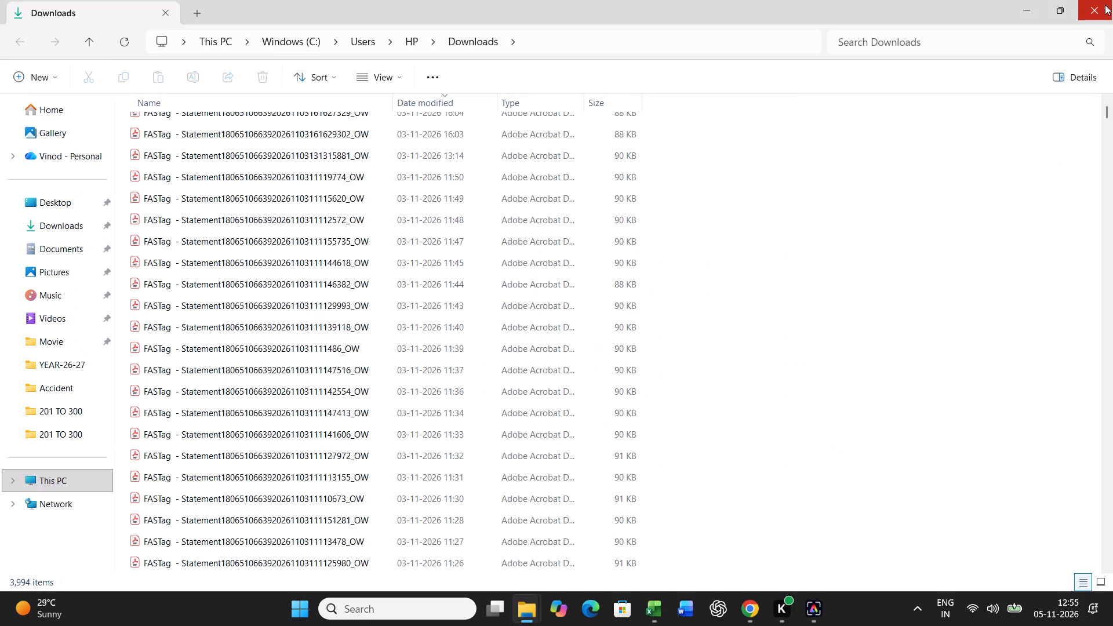
left_click(1096, 10)
Switch to File Explorer and open the 201 TO 300 folder inside BILL-2627.
left_click(533, 606)
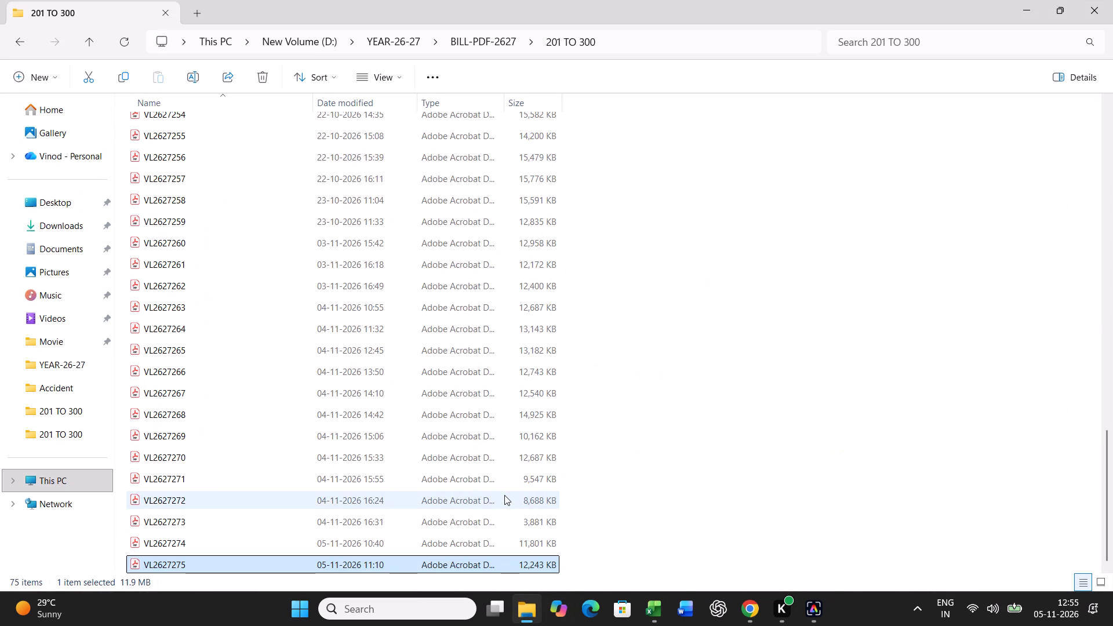
scroll(504, 495, "down", 6)
left_click(14, 39)
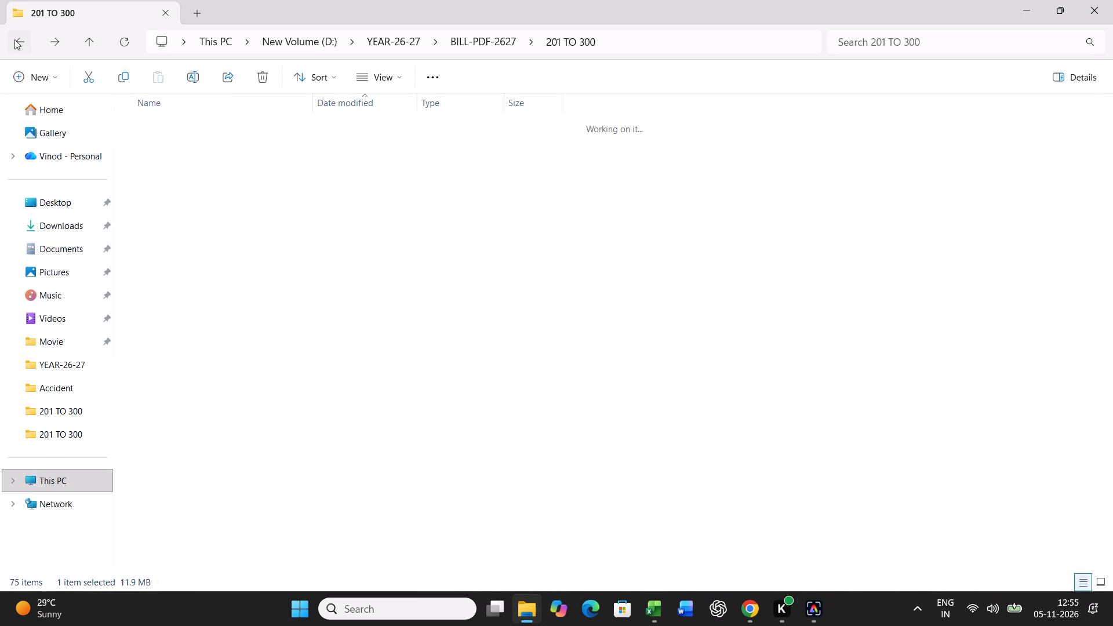
left_click(14, 39)
double_click(163, 127)
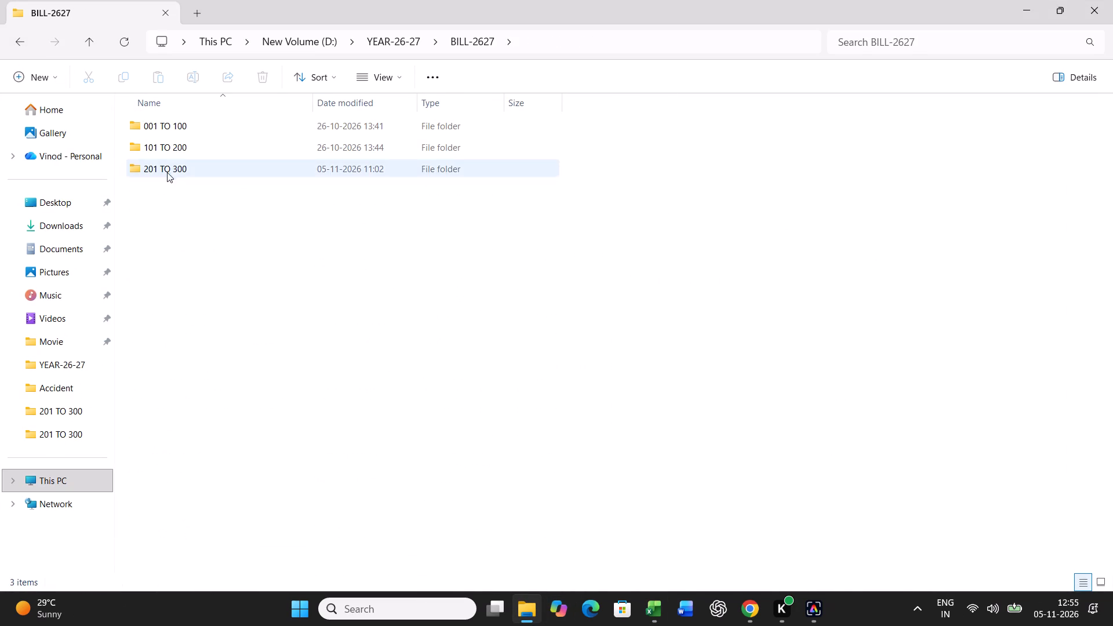
double_click(167, 170)
Duplicate the VL2627275 workbook within the 201 TO 300 folder.
scroll(229, 370, "down", 20)
scroll(229, 370, "down", 9)
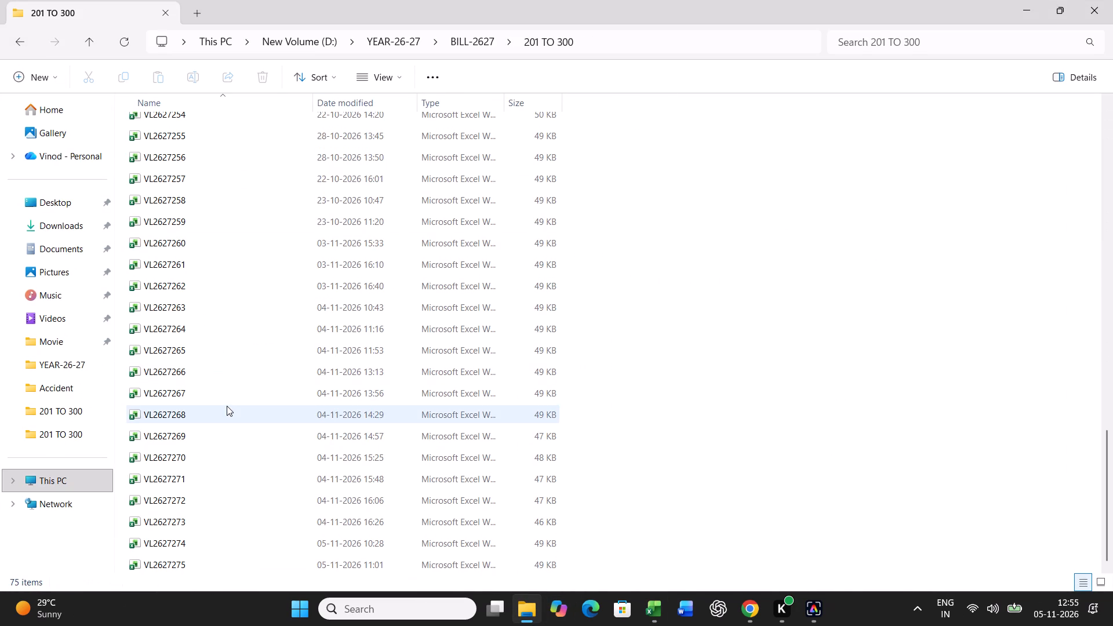
scroll(227, 406, "down", 1)
right_click(187, 563)
right_click(176, 566)
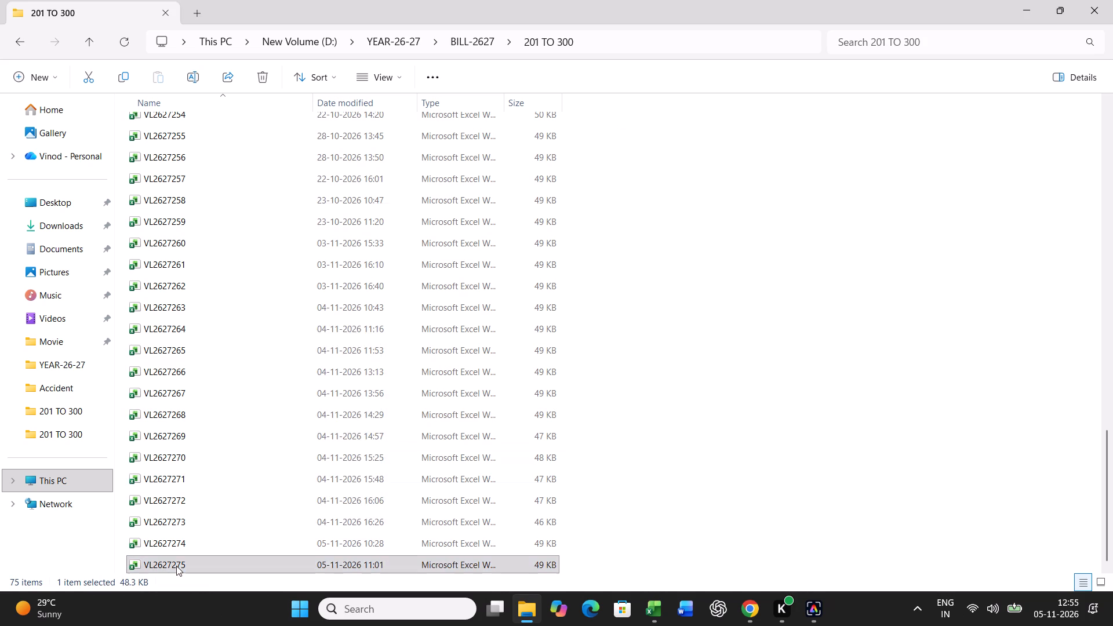
left_click(245, 544)
right_click(674, 257)
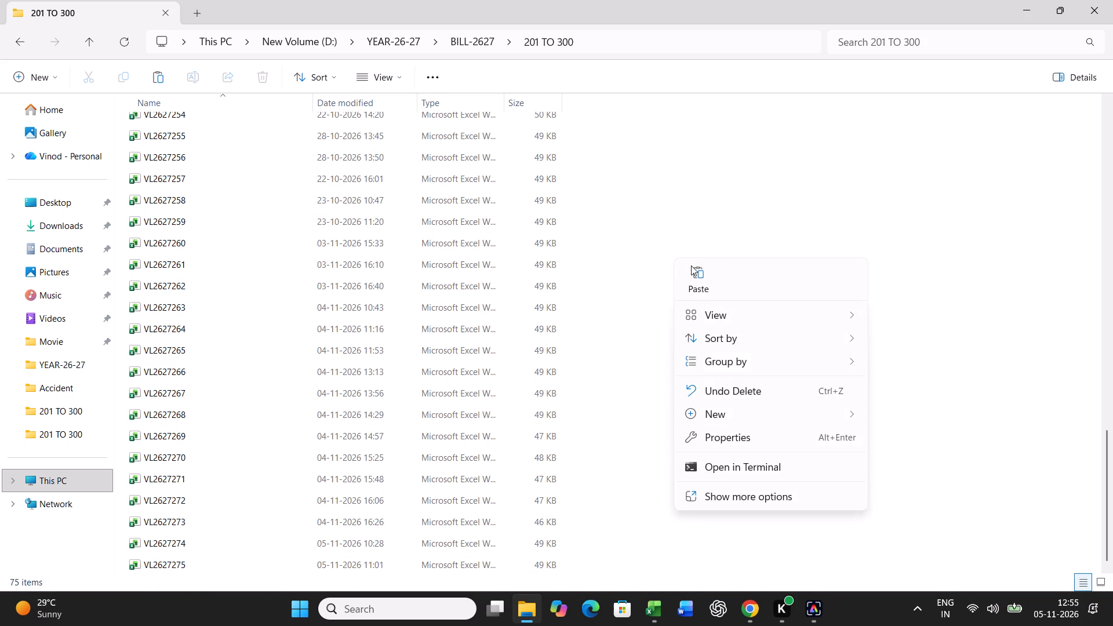
left_click(698, 271)
Rename the copied bill workbook as VL2627276.
key("F2")
key("Right")
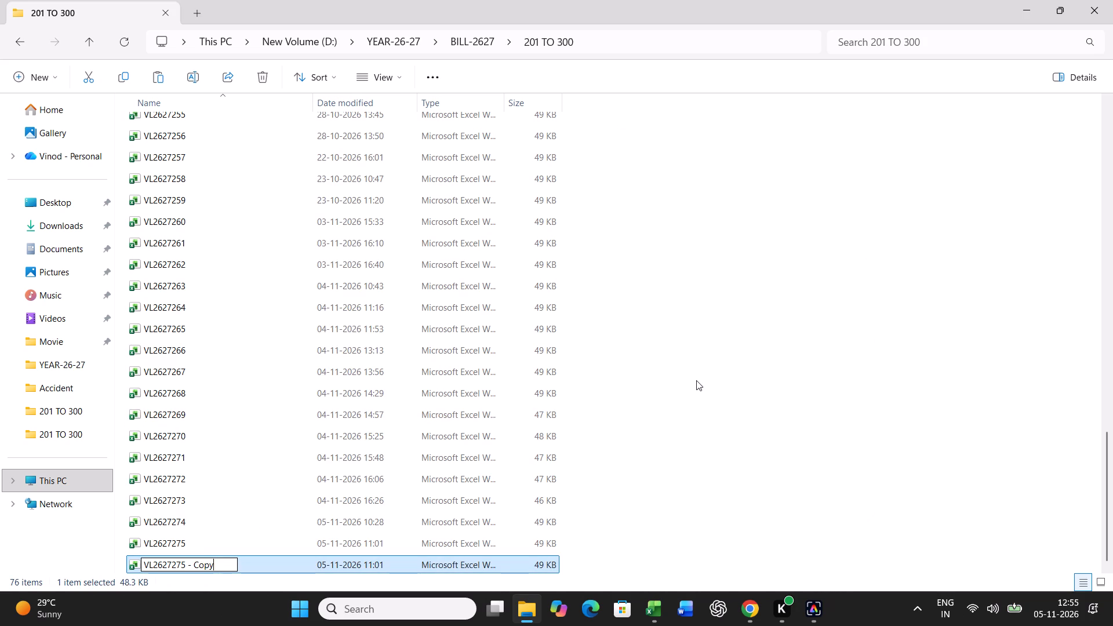
key("BackSpace")
key("BackSpace")
key("BackSpace")
key("BackSpace")
key("BackSpace")
key("BackSpace")
key("BackSpace")
key("BackSpace")
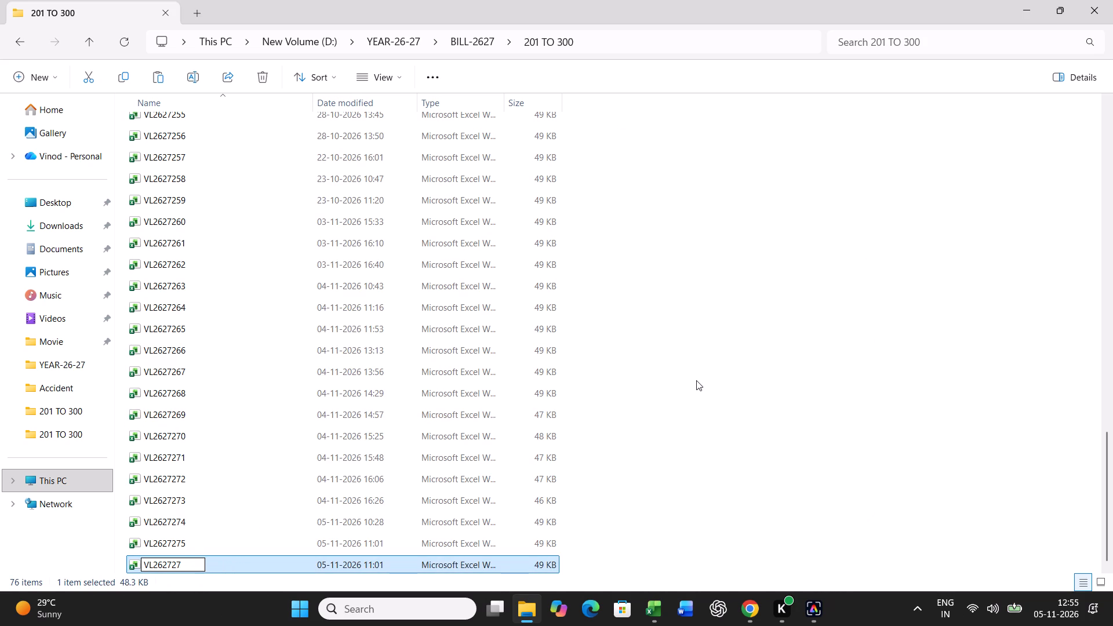
key("6")
key("Return")
Open the VL2627276 workbook, enable editing and set its bill number to VL2627276.
key("Return")
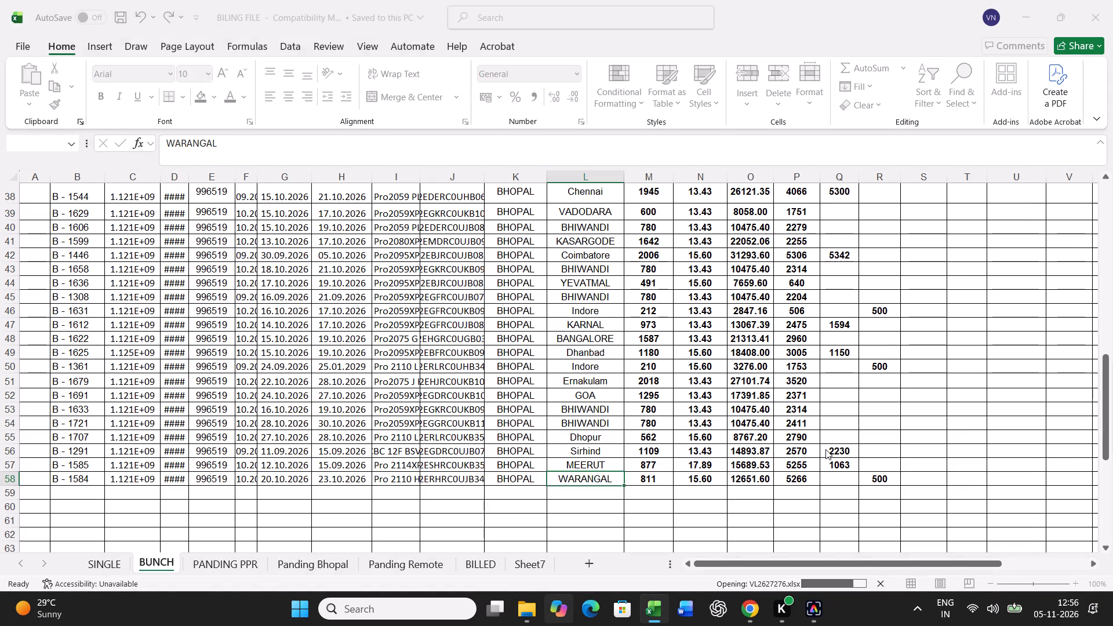
left_click(572, 59)
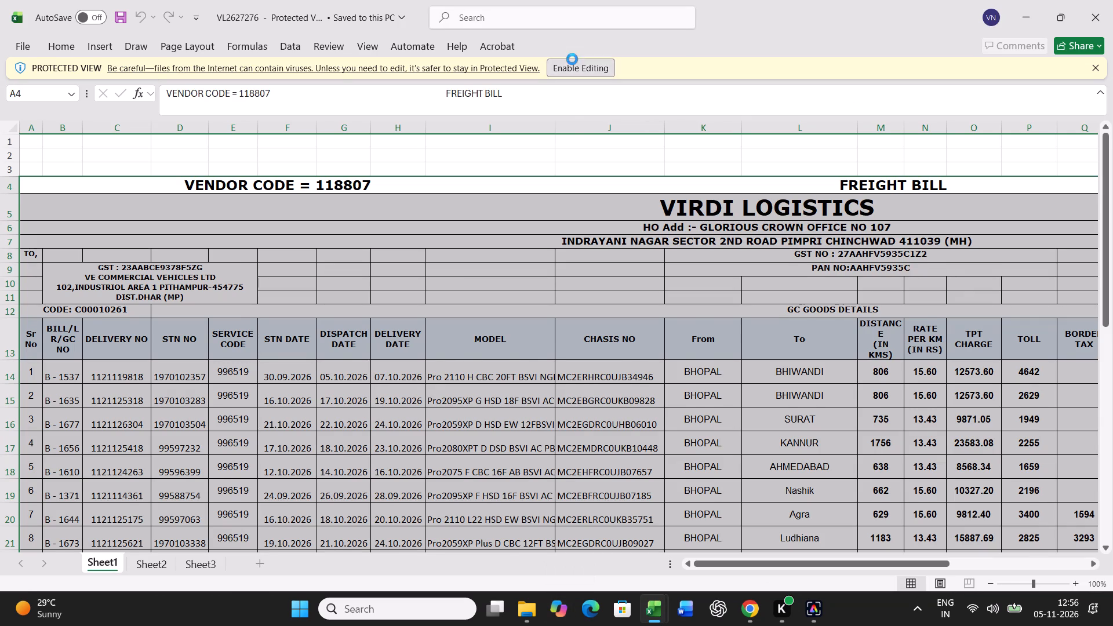
left_click_drag(849, 562, 994, 572)
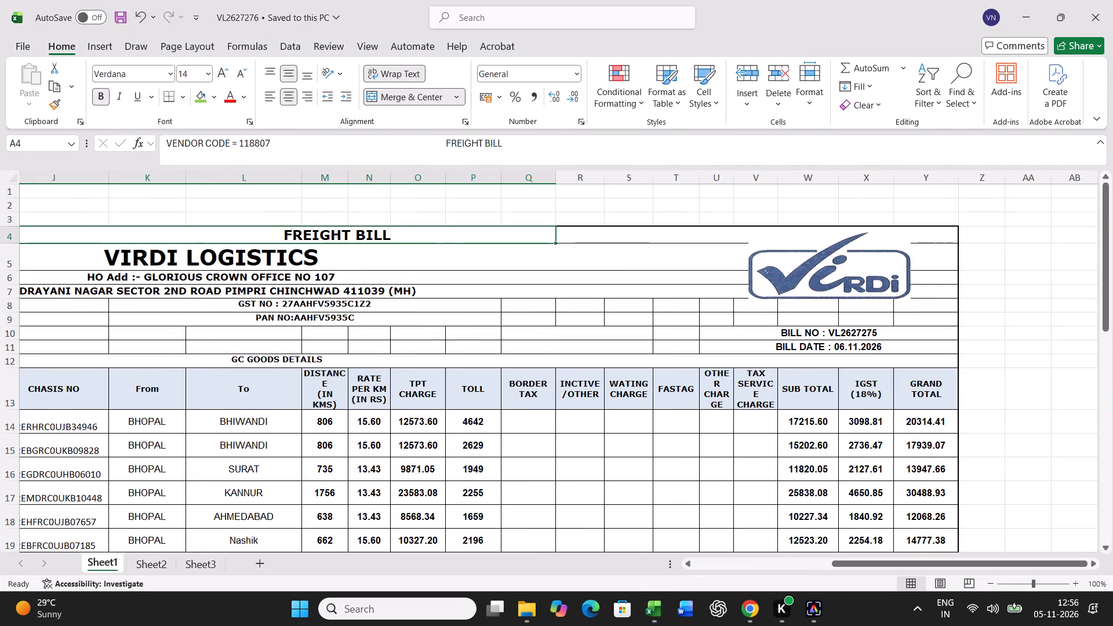
left_click(894, 333)
key("F2")
key("BackSpace")
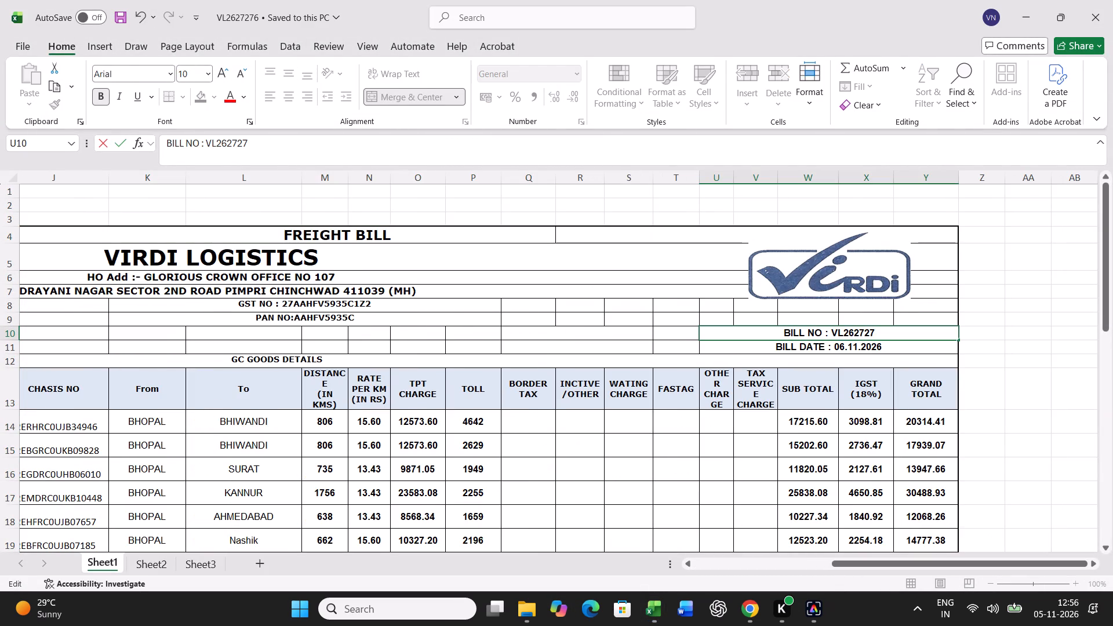
key("6")
key("Return")
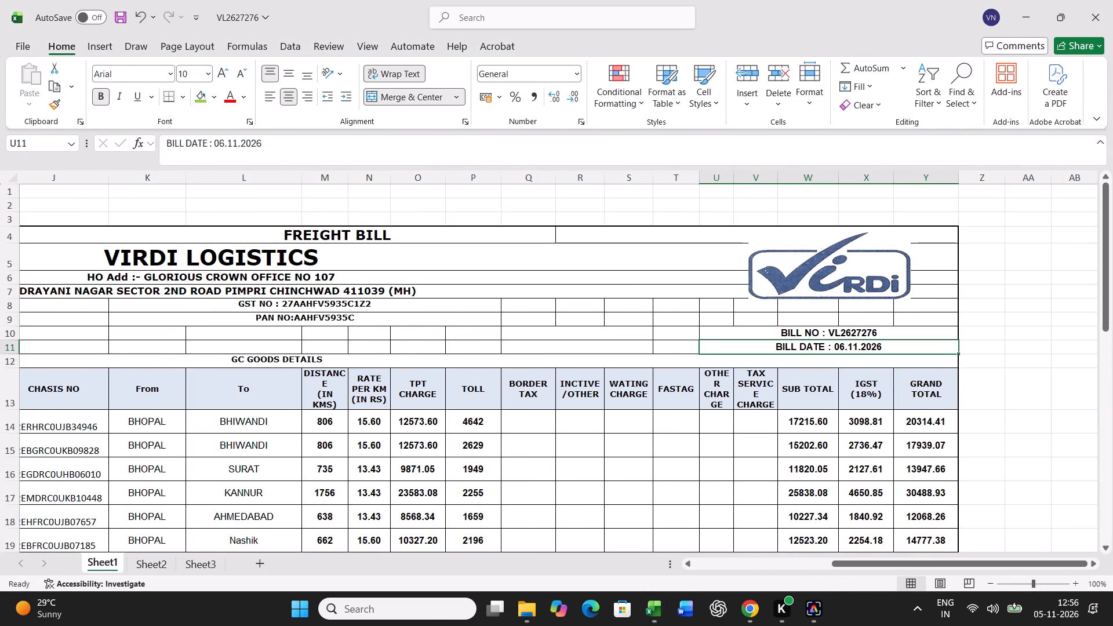
Insert an entire row above row 16, the B - 1677 record, in the freight bill.
left_click(796, 564)
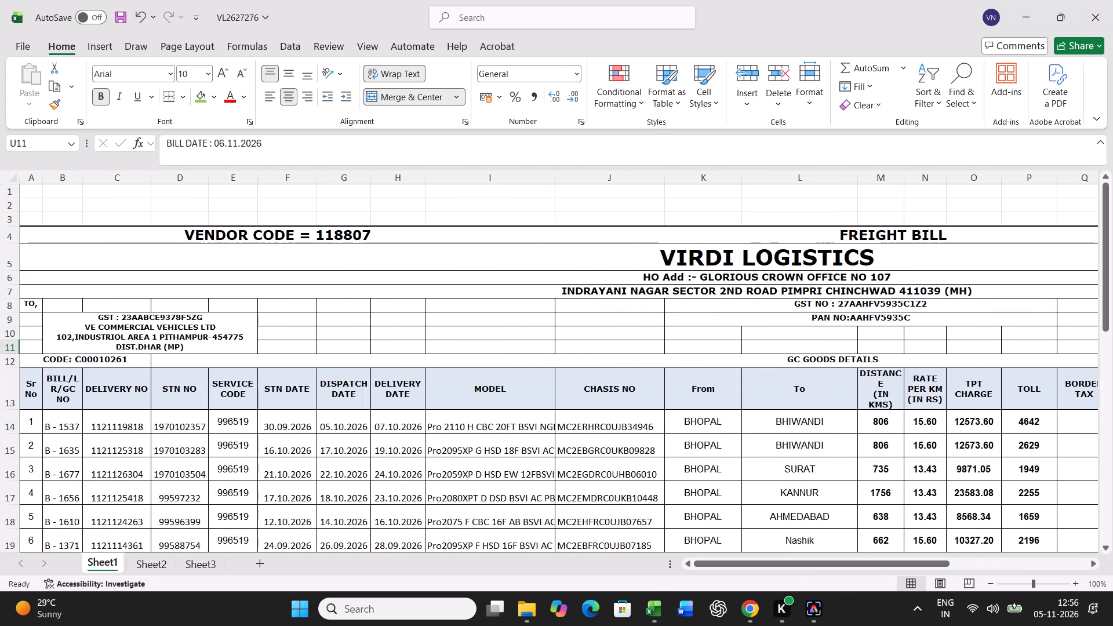
right_click(496, 469)
left_click(553, 257)
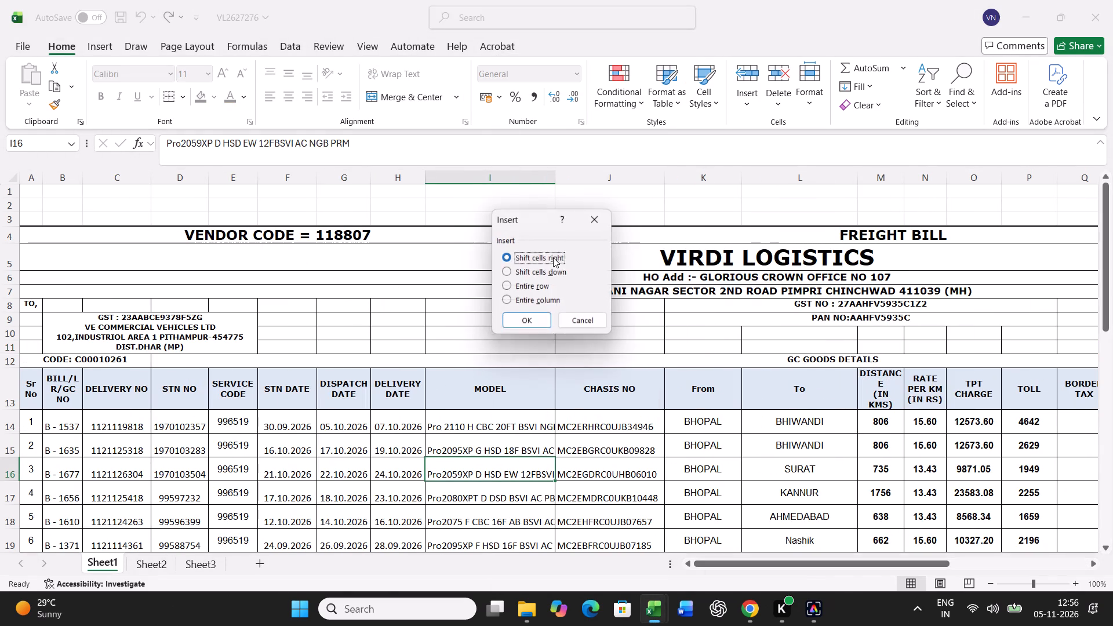
left_click(519, 286)
left_click(521, 317)
Clear the contents of the old bill's record rows 14 to 34.
scroll(686, 454, "down", 3)
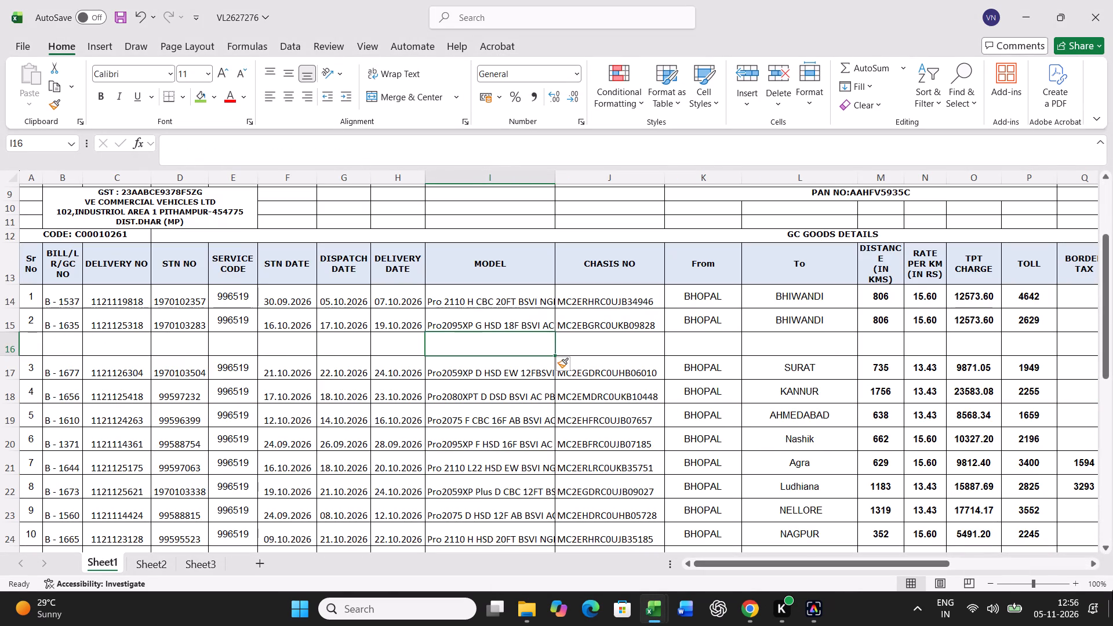
left_click_drag(8, 296, 0, 583)
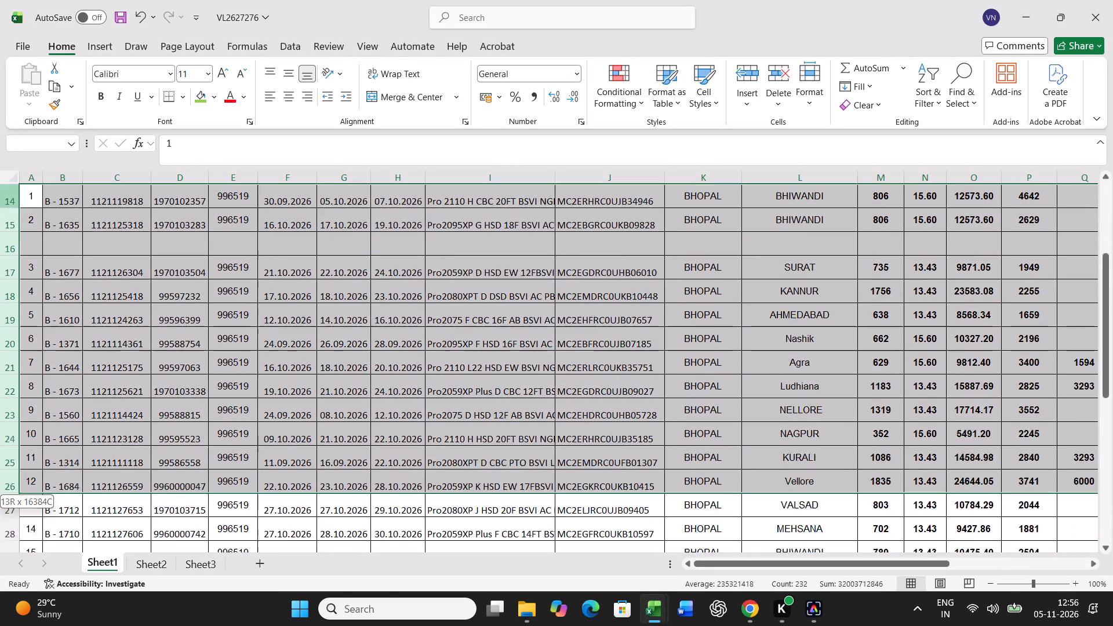
left_click_drag(0, 583, 8, 438)
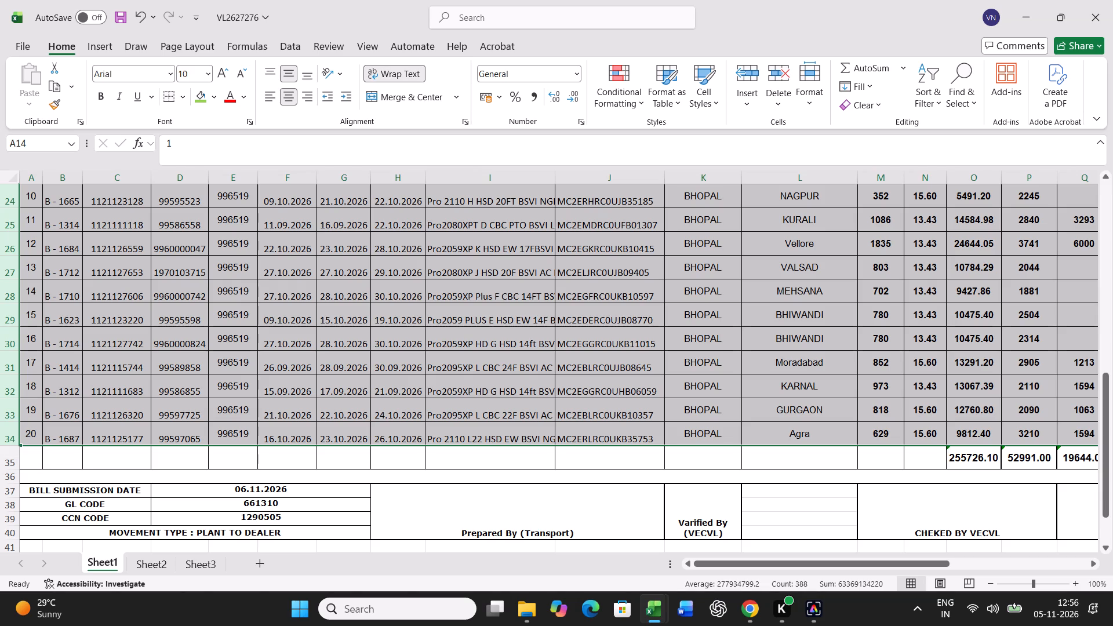
key("Delete")
Copy the BUNCH records in rows 38 to 58 of BILING FILE and paste them as values at row 14 of VL2627276.
left_click(654, 610)
left_click(609, 547)
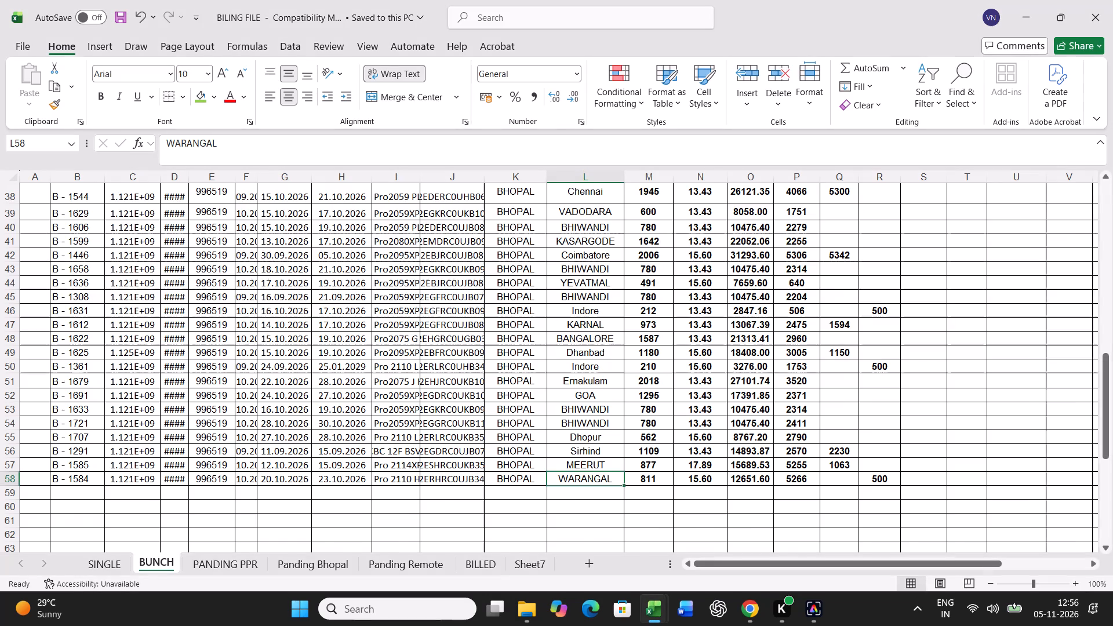
scroll(330, 461, "up", 3)
left_click_drag(5, 304, 0, 625)
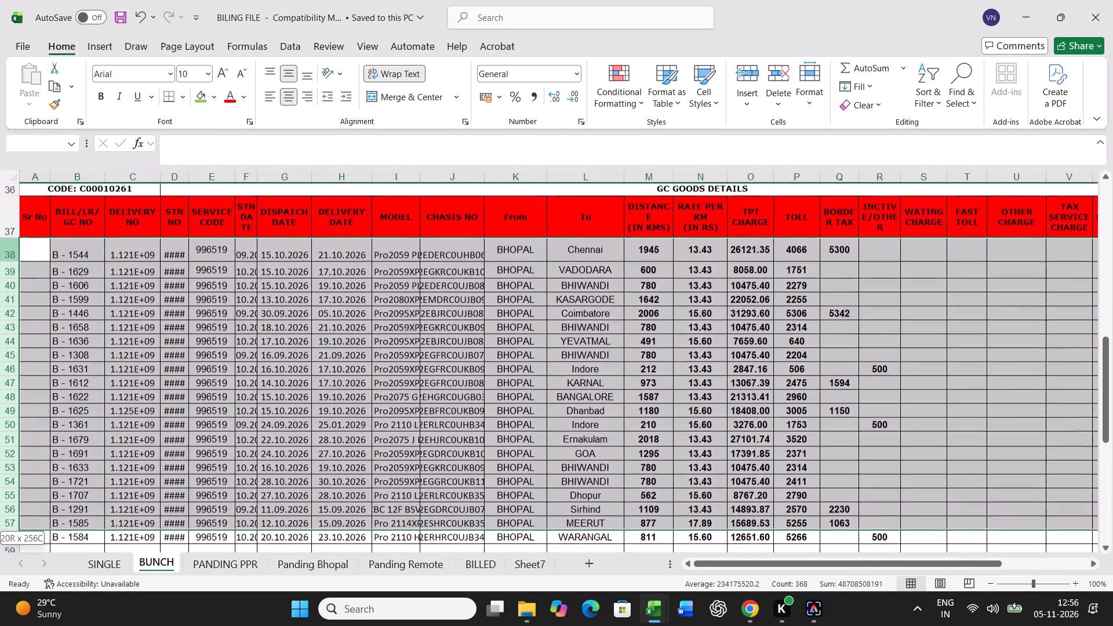
left_click_drag(0, 625, 16, 512)
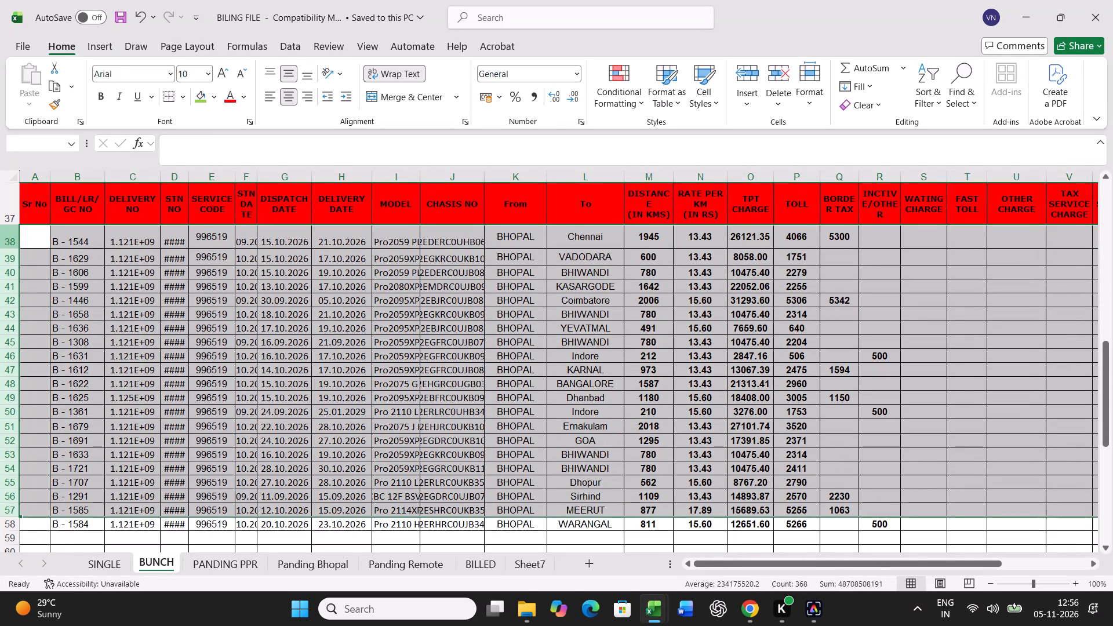
key("shift+Down")
key("ctrl+c")
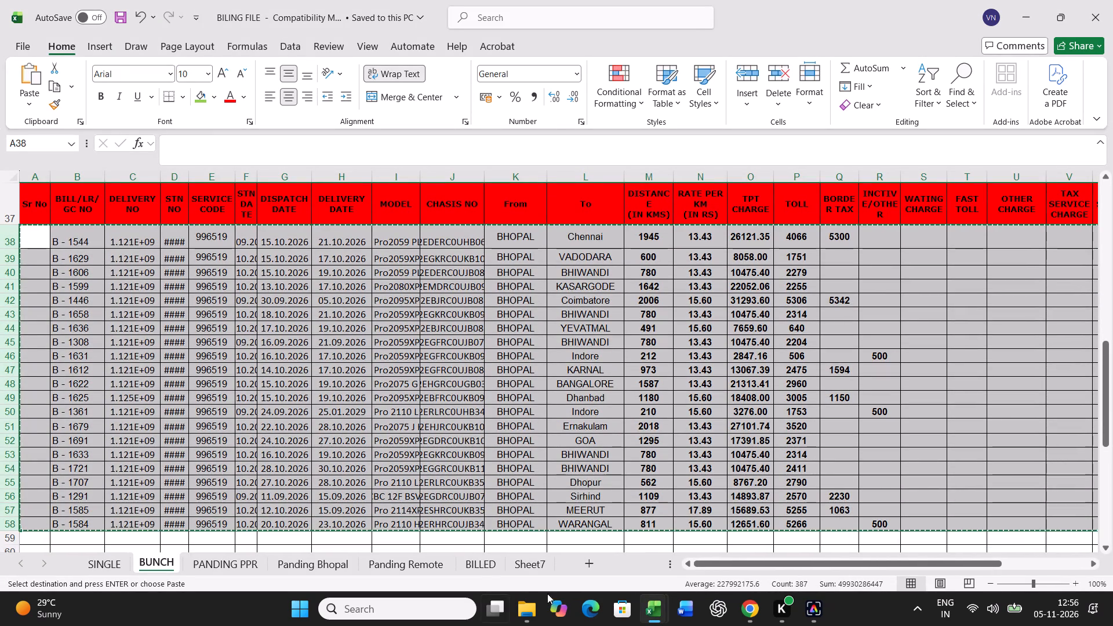
left_click(659, 621)
left_click(704, 555)
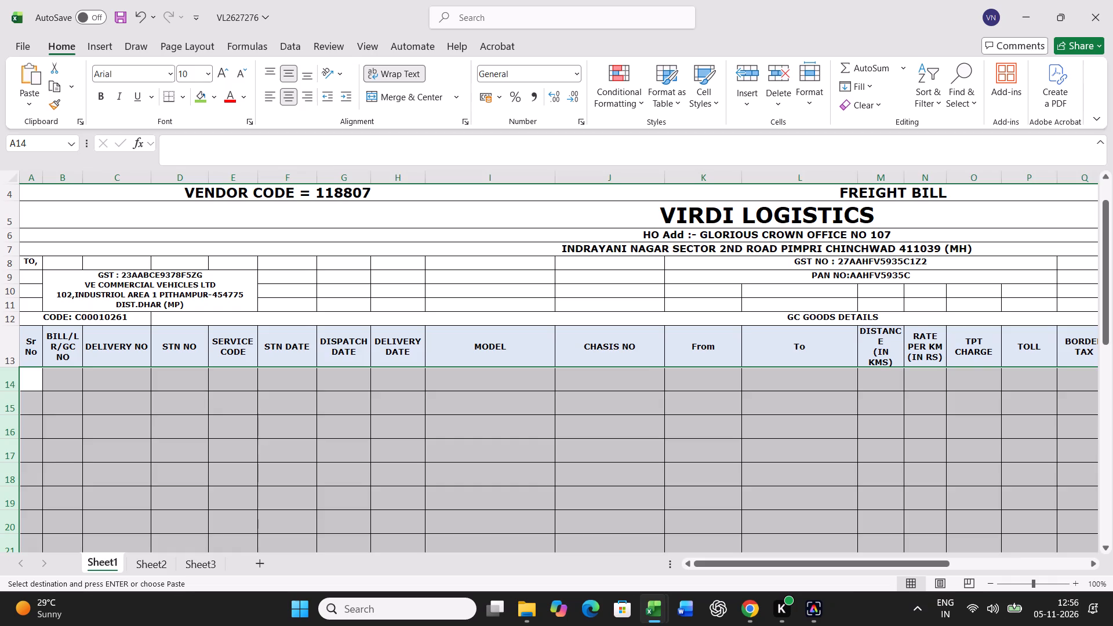
left_click(28, 383)
right_click(28, 380)
left_click(91, 256)
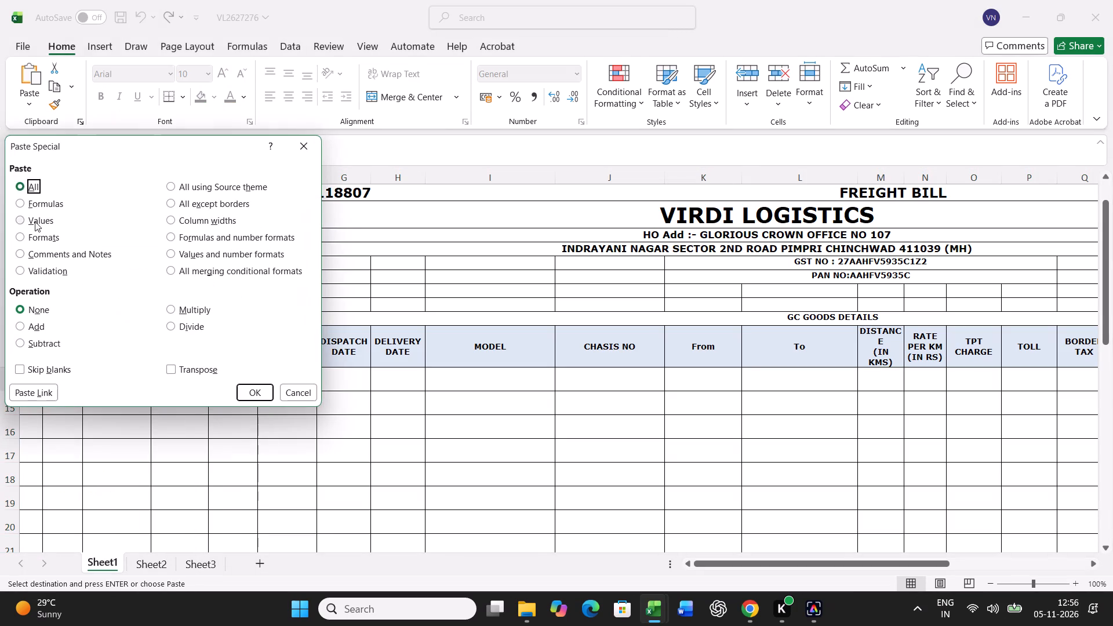
left_click(34, 221)
left_click(237, 393)
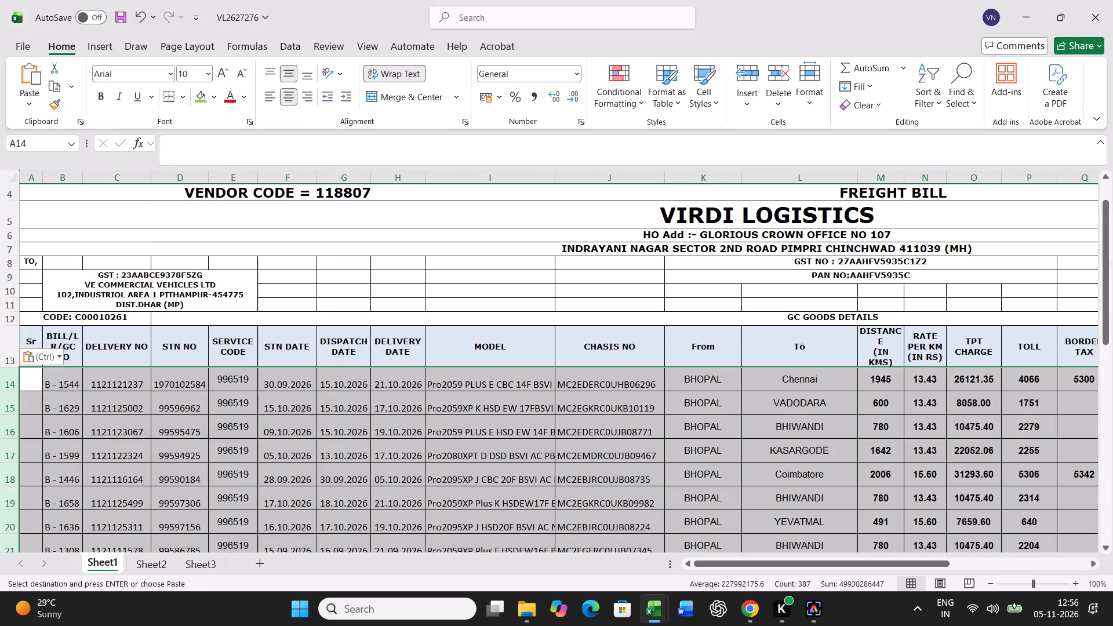
Number the pasted records in the Sr No column, starting with 1 and 2 and filling the series down to 21.
left_click(34, 378)
key("1")
key("Return")
key("2")
key("Return")
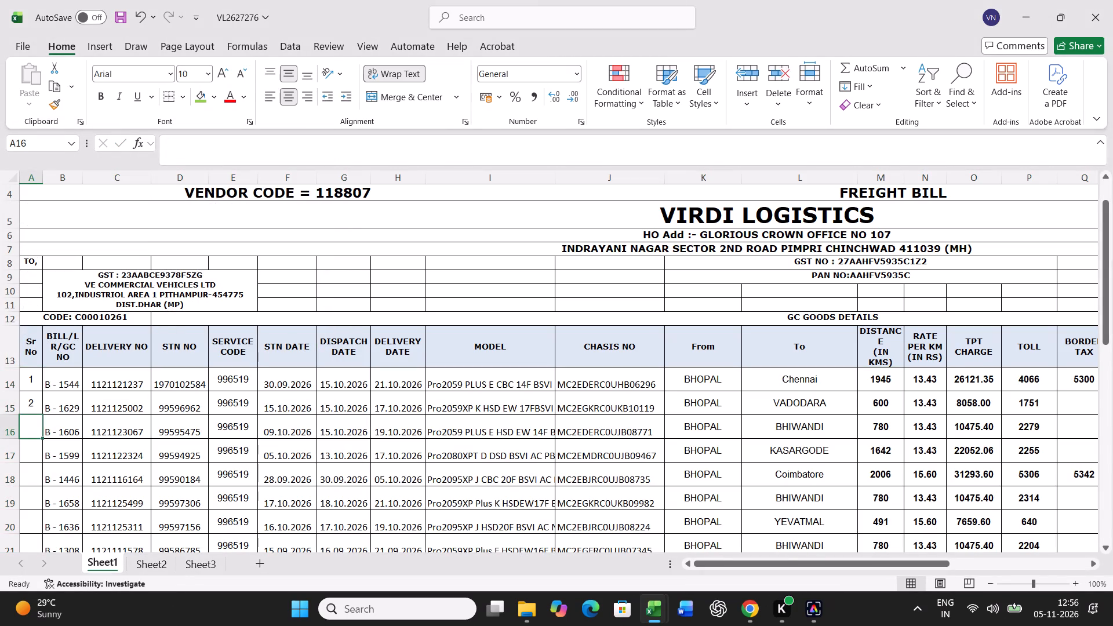
left_click_drag(27, 380, 28, 401)
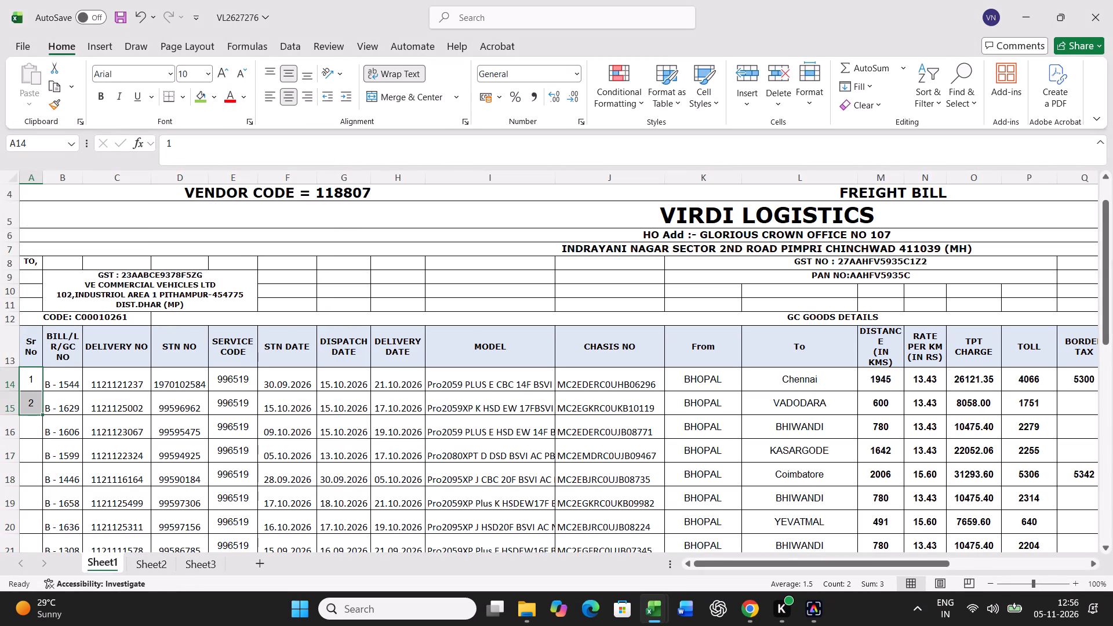
double_click(42, 413)
AutoSum the grand total in Y35 over Y14:Y34 and copy the formula across the totals row from O35 to Y35.
scroll(390, 384, "down", 10)
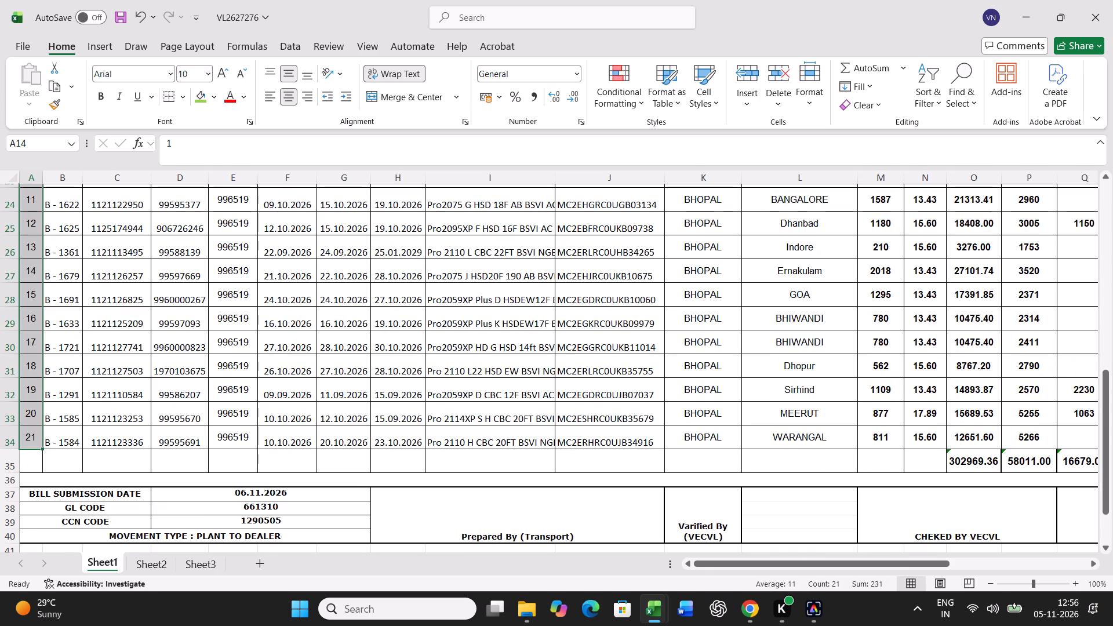
left_click_drag(925, 562, 1086, 564)
left_click(919, 468)
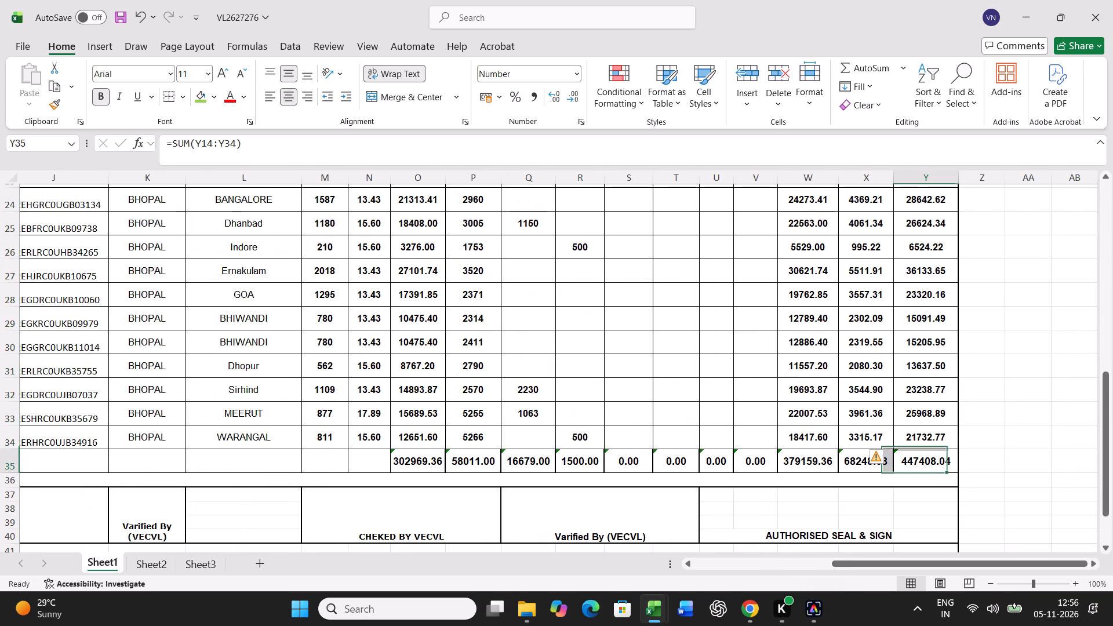
left_click(861, 71)
key("Return")
key("Up")
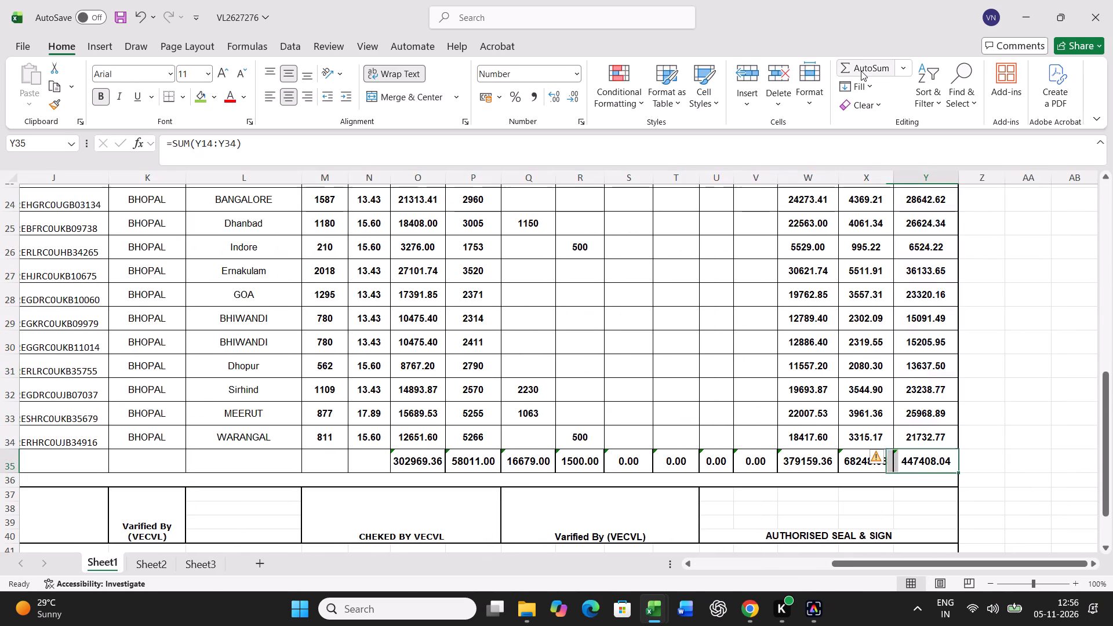
key("ctrl+c")
key("shift+Left")
key("shift+Left")
key("shift+Left")
key("shift+Left")
key("shift+Left")
key("shift+Left")
key("shift+Left")
key("shift+Left")
key("shift+Left")
key("shift+Left")
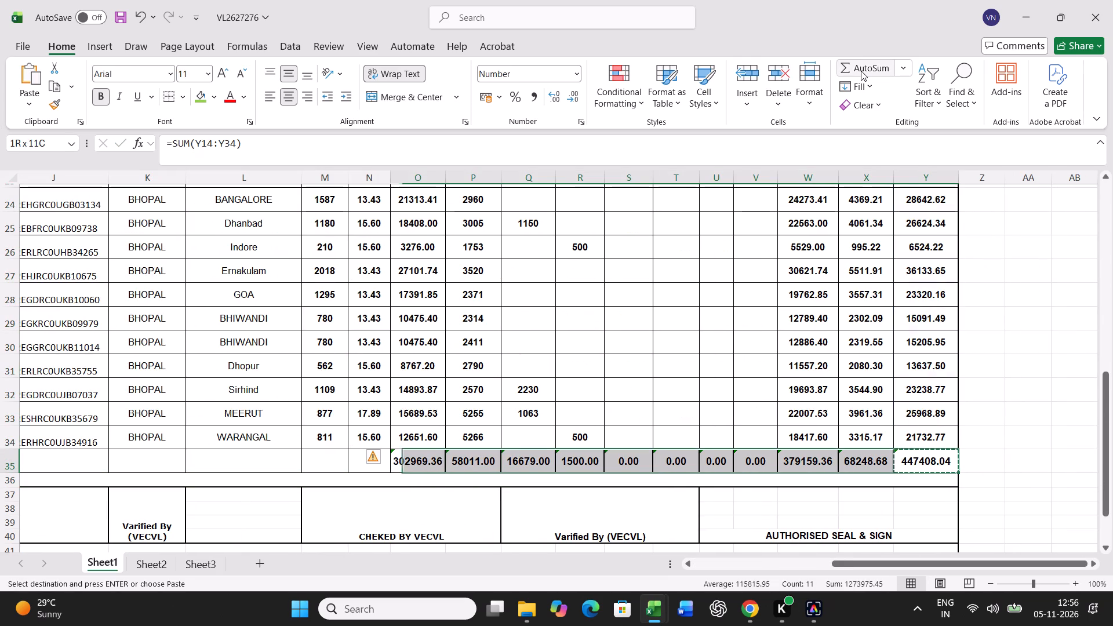
key("Return")
Save the bill workbook and print only the selected bill, from the vendor code heading in row 4 through the declaration note in row 44.
key("Left")
key("Left")
key("Left")
key("Left")
key("Left")
key("Left")
key("Left")
key("Left")
key("Left")
key("Left")
key("Left")
key("Left")
key("Left")
key("Left")
key("Left")
key("Left")
key("Left")
key("Left")
key("Left")
key("Left")
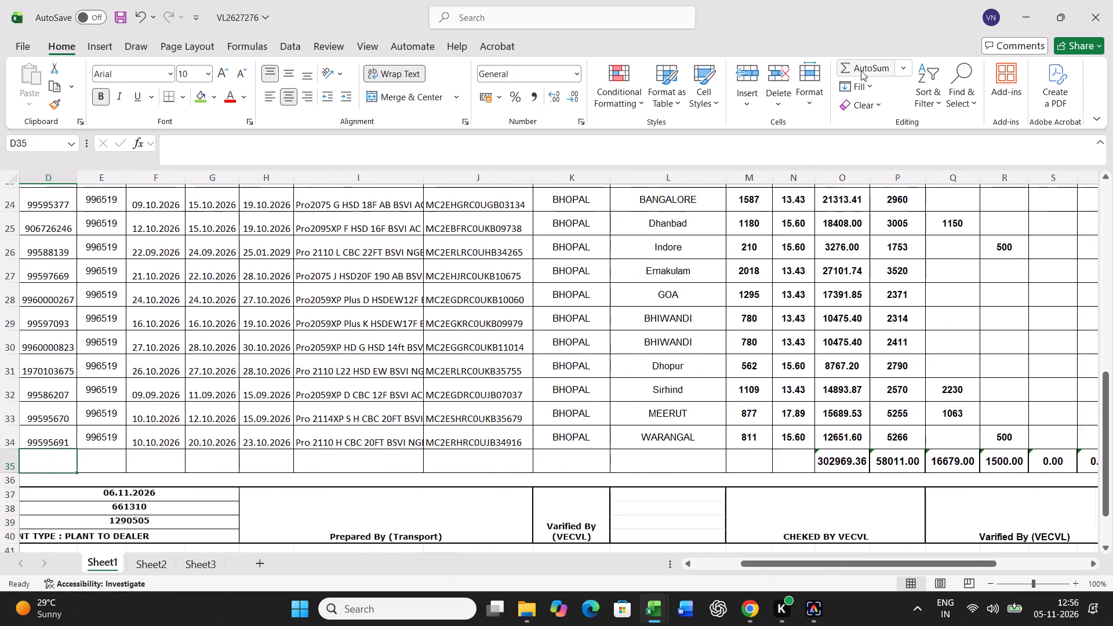
scroll(254, 384, "up", 15)
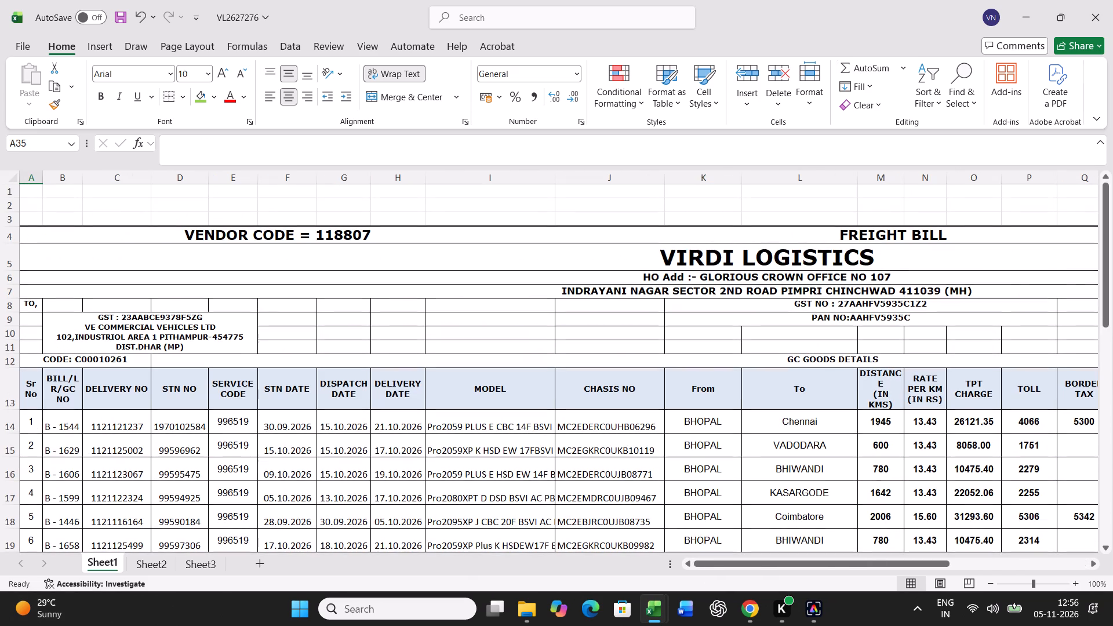
left_click_drag(129, 238, 121, 619)
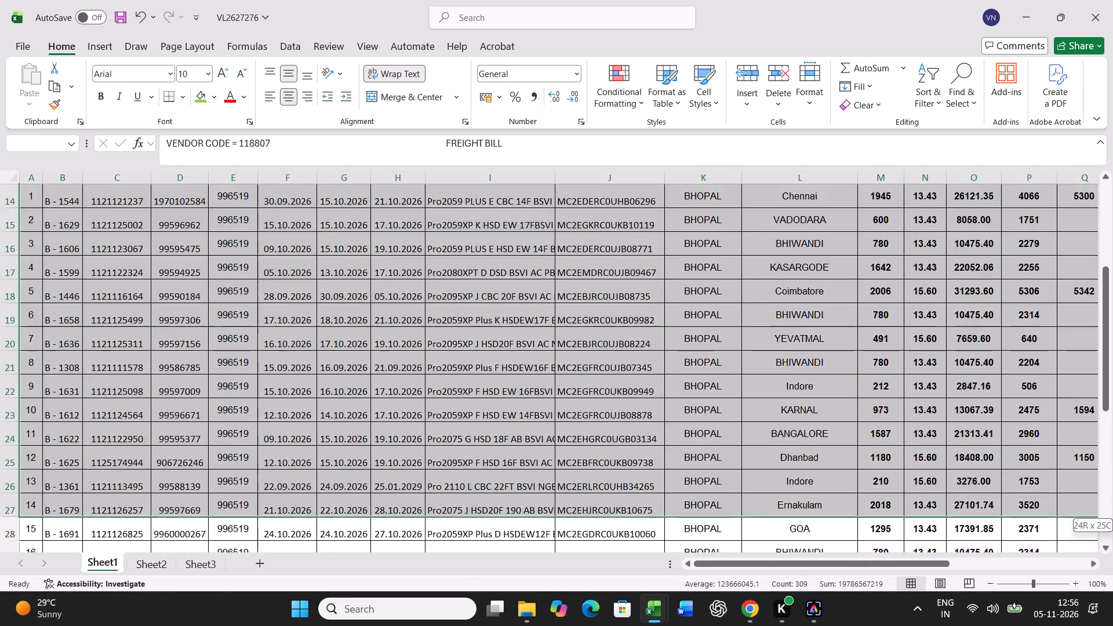
left_click_drag(121, 619, 119, 597)
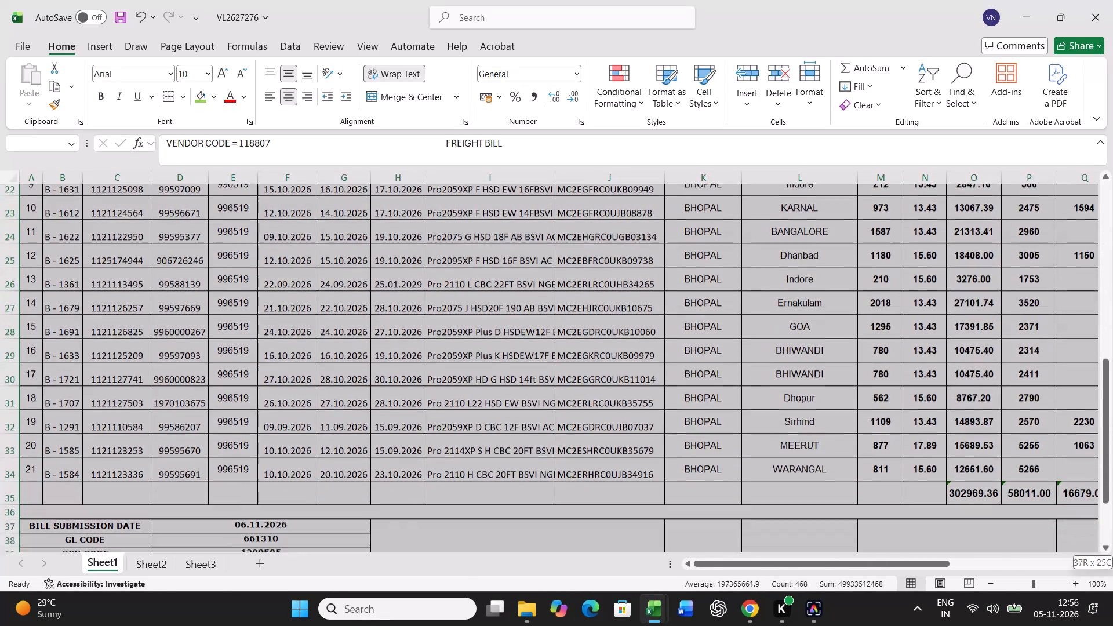
left_click_drag(119, 597, 142, 476)
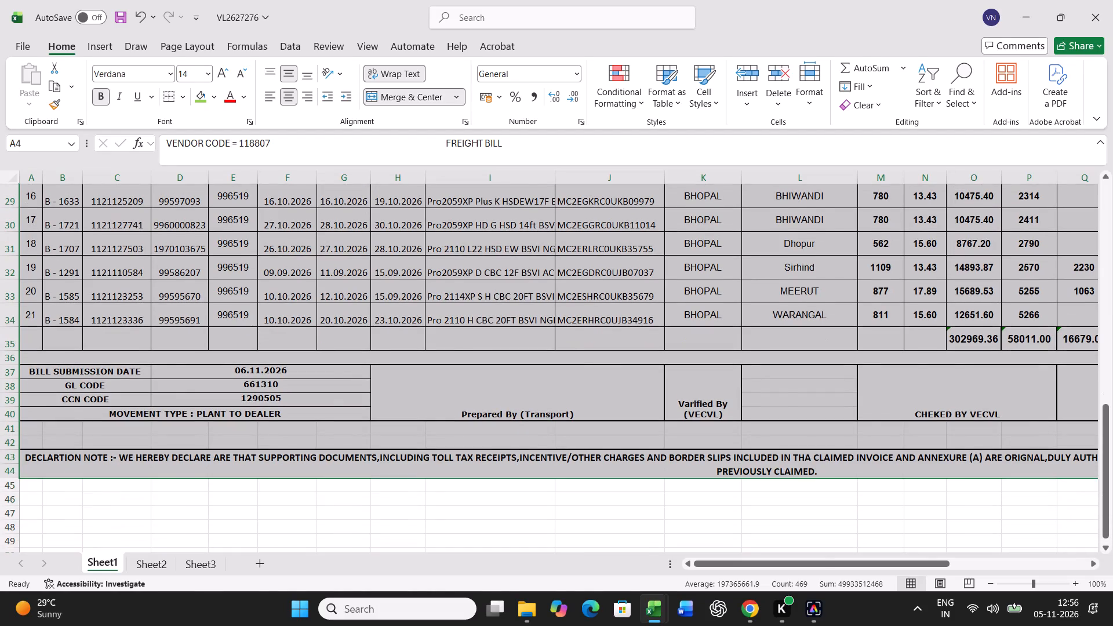
scroll(506, 387, "up", 20)
scroll(506, 387, "up", 3)
key("ctrl+s")
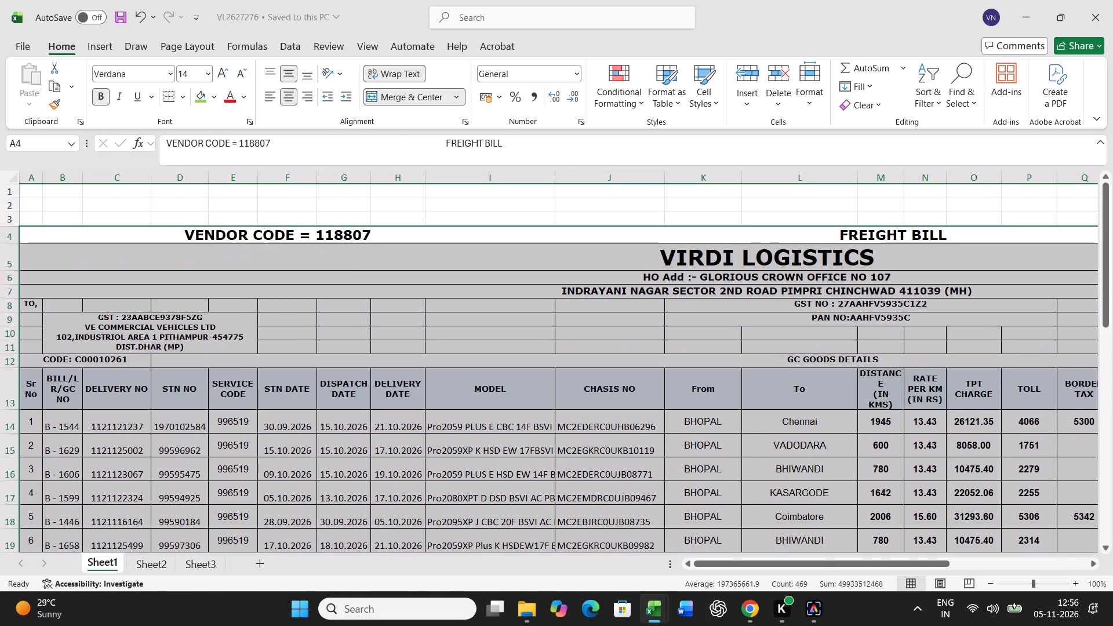
key("ctrl+p")
left_click(274, 251)
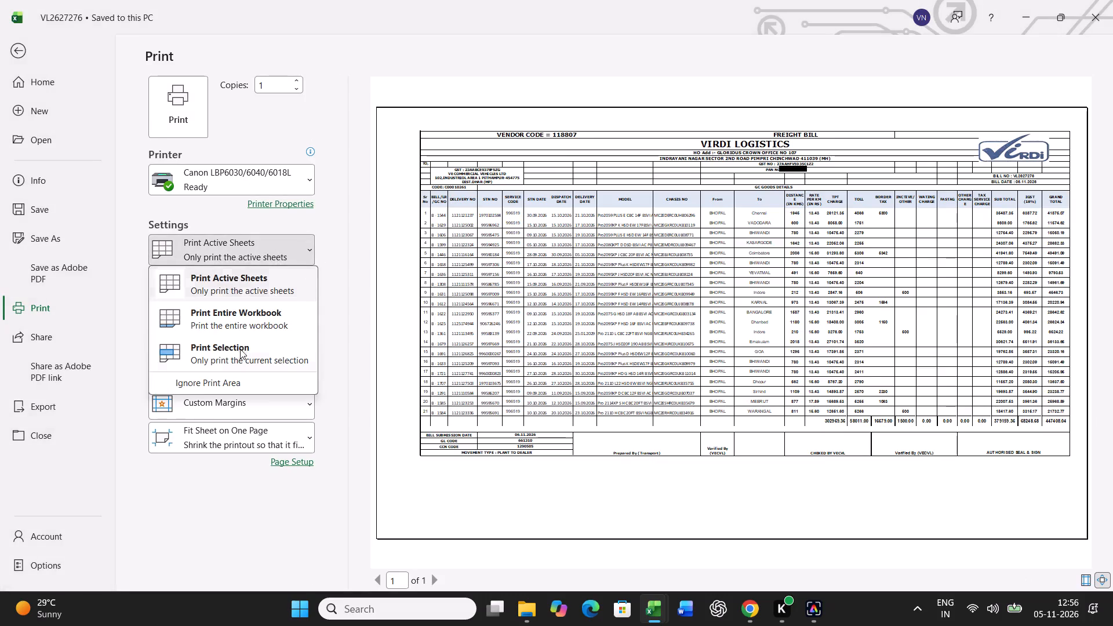
left_click(240, 349)
scroll(650, 400, "down", 4)
scroll(650, 400, "up", 3)
scroll(650, 400, "down", 3)
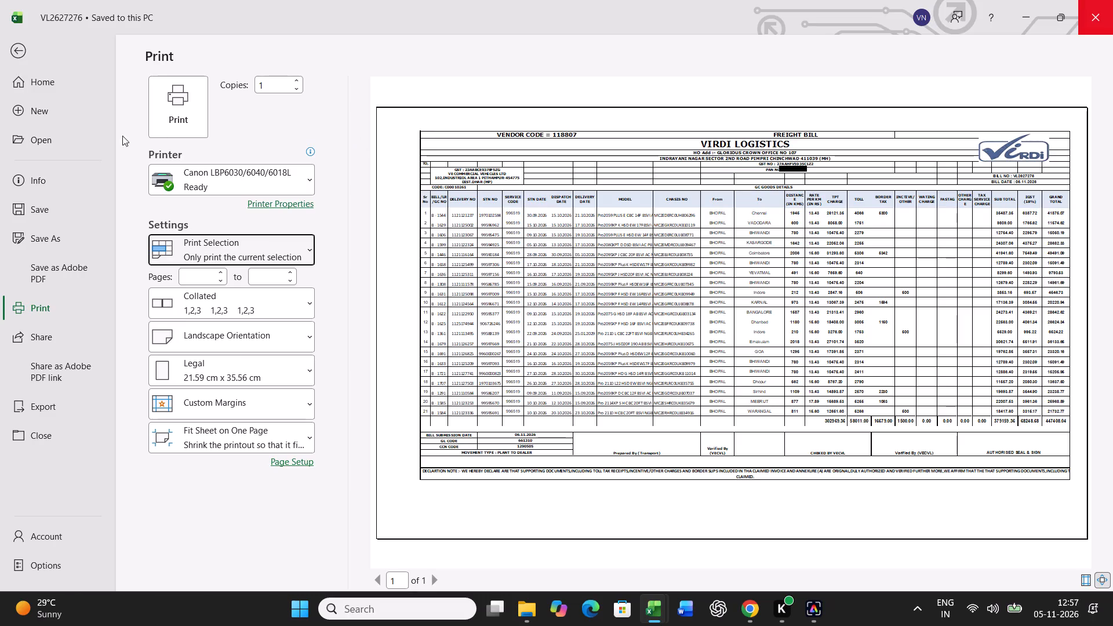
left_click(181, 105)
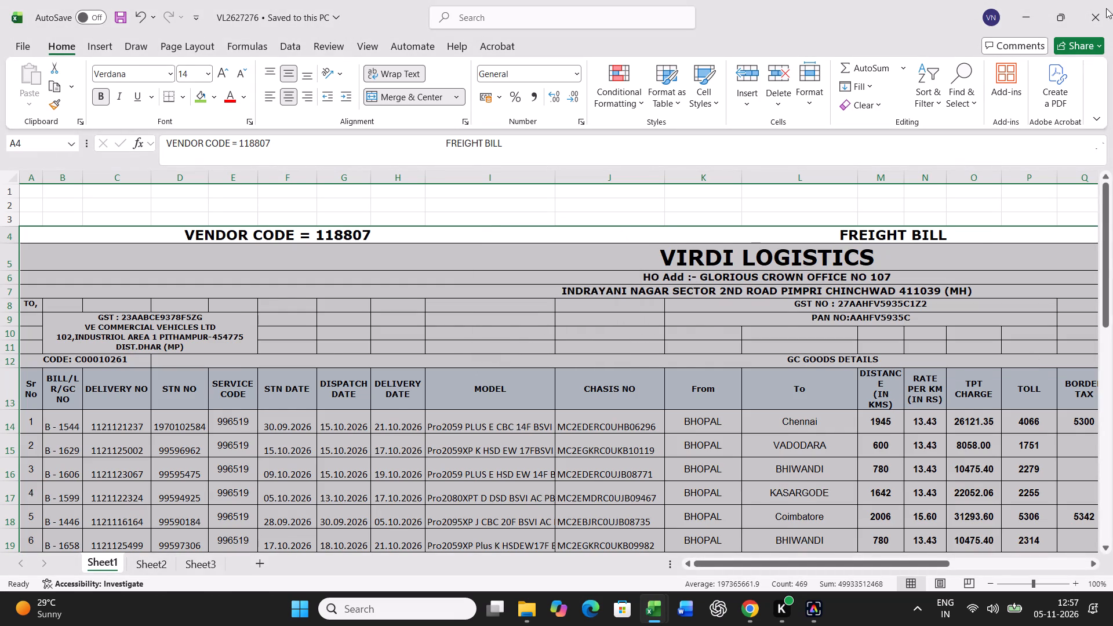
Close the VL2627276 workbook and clear the transferred records from rows 38 to 58 of the BUNCH sheet.
left_click(1106, 8)
key("Delete")
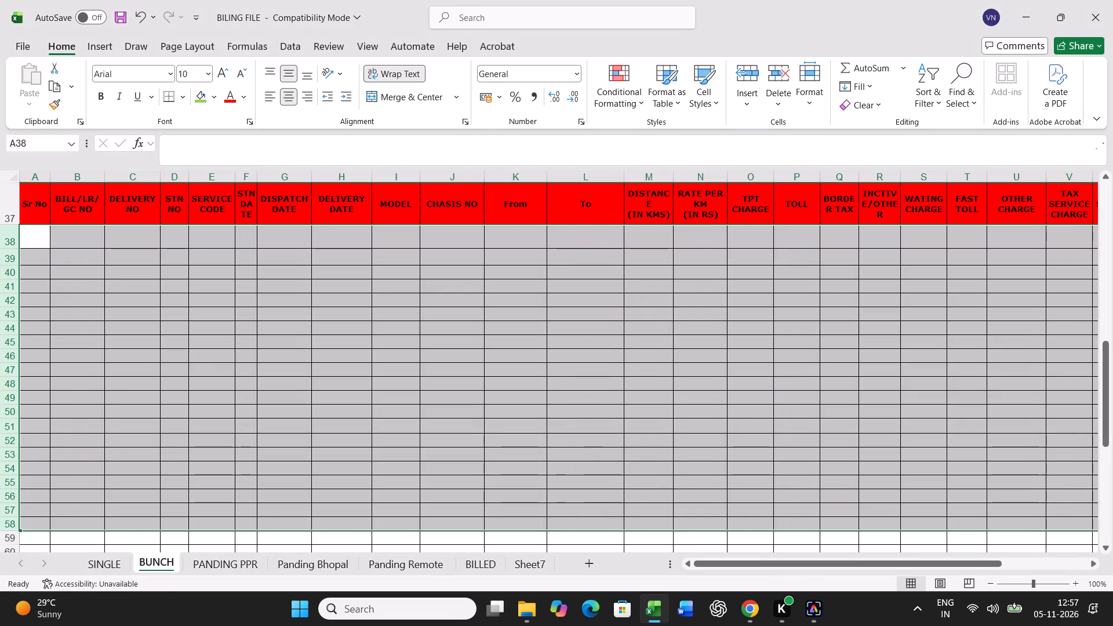
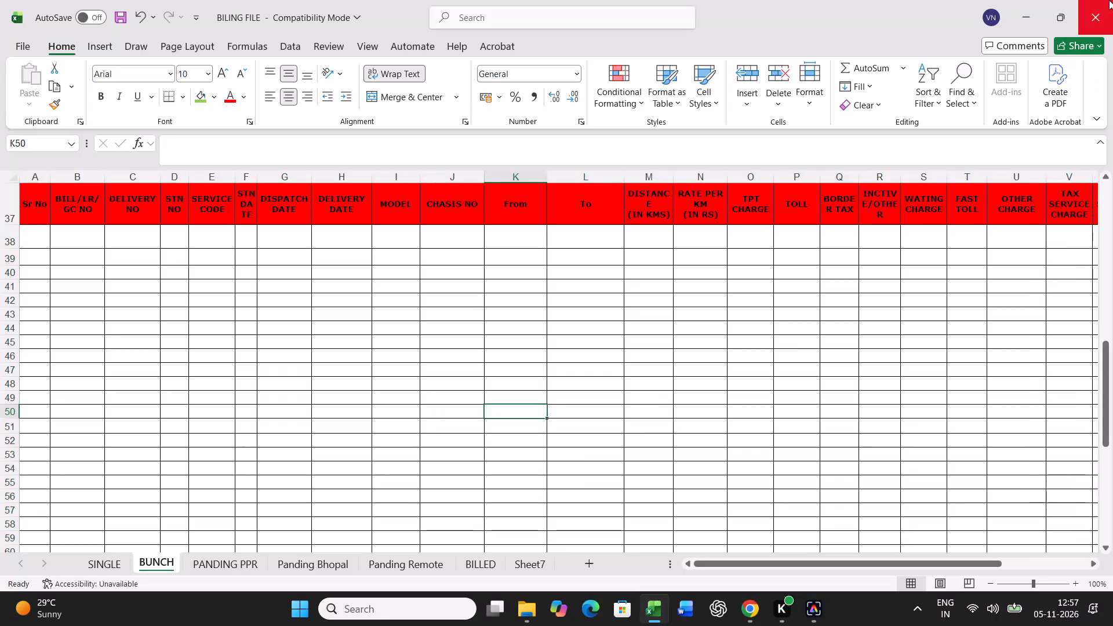
Minimize the BILING FILE workbook to return to the 201 TO 300 bill folder.
left_click(1021, 4)
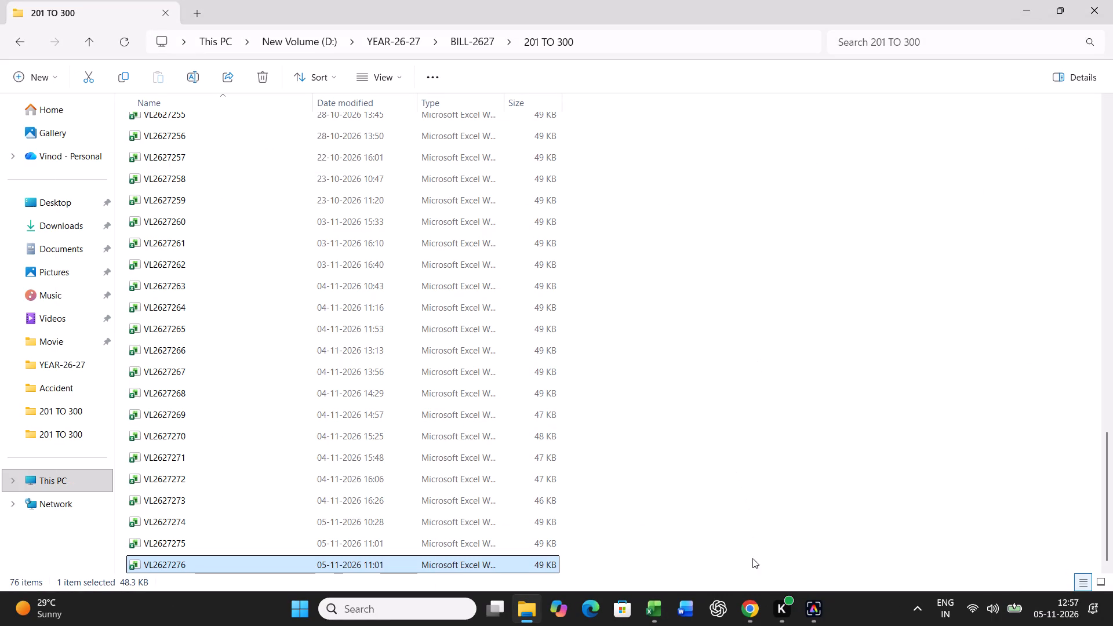
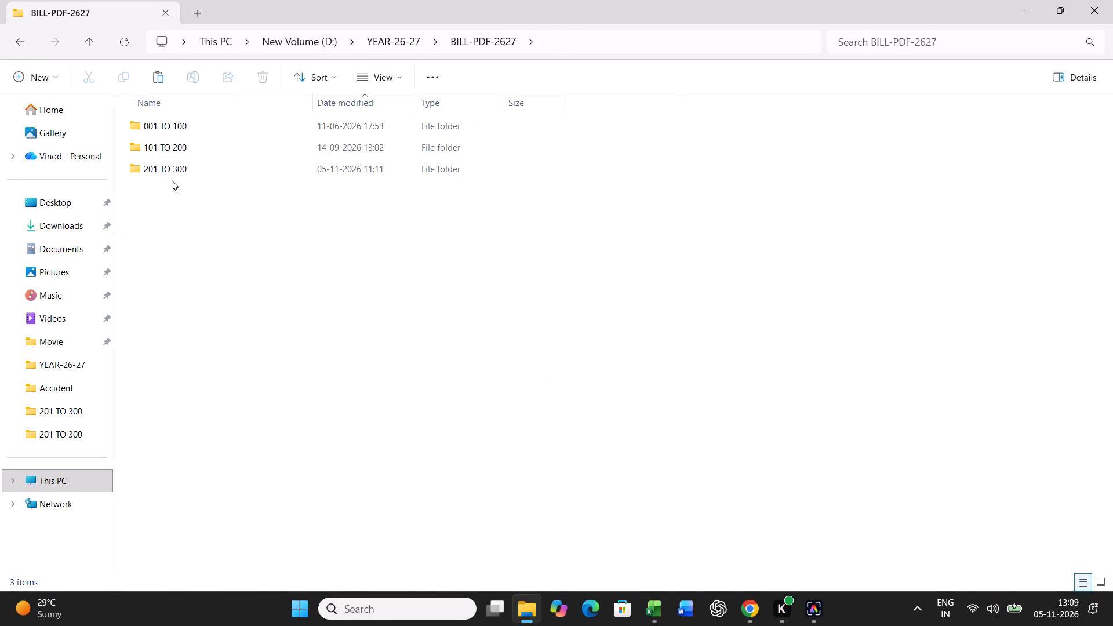
Open the 201 TO 300 folder inside BILL-PDF-2627 to view its most recent bill PDFs.
double_click(172, 174)
scroll(321, 380, "down", 20)
scroll(321, 380, "down", 10)
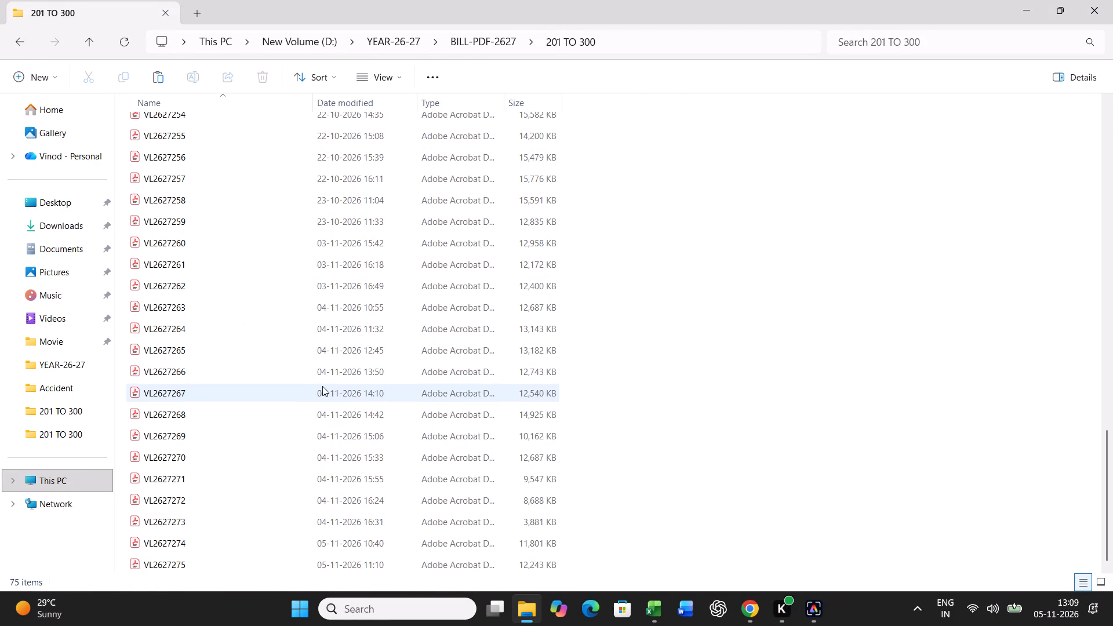
Paste the copied scanned bill PDF into the 201 TO 300 folder and rename it VL2627276.
key("ctrl+v")
key("F2")
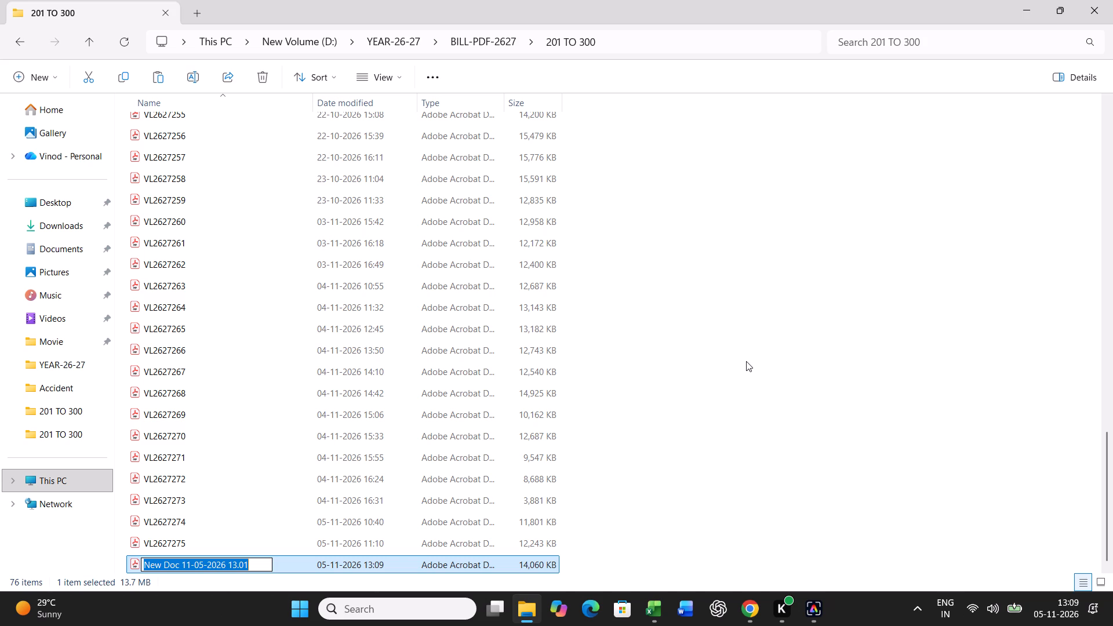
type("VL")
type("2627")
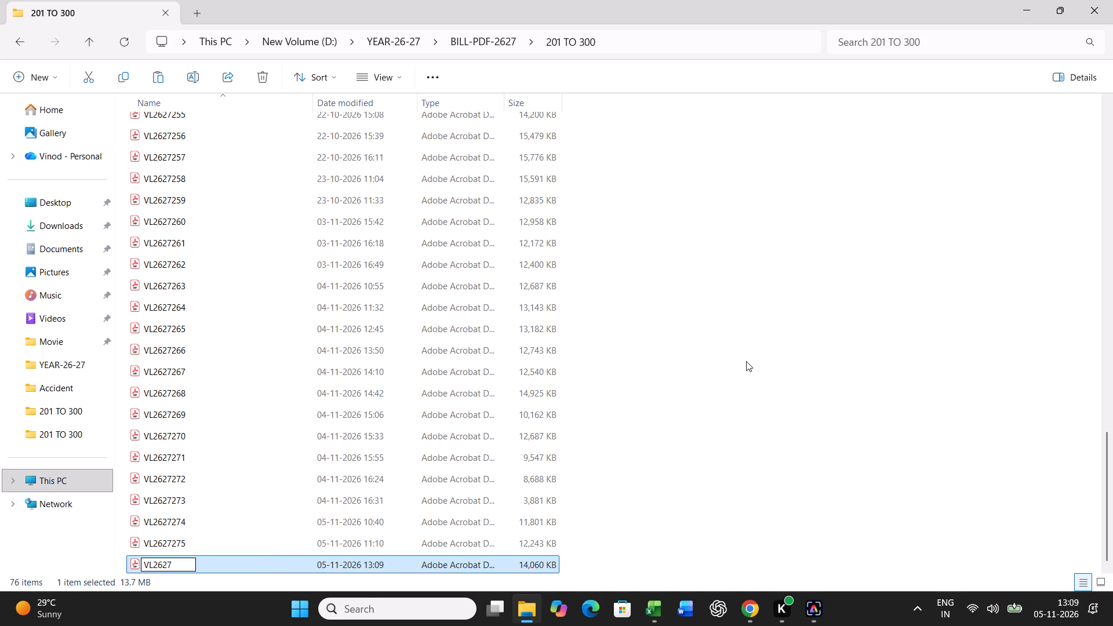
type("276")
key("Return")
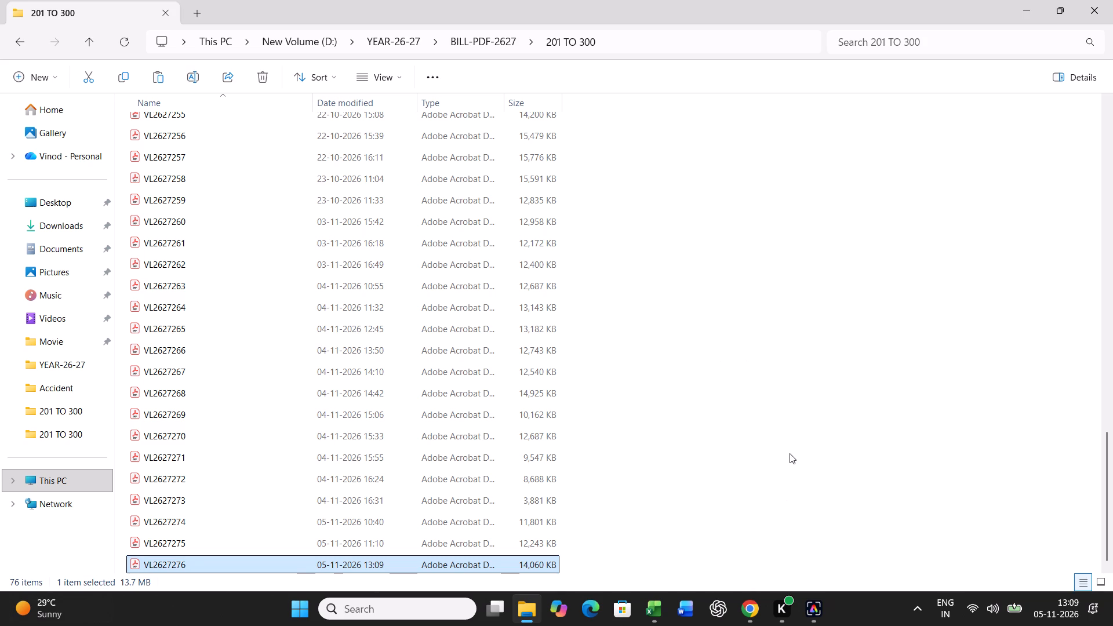